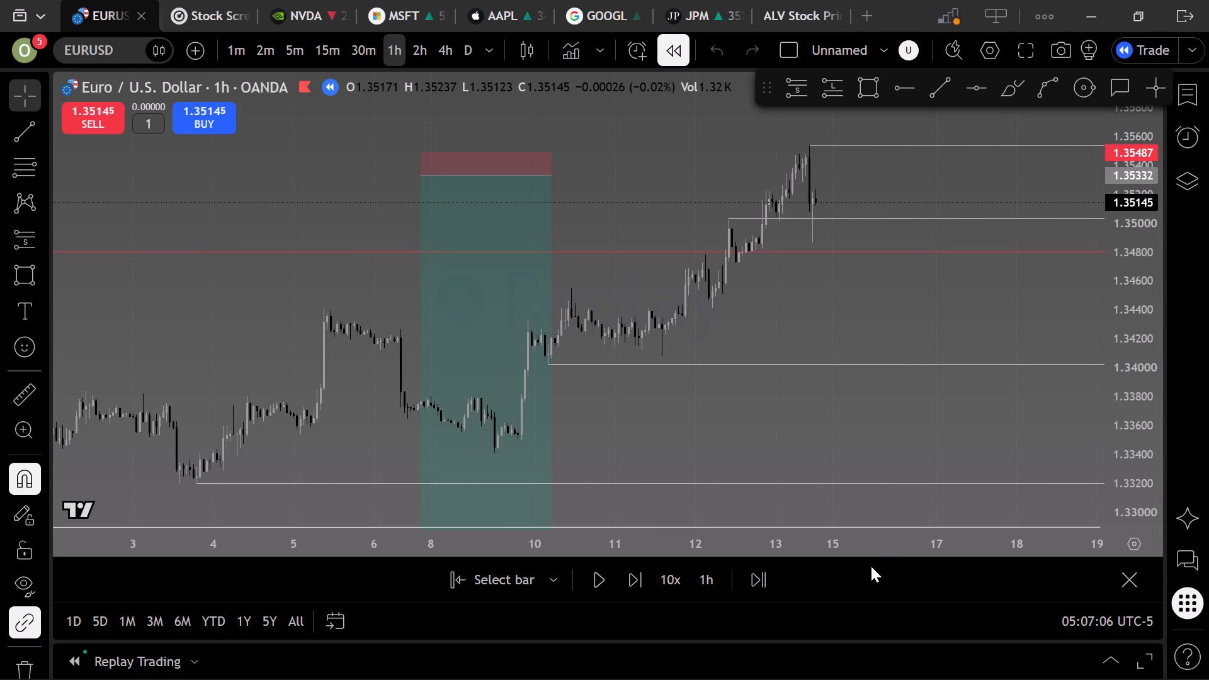
Advance the EURUSD bar replay forward by one bar on the 1-hour chart.
left_click(636, 572)
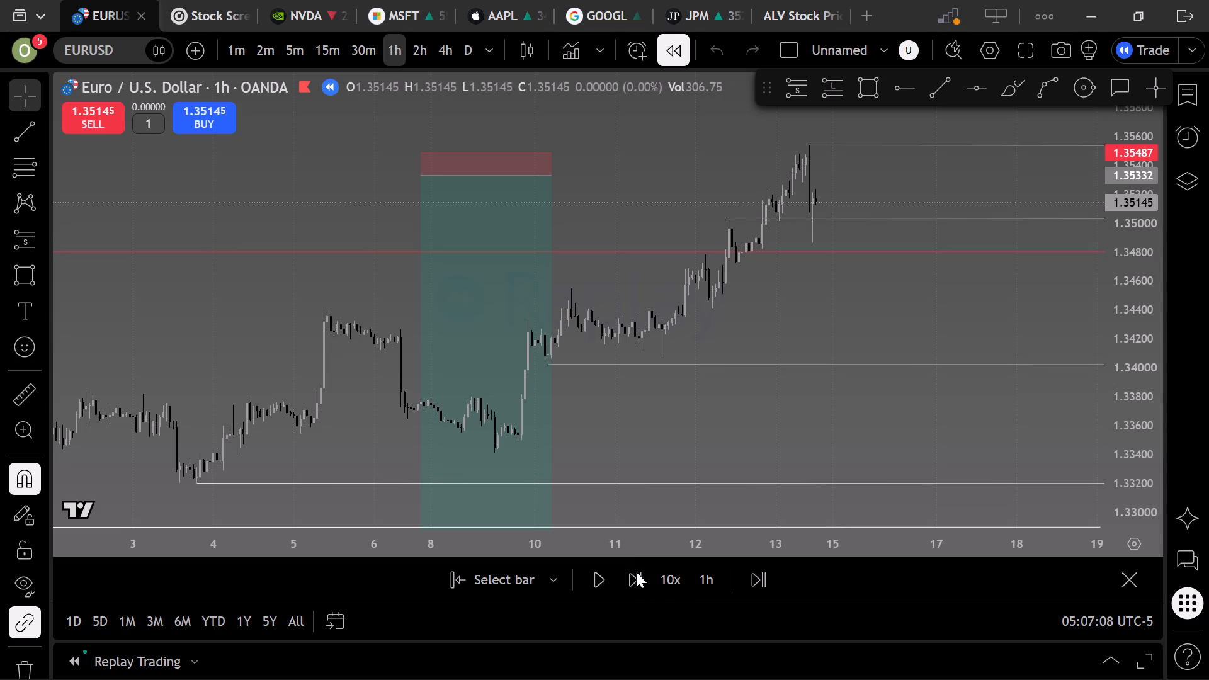
Advance the EURUSD 1-hour replay bar by bar from 13 April into the morning of 16 April 2007.
left_click(636, 572)
left_click(636, 572)
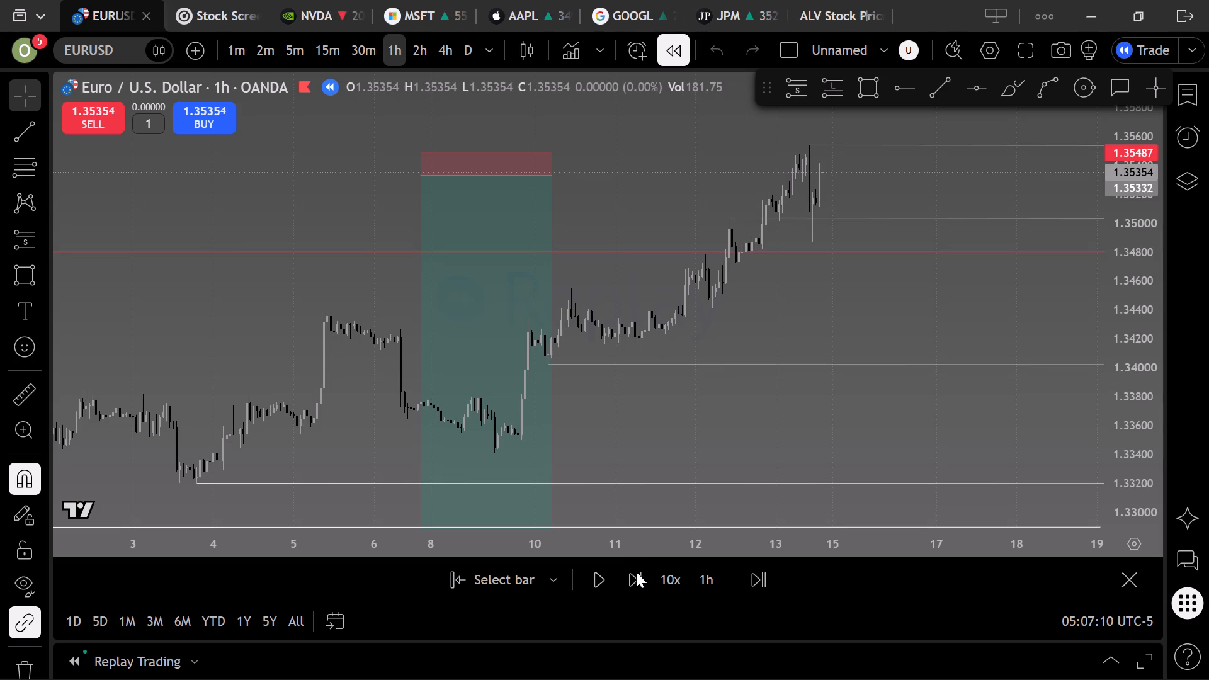
left_click(636, 572)
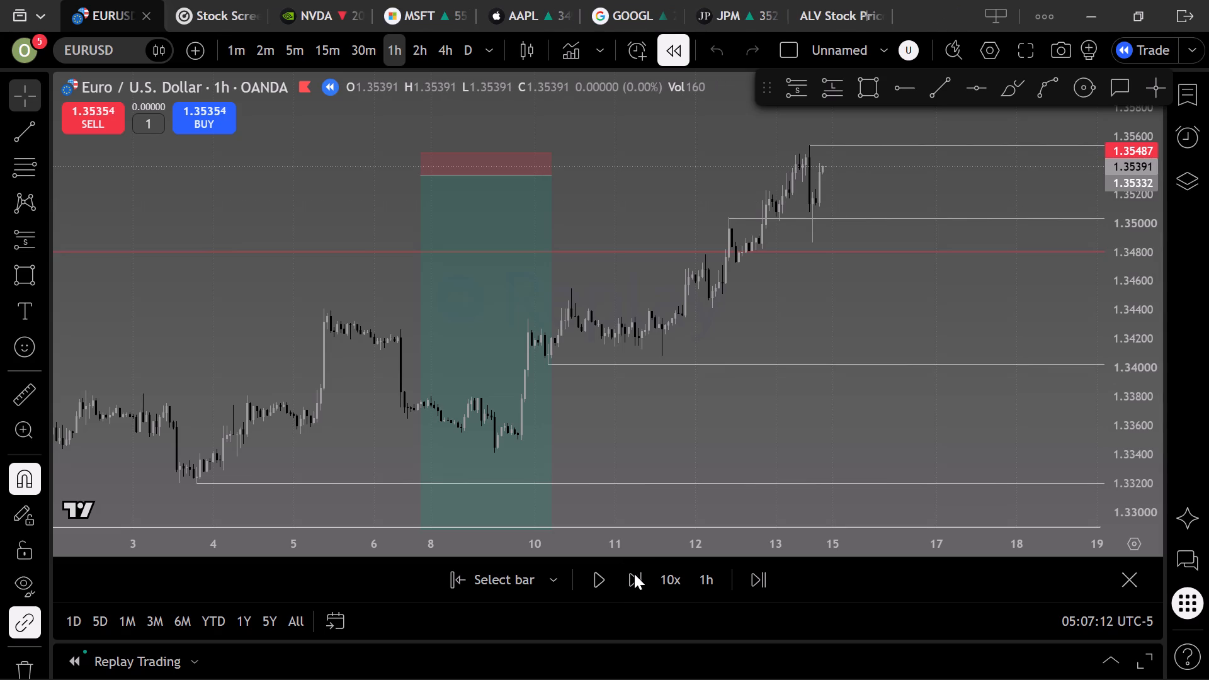
left_click(628, 581)
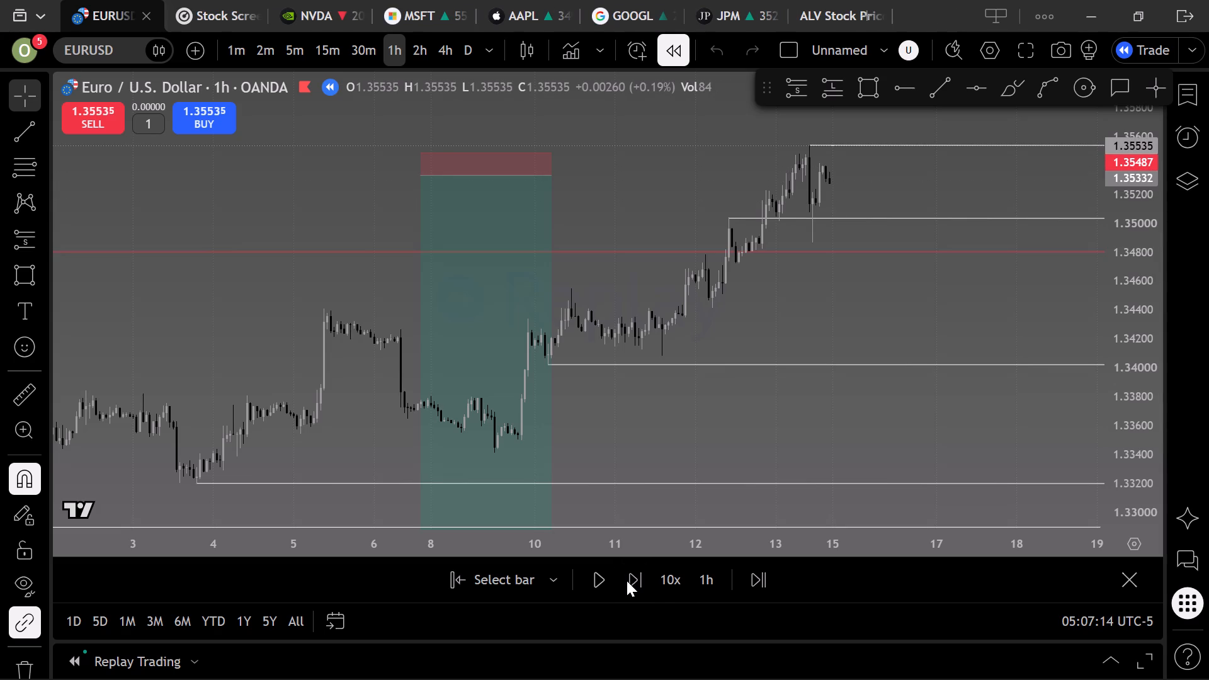
left_click(627, 579)
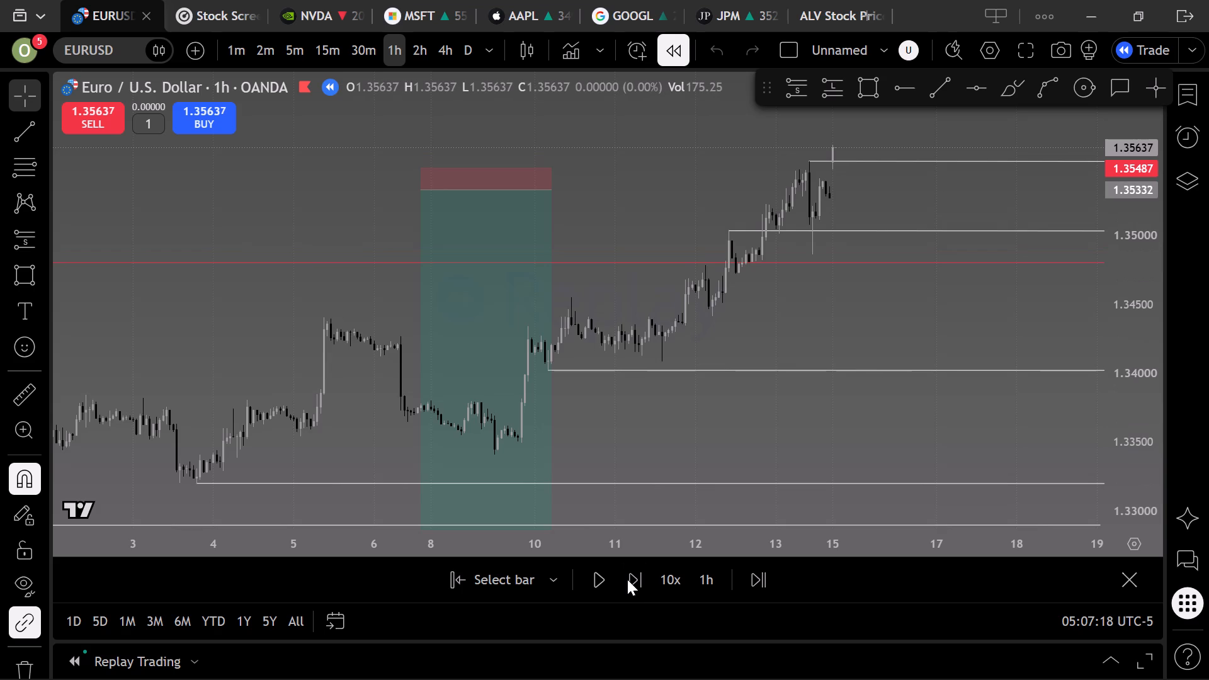
triple_click(627, 579)
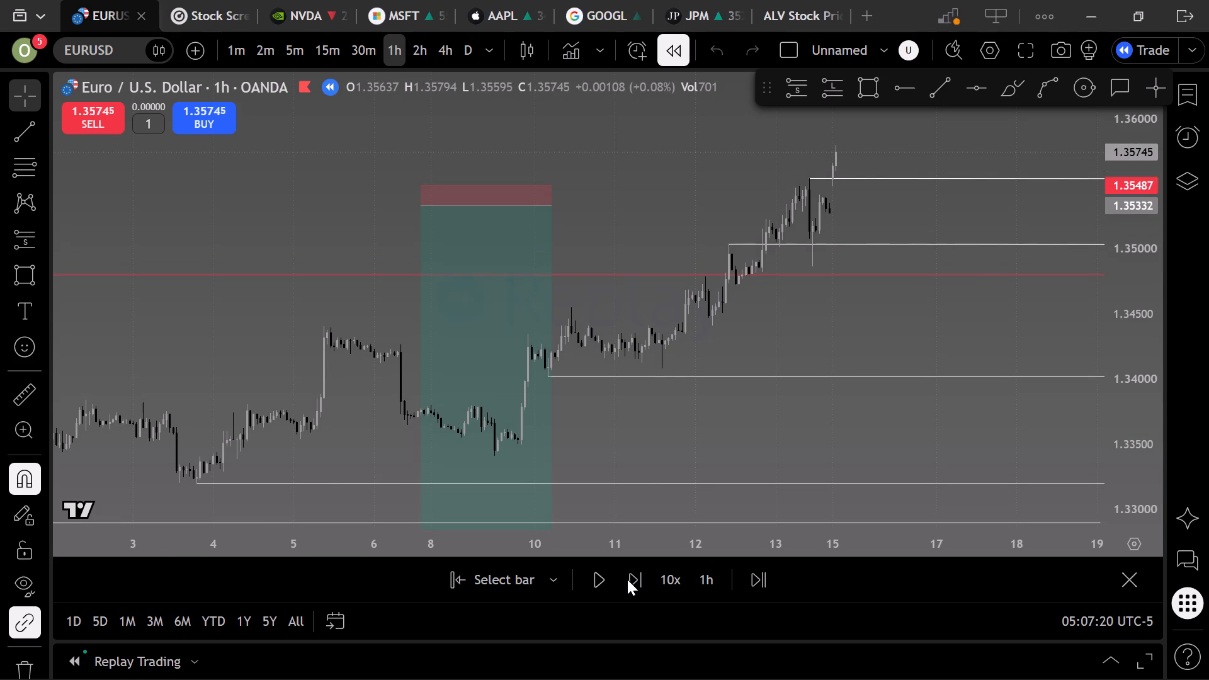
left_click(631, 580)
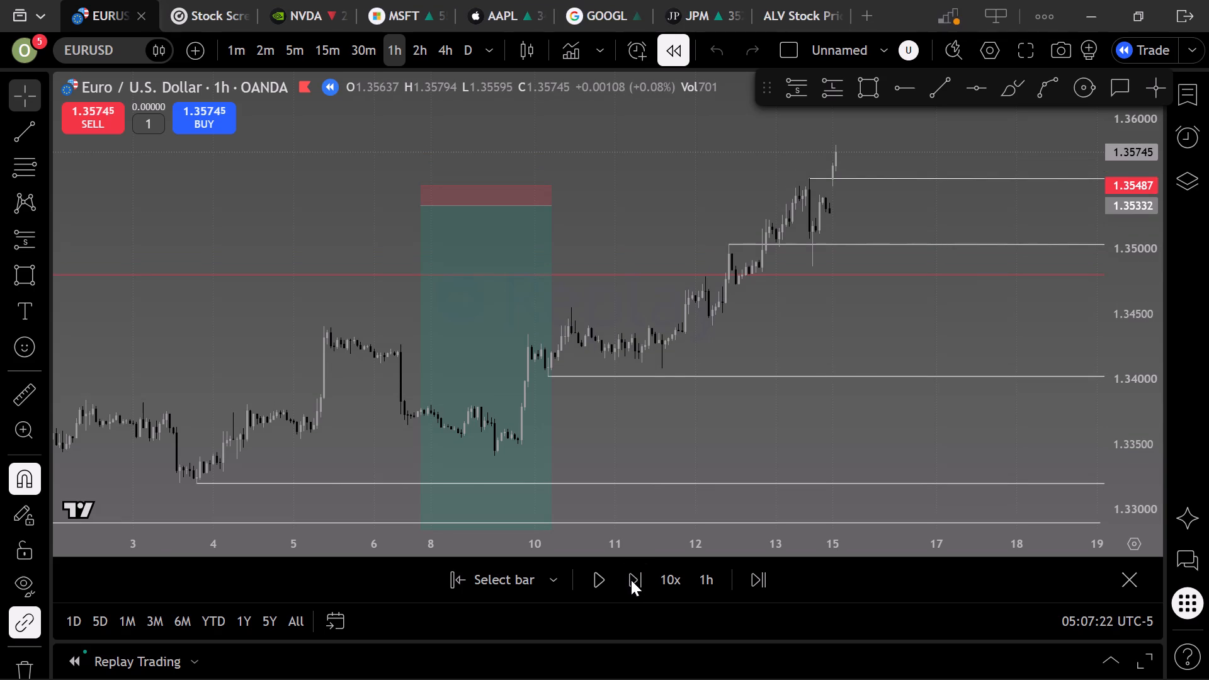
left_click(631, 580)
triple_click(630, 580)
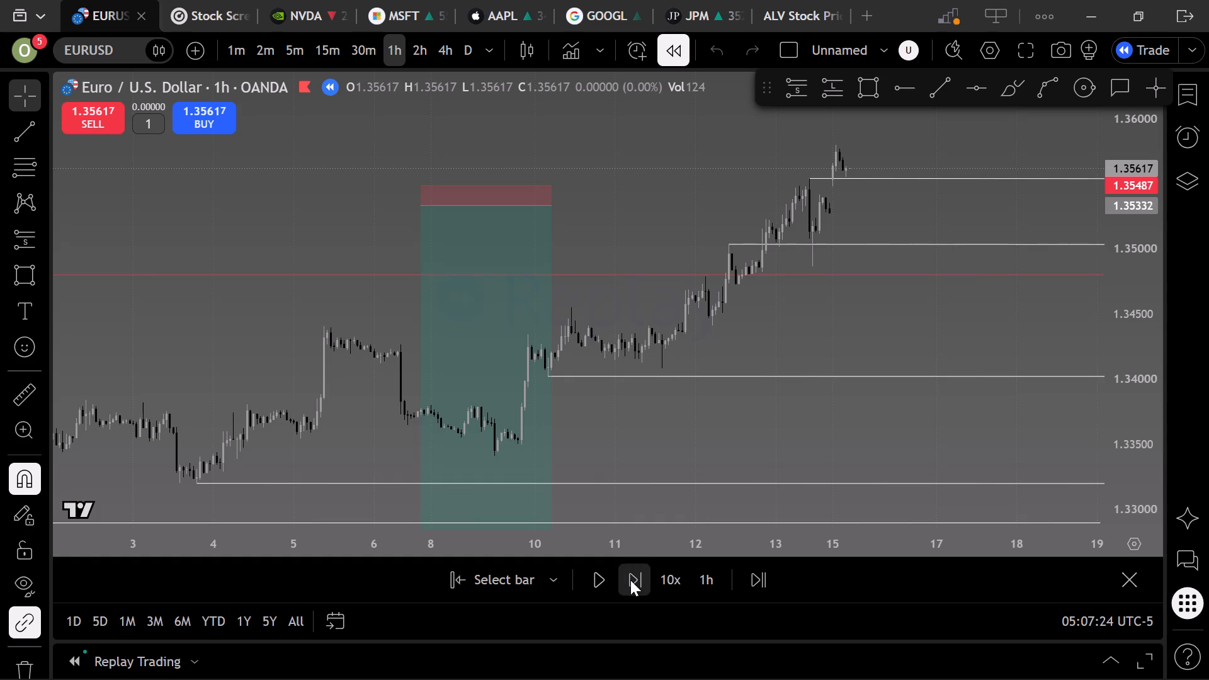
double_click(630, 580)
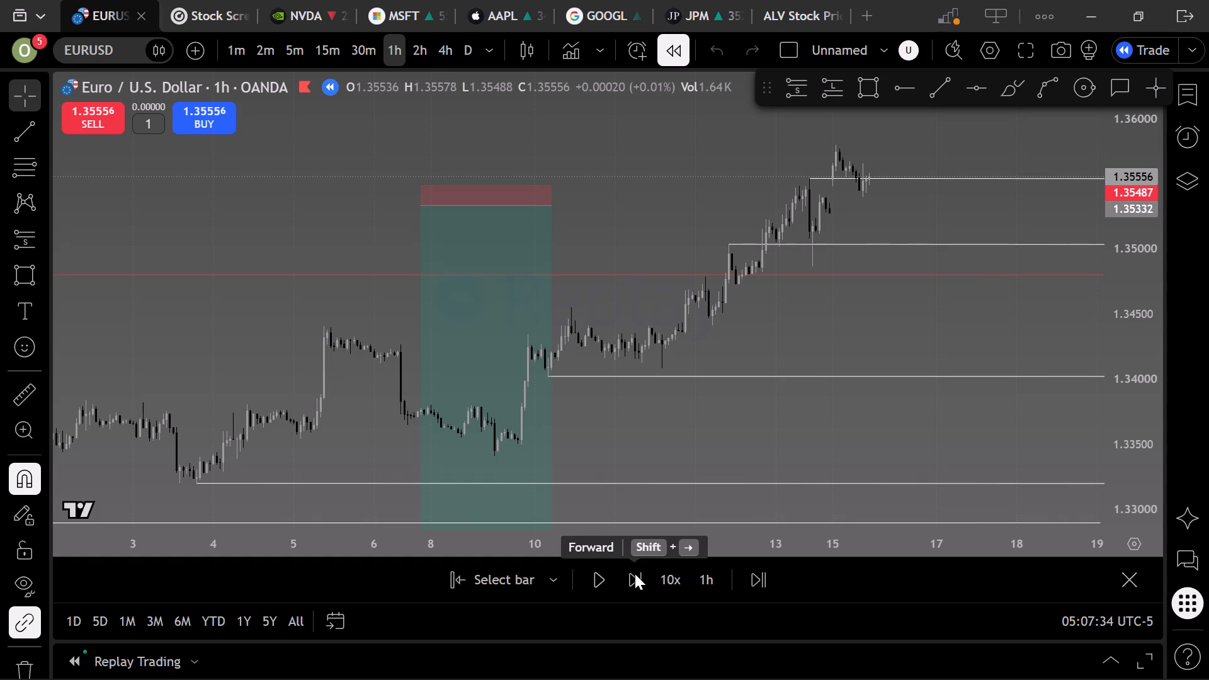
left_click(635, 574)
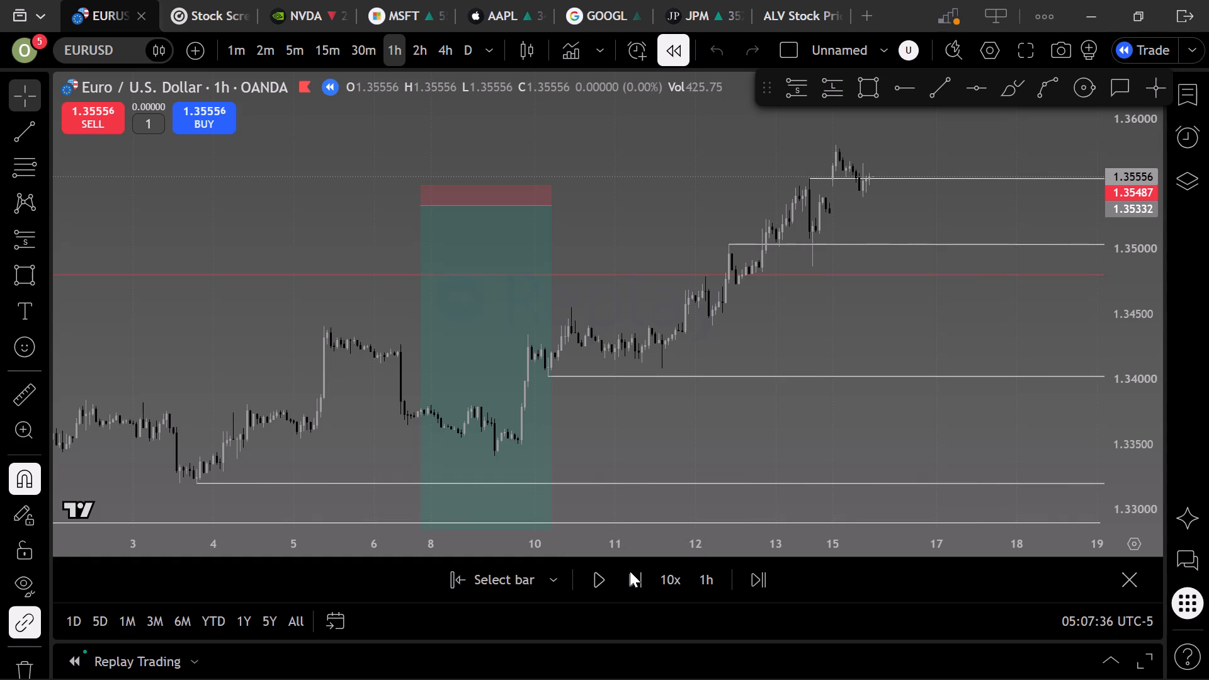
left_click(629, 571)
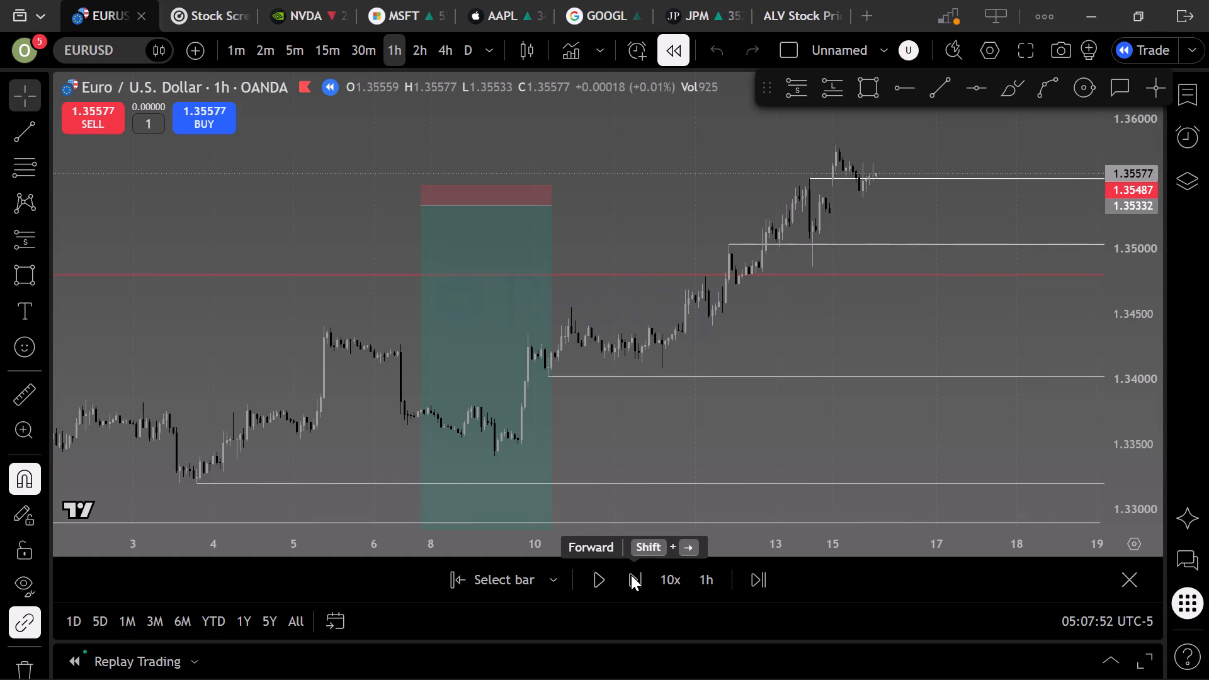
Continue stepping the replay forward bar by bar until the early hours of 17 April.
triple_click(631, 575)
triple_click(631, 575)
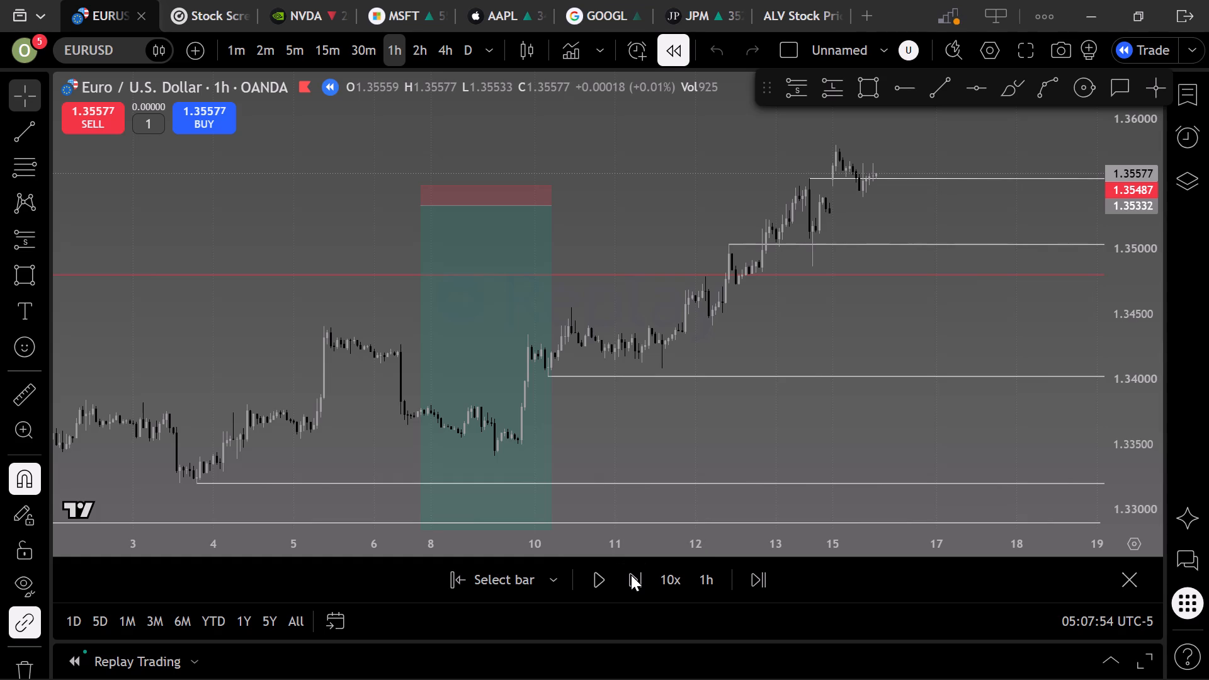
double_click(631, 575)
triple_click(631, 575)
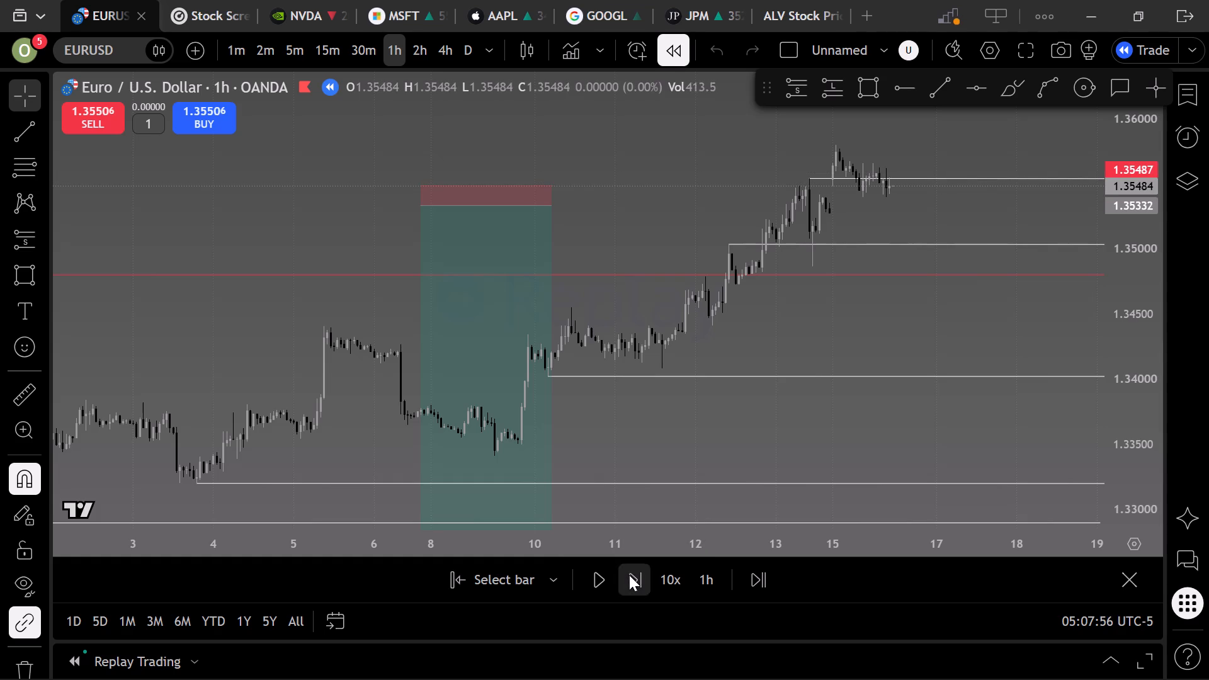
triple_click(629, 575)
left_click(629, 575)
left_click(629, 575)
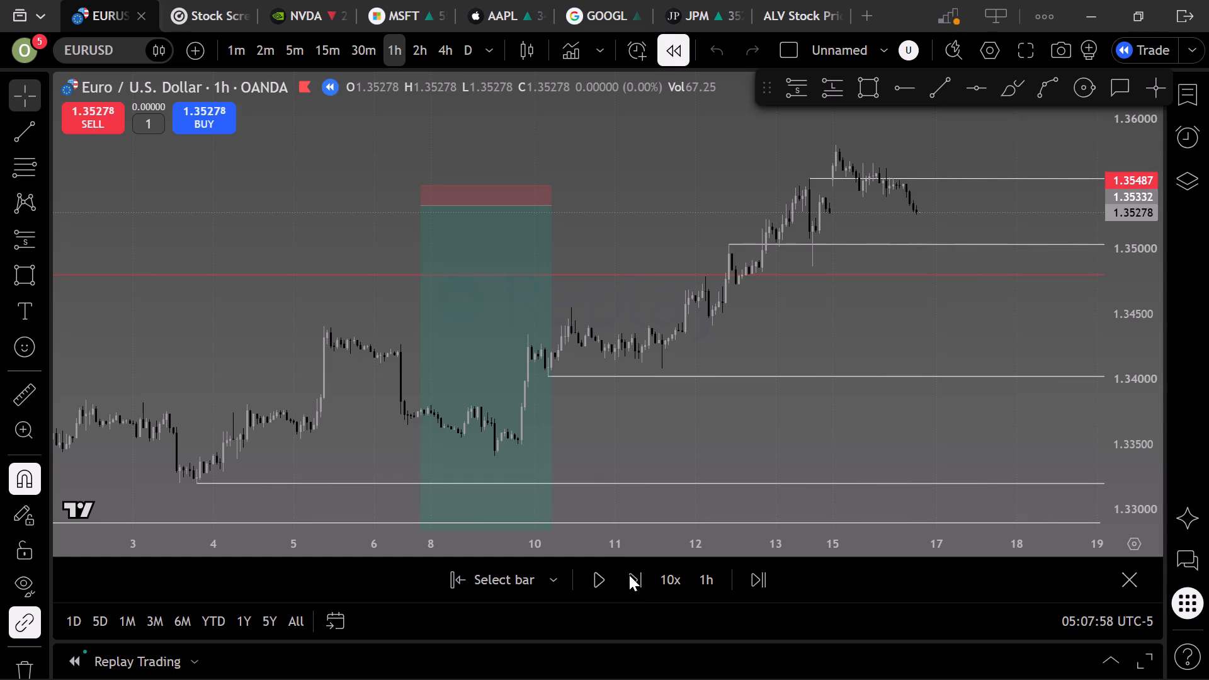
left_click(629, 575)
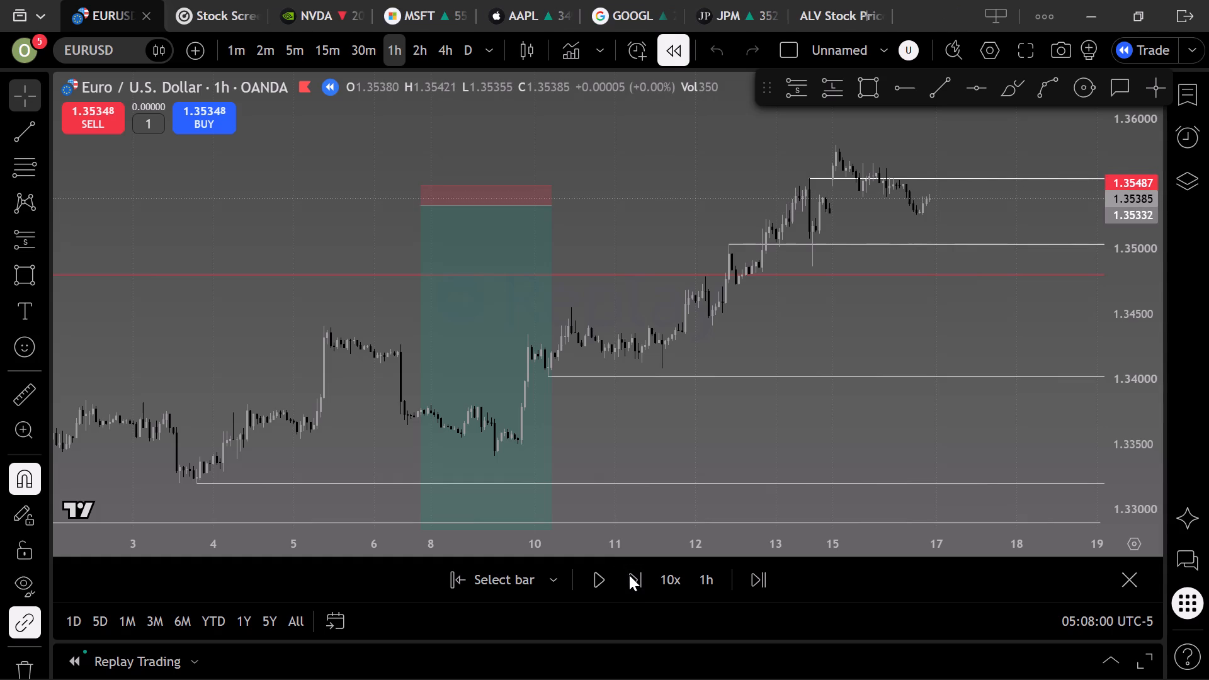
left_click(629, 575)
left_click(629, 575)
left_click(629, 575)
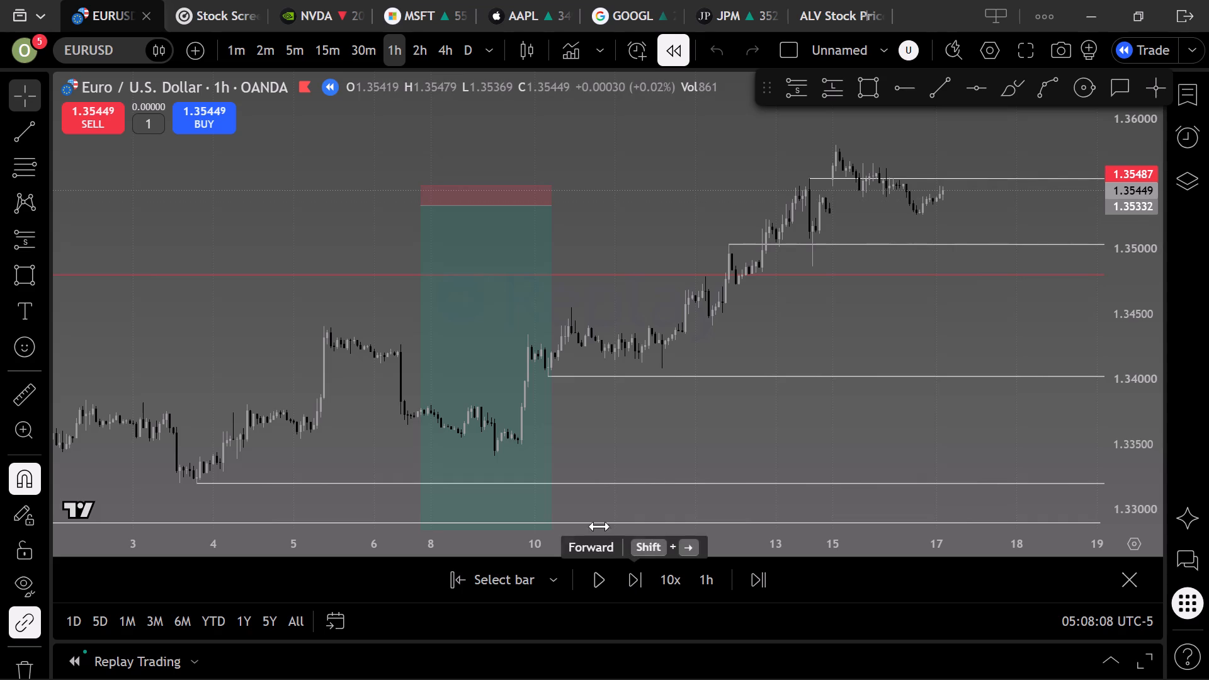
Move the short position drawing down and slightly later, to an entry of 1.34592 with its stop at 1.34747.
left_click_drag(510, 289, 514, 295)
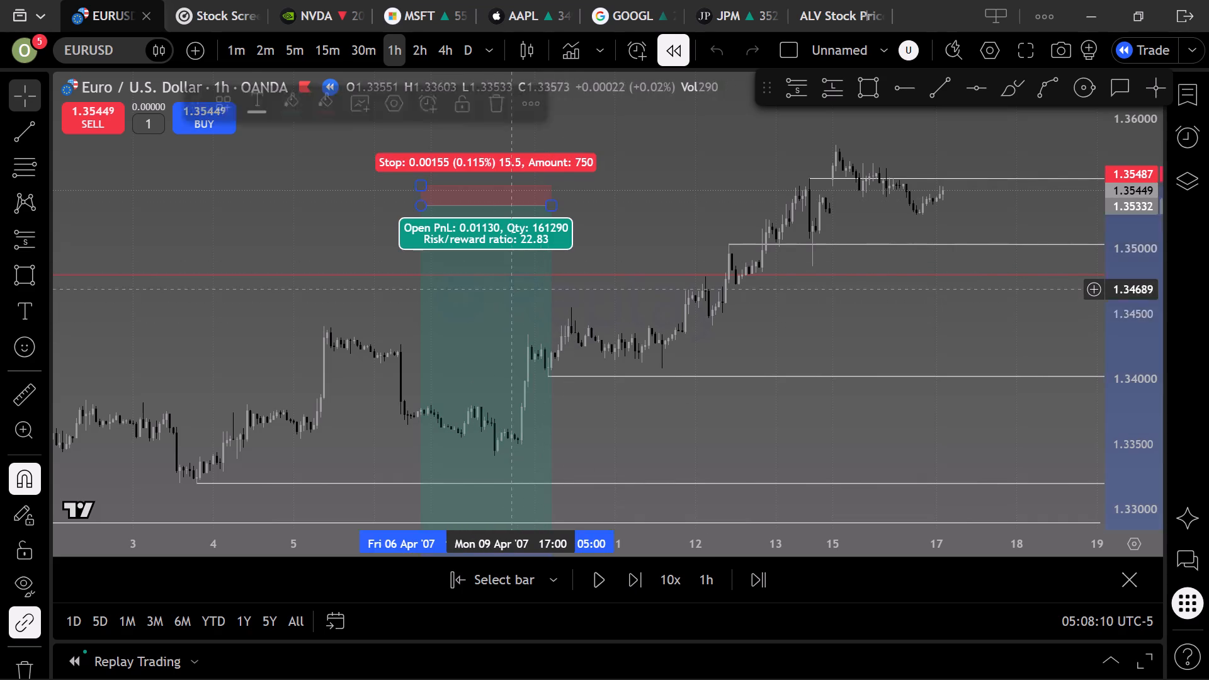
left_click_drag(514, 295, 531, 385)
left_click(756, 322)
Play the replay forward from 17 April and pause it on 18 April.
left_click_drag(853, 320, 725, 351)
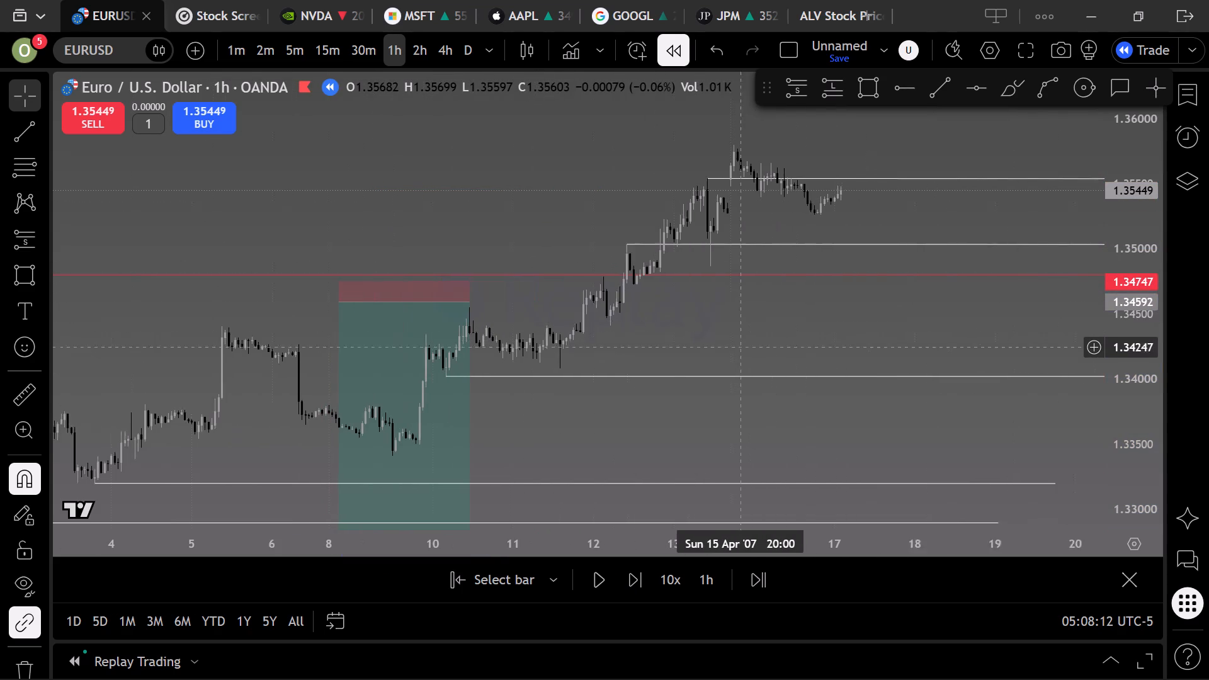
left_click_drag(725, 351, 689, 360)
scroll(747, 343, "up", 4)
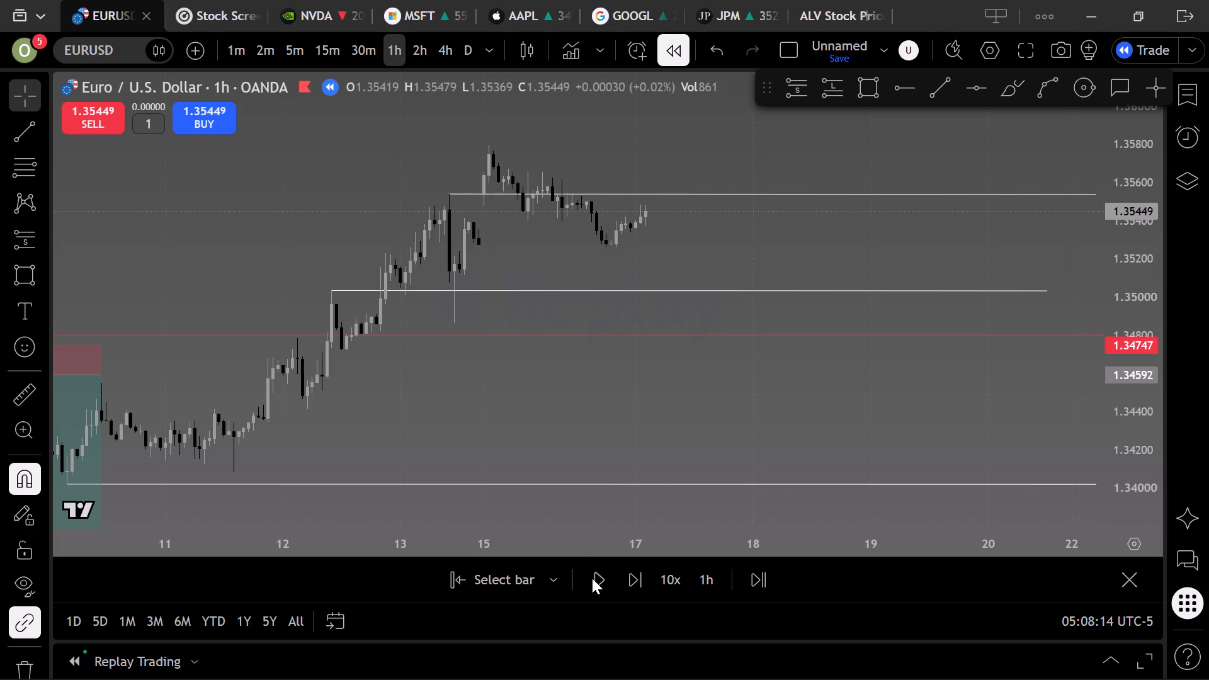
left_click(593, 579)
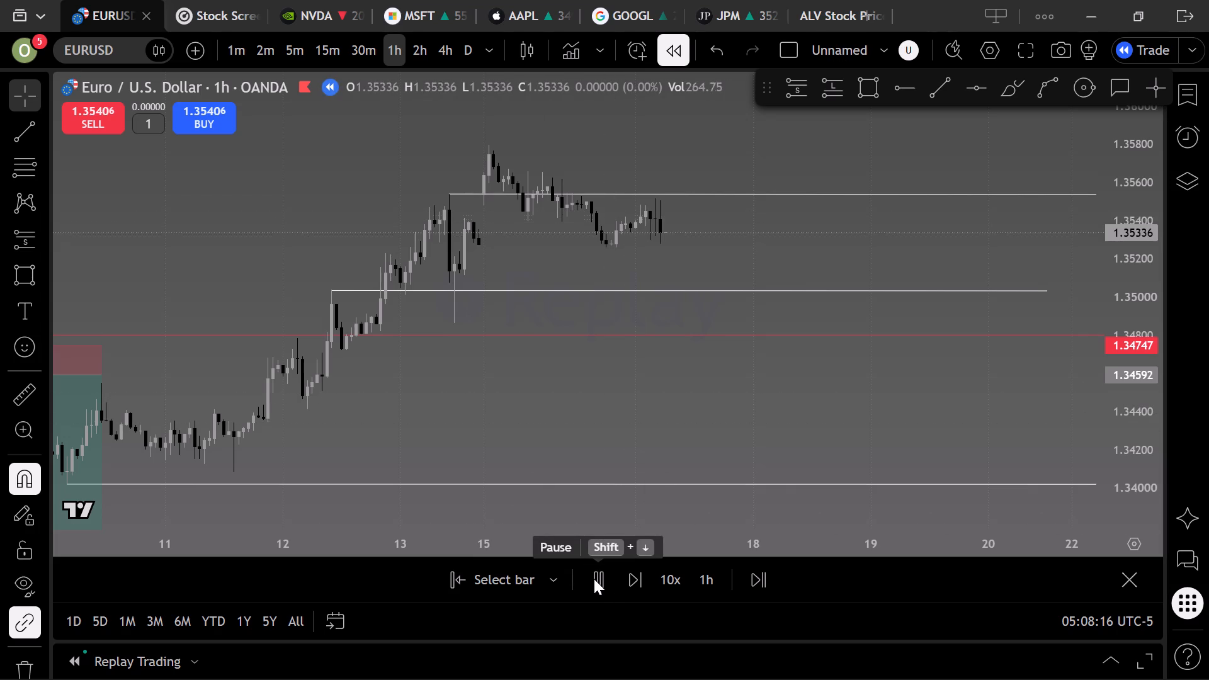
left_click(594, 579)
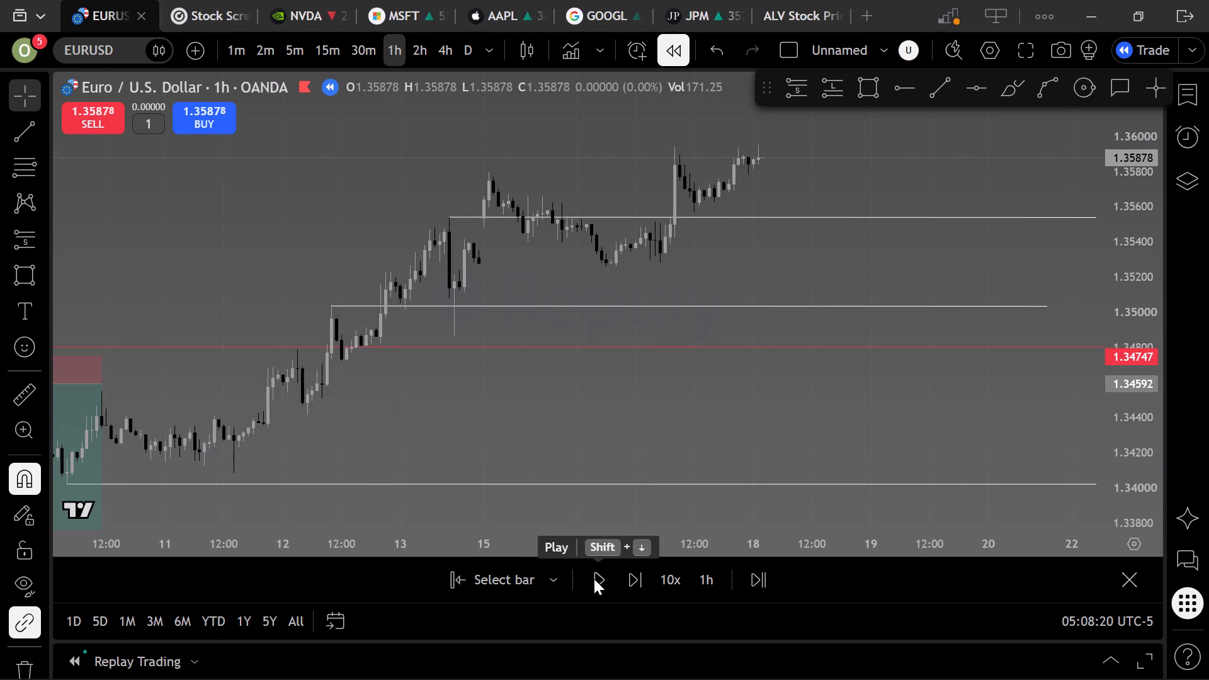
Examine the 13–18 April price action against the two uppermost white level lines.
scroll(653, 407, "down", 4)
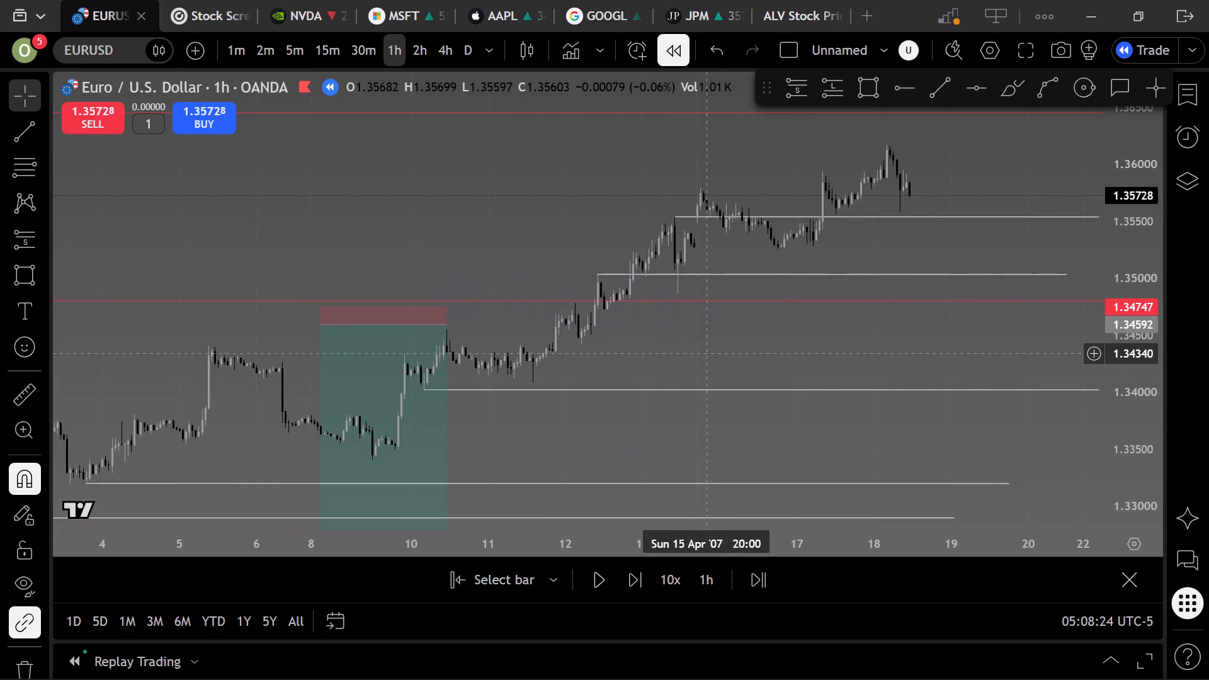
left_click_drag(747, 346, 569, 370)
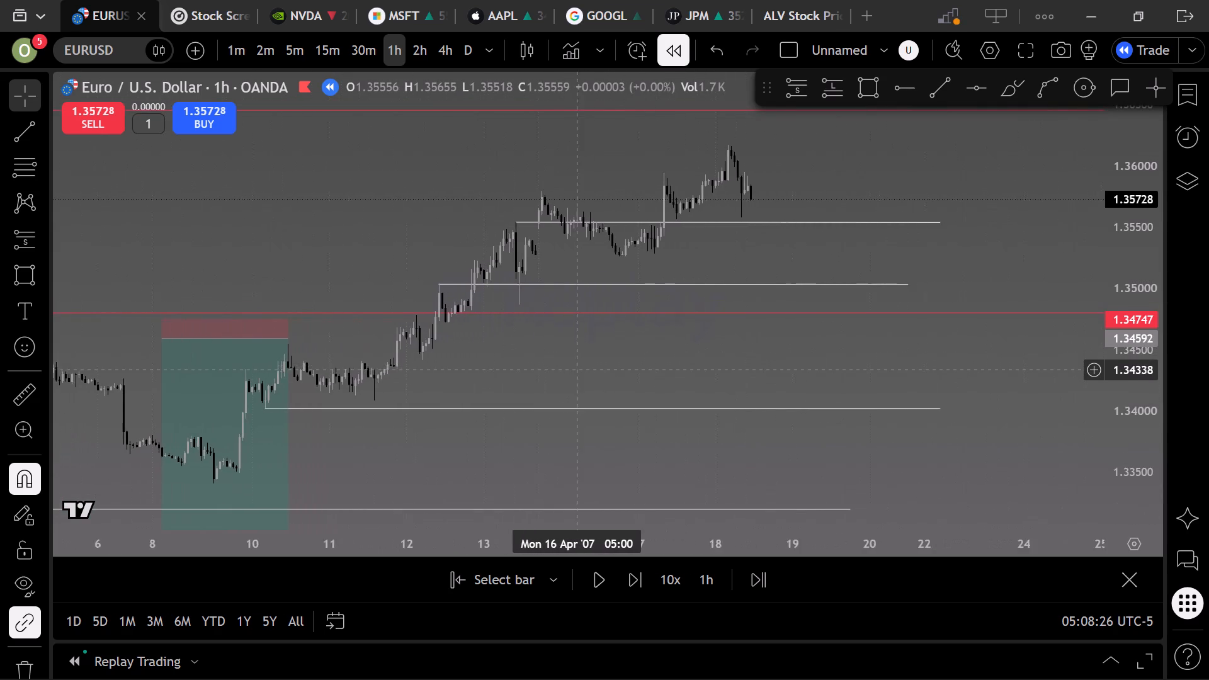
left_click_drag(569, 370, 482, 373)
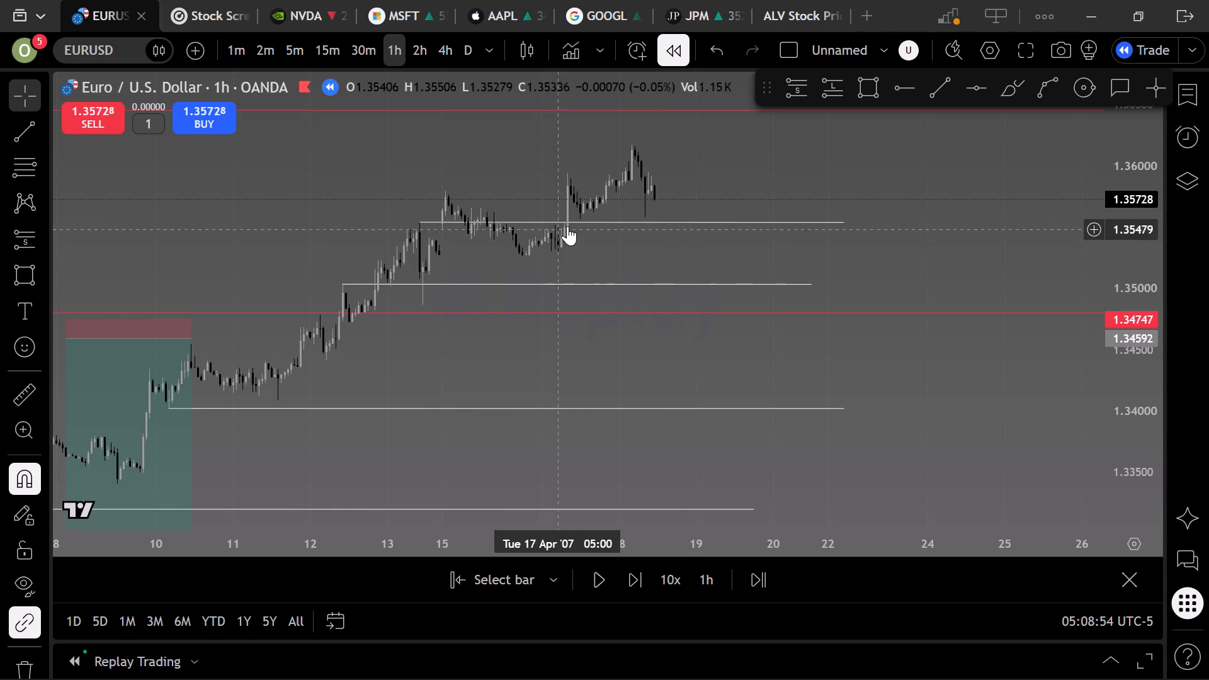
left_click(735, 175)
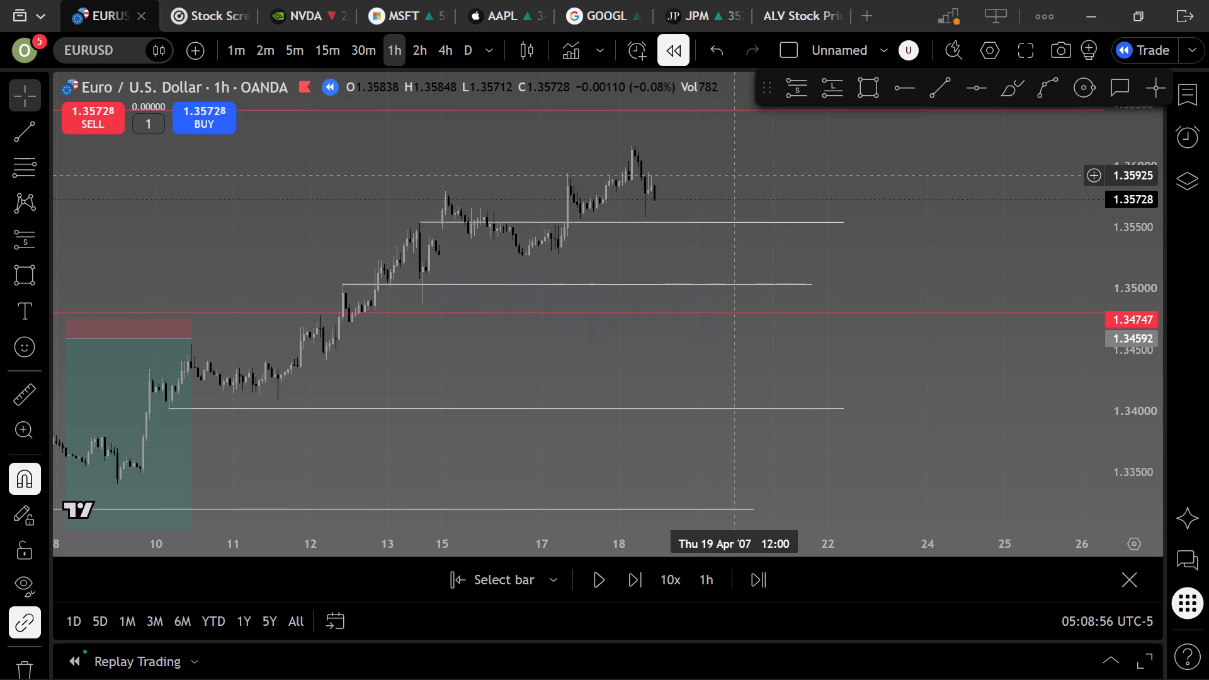
left_click_drag(735, 174, 966, 179)
scroll(973, 174, "up", 7)
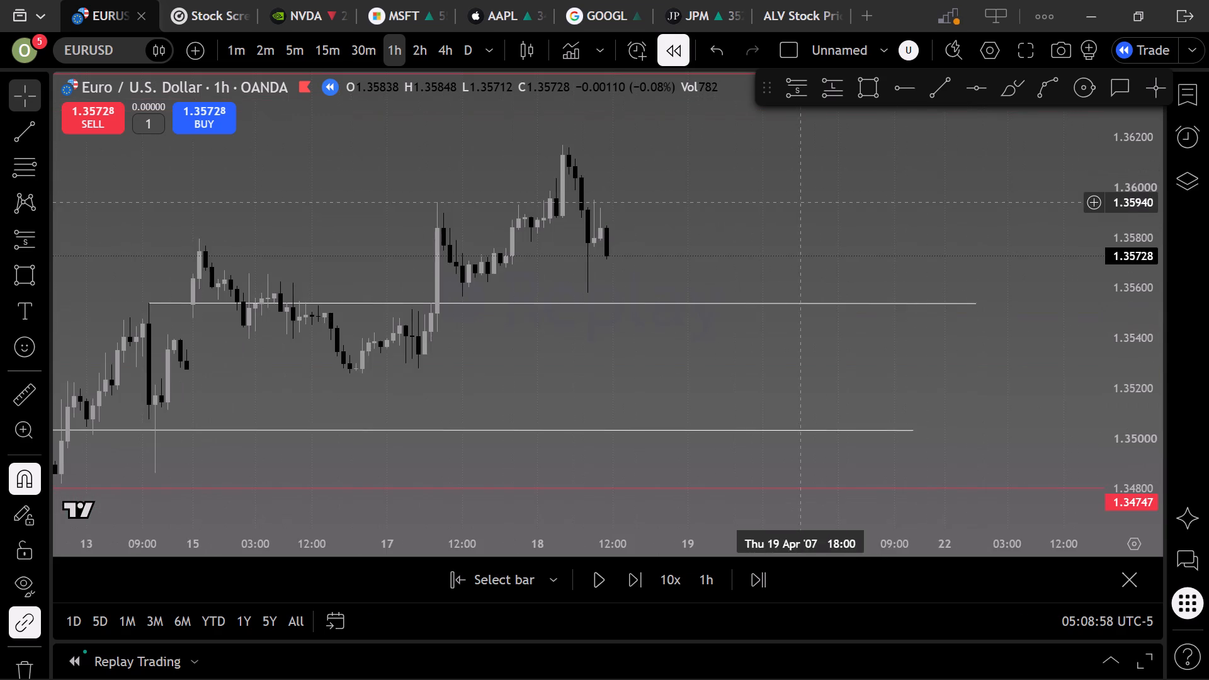
left_click_drag(802, 201, 981, 212)
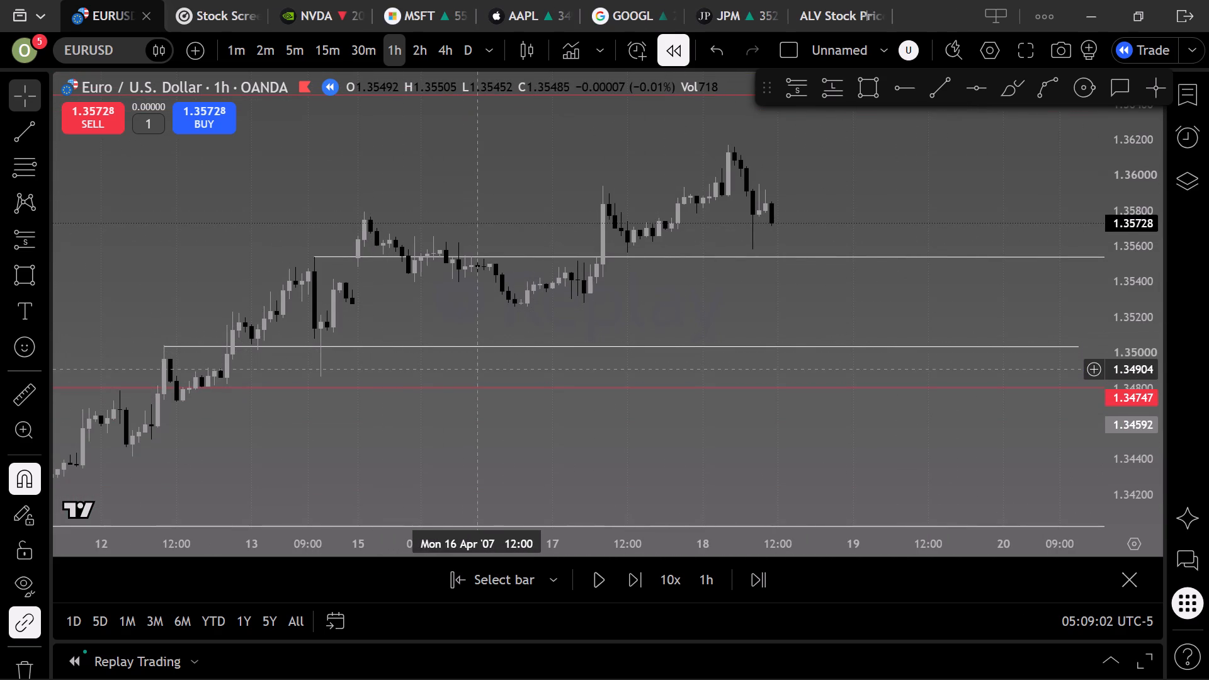
Examine the wider price structure from late March to 18 April, including the lower white levels, the grey zone and the red lines.
scroll(755, 269, "down", 3)
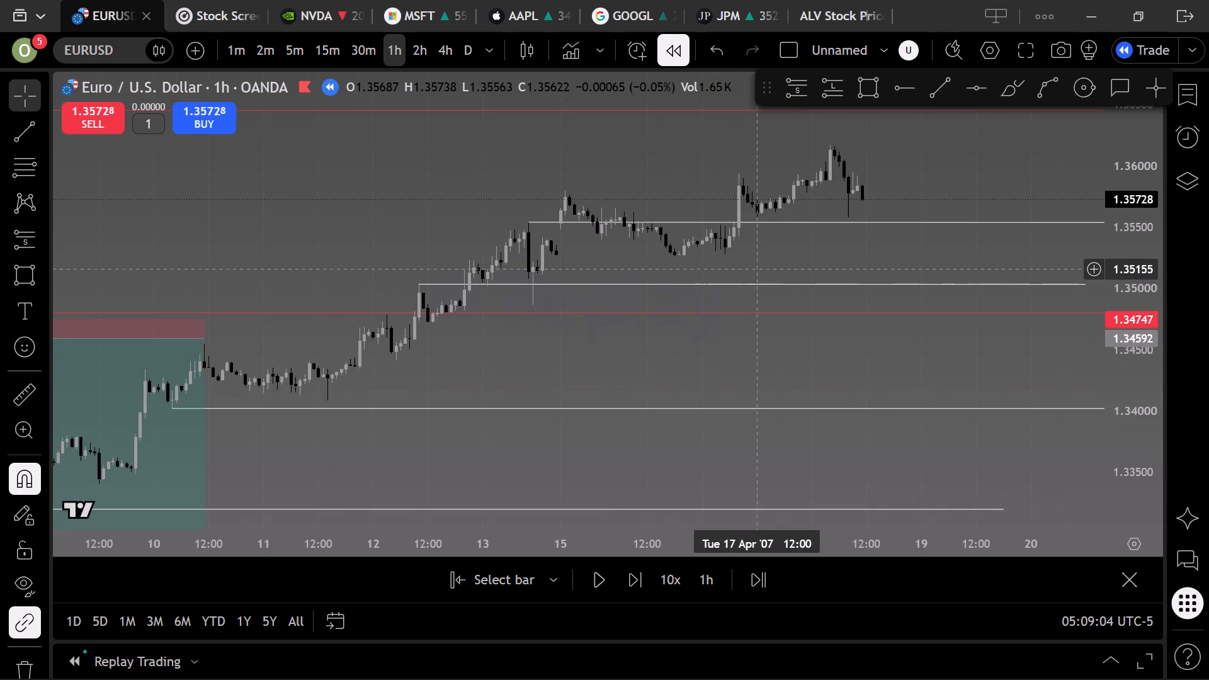
scroll(866, 236, "down", 3)
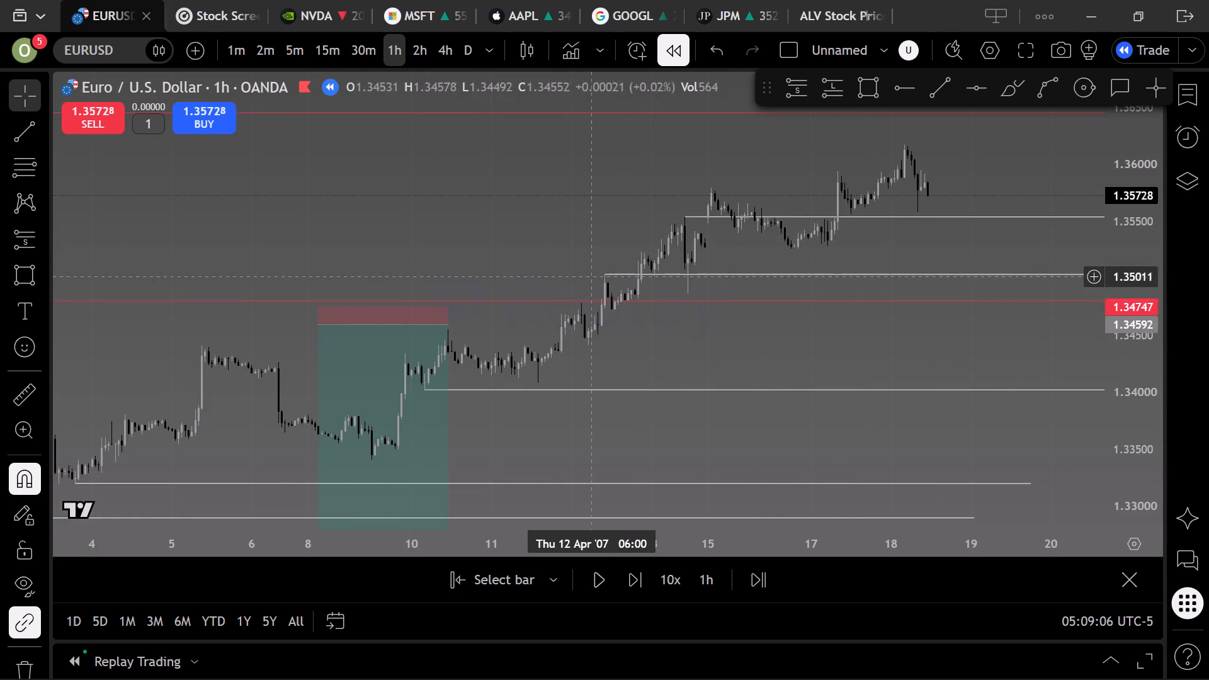
scroll(755, 334, "down", 5)
left_click_drag(924, 324, 831, 295)
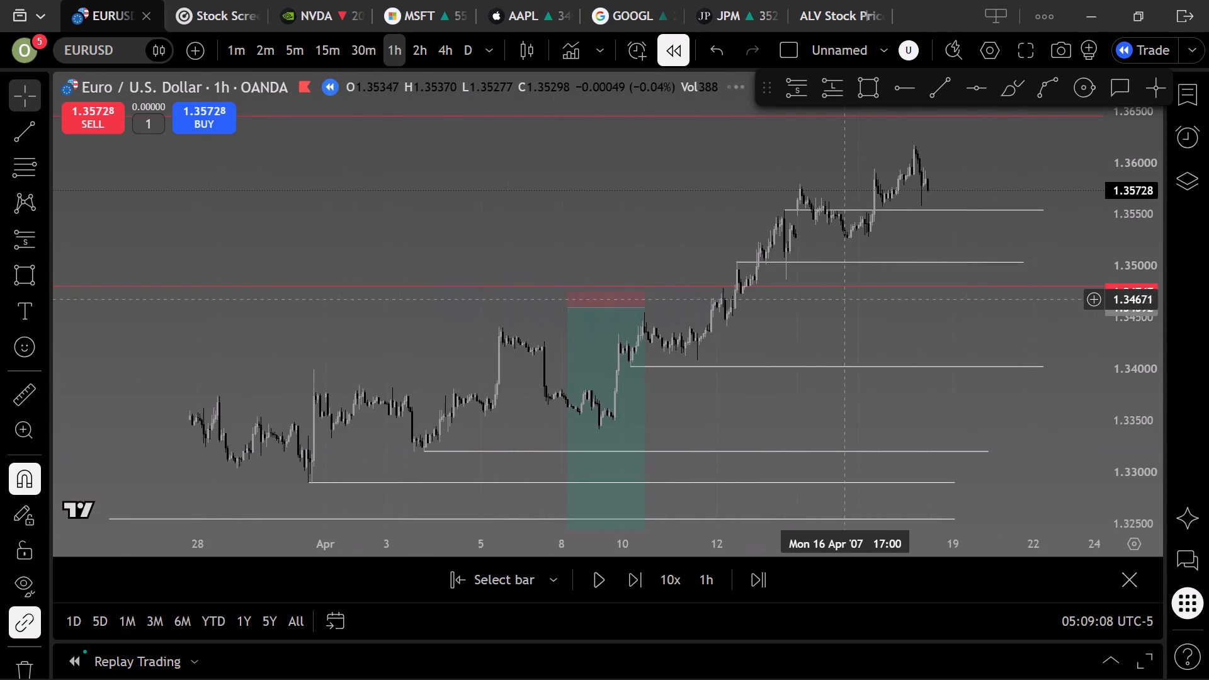
left_click_drag(831, 295, 688, 332)
scroll(687, 334, "down", 5)
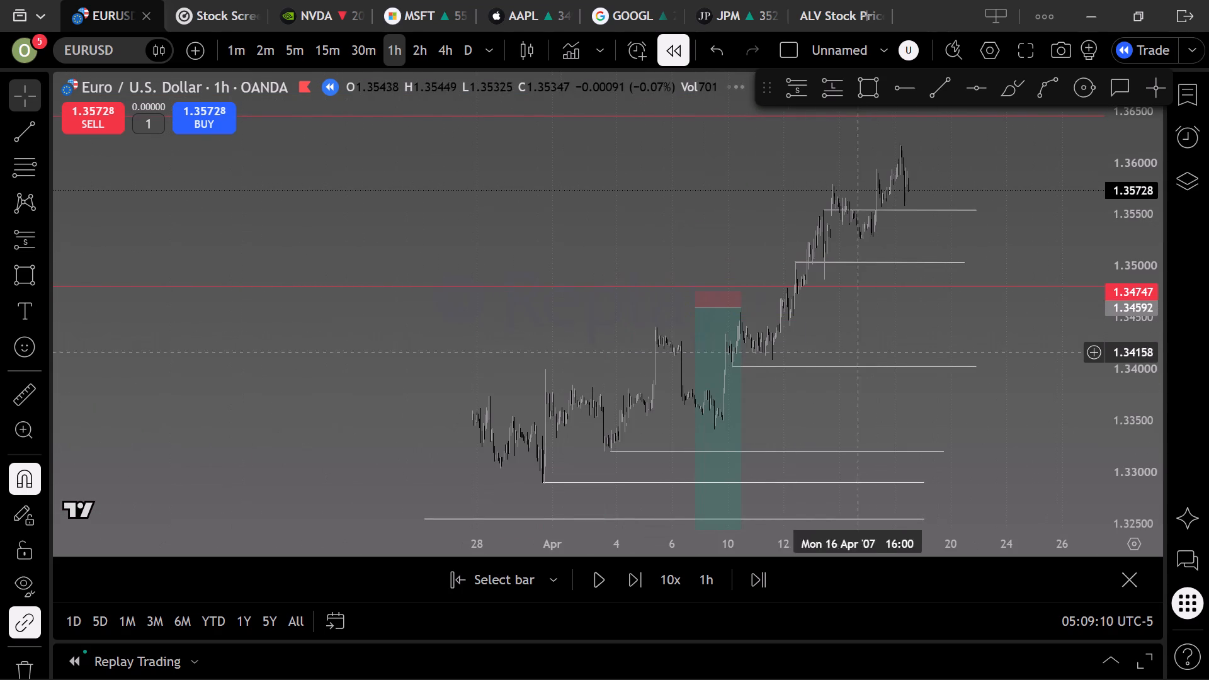
left_click_drag(970, 399, 933, 334)
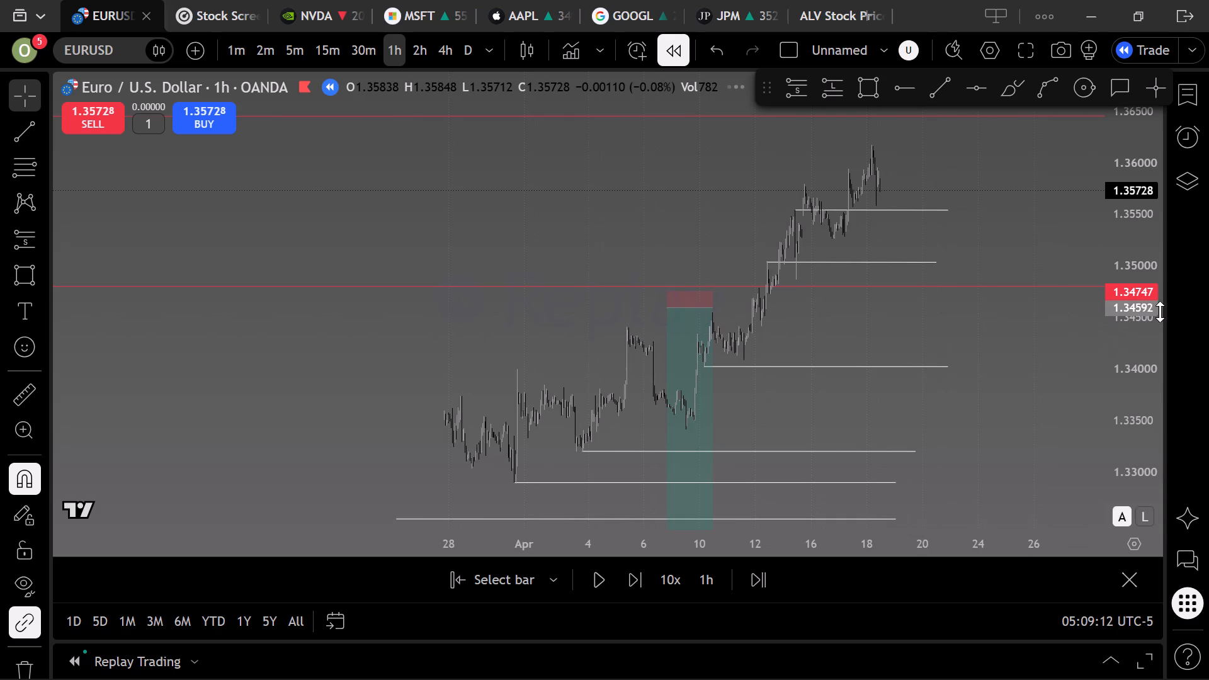
scroll(1142, 312, "down", 3)
left_click_drag(1037, 385, 982, 211)
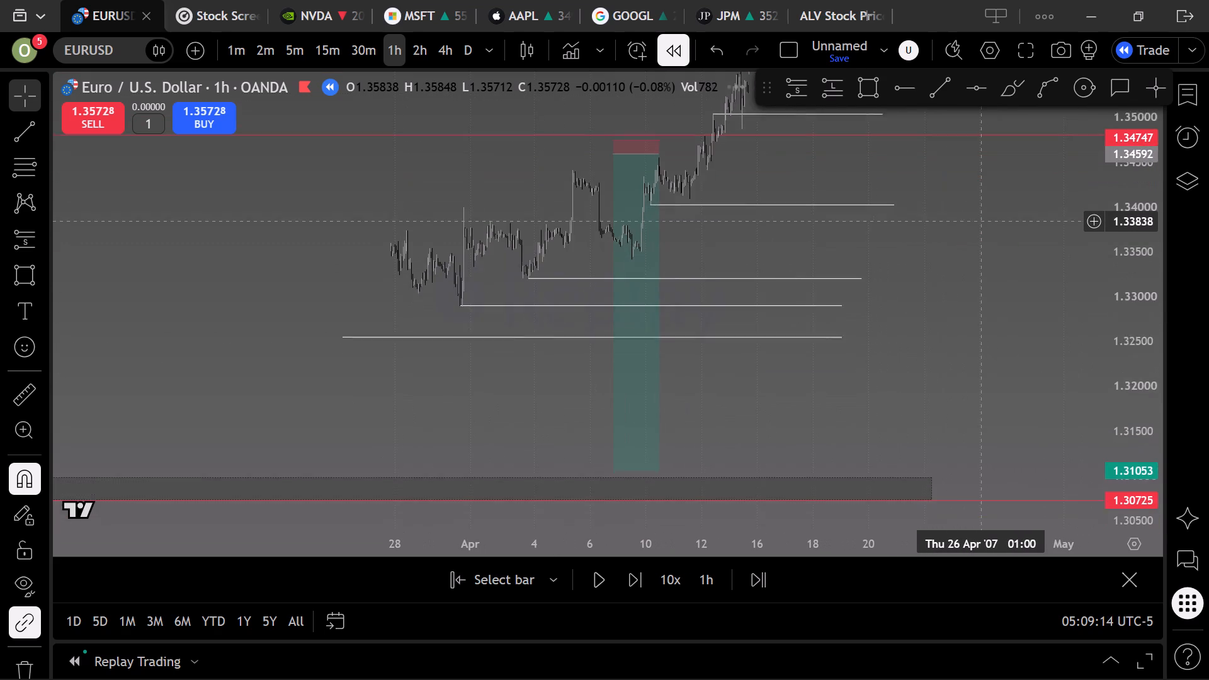
left_click_drag(982, 211, 904, 260)
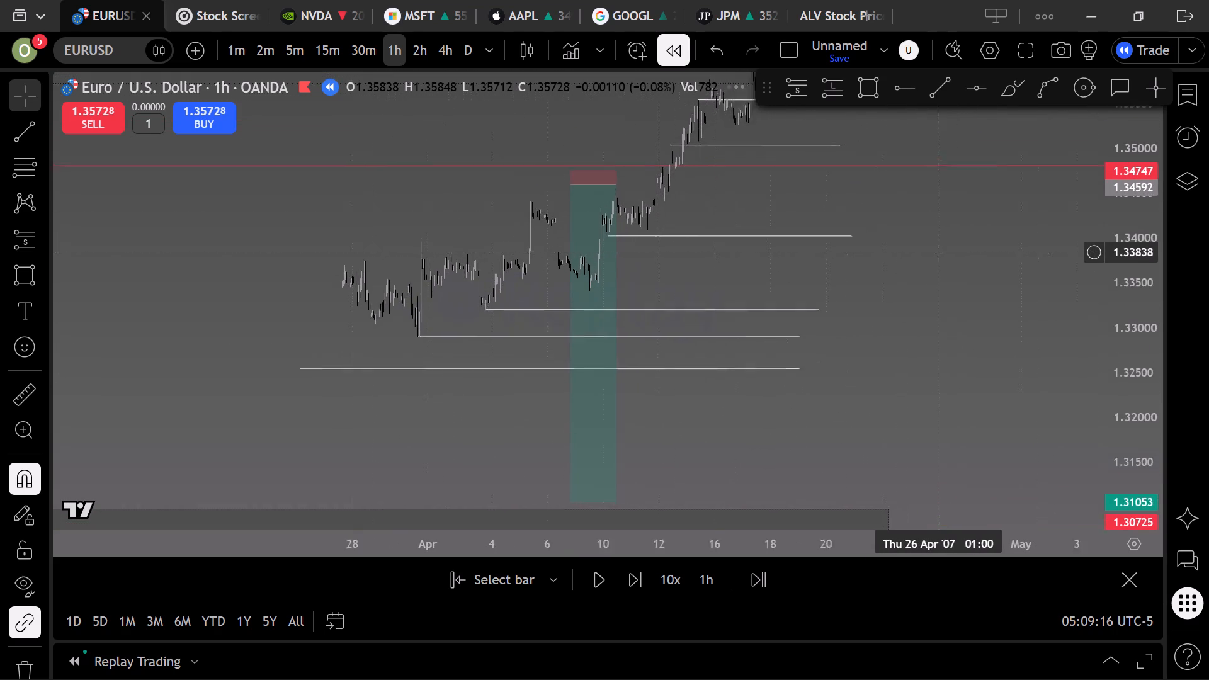
left_click_drag(904, 260, 661, 470)
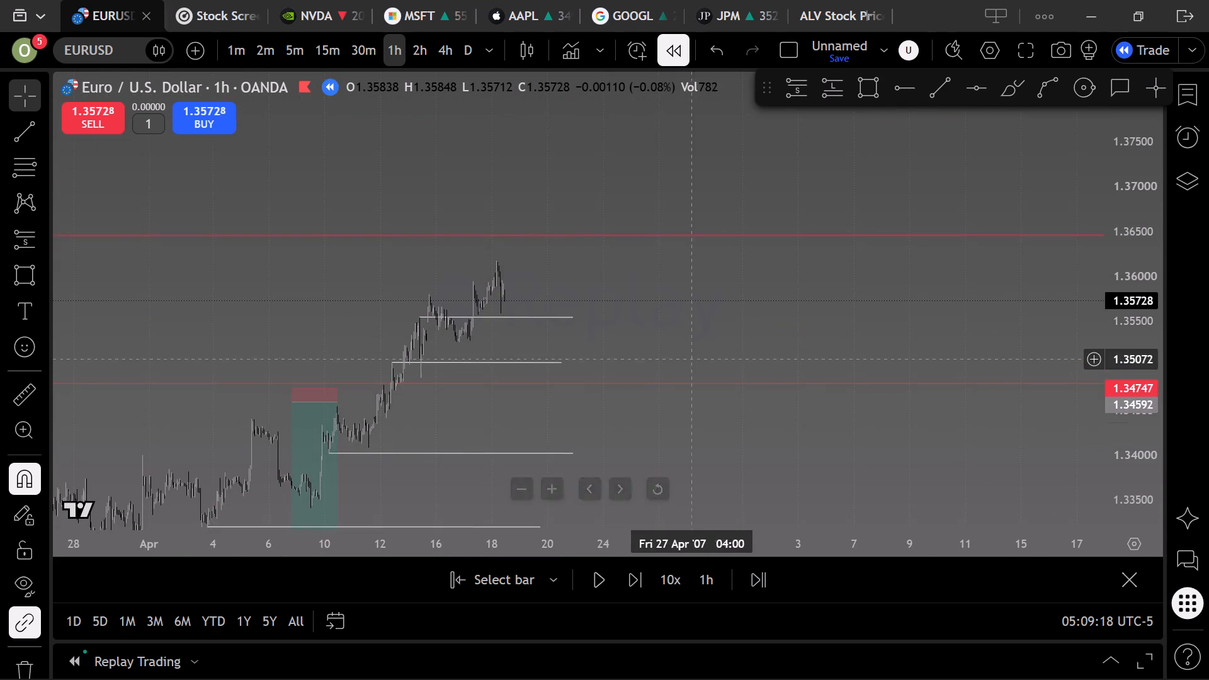
scroll(721, 327, "up", 5)
left_click_drag(637, 343, 985, 366)
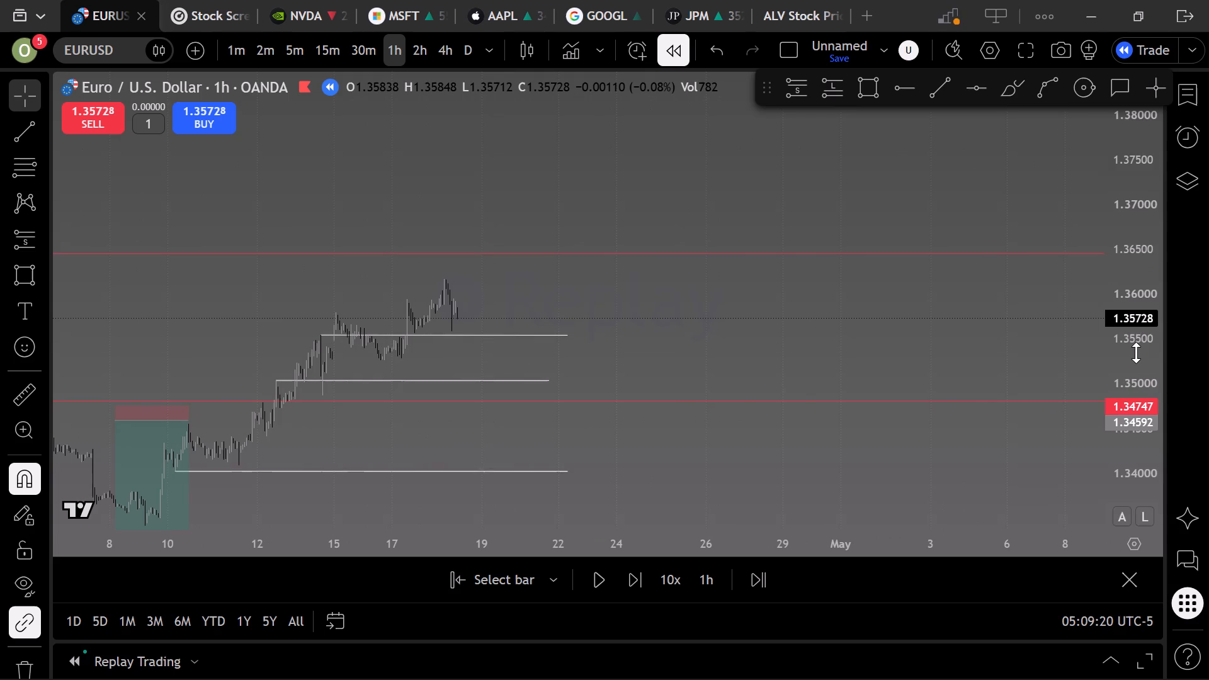
Examine the 10–18 April price action against the white level lines and the upper and lower red lines.
scroll(1161, 341, "up", 13)
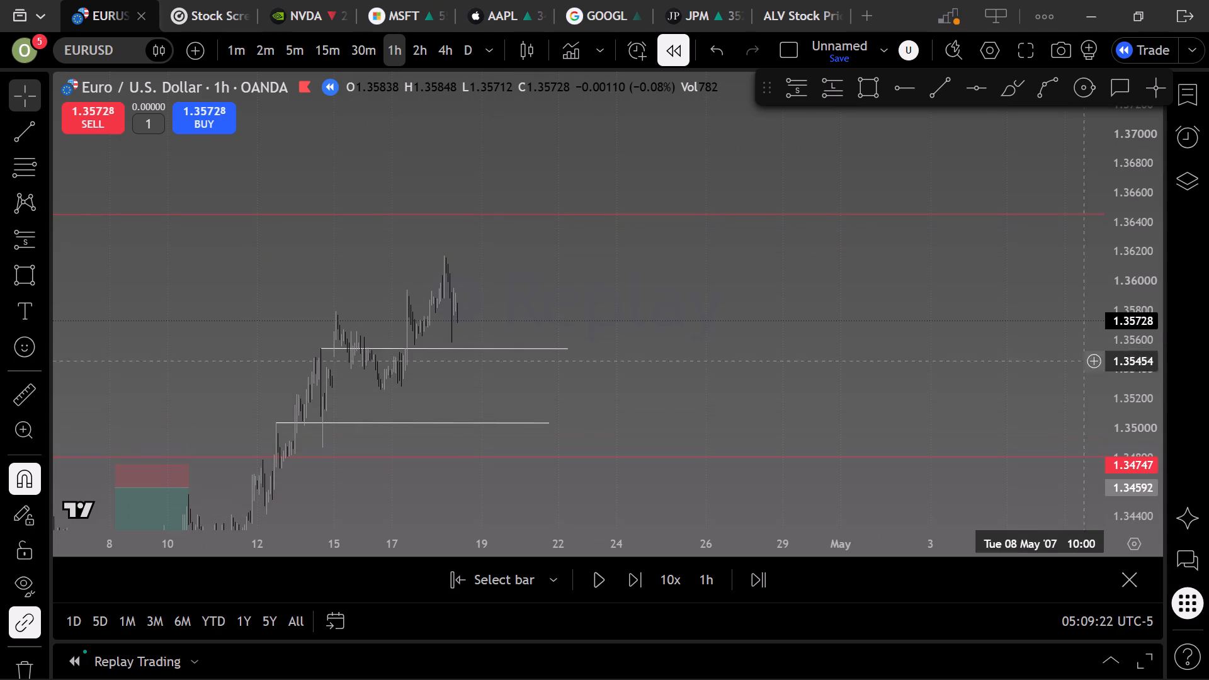
scroll(949, 384, "up", 7)
left_click_drag(807, 395, 1157, 304)
key("p")
left_click_drag(768, 332, 905, 343)
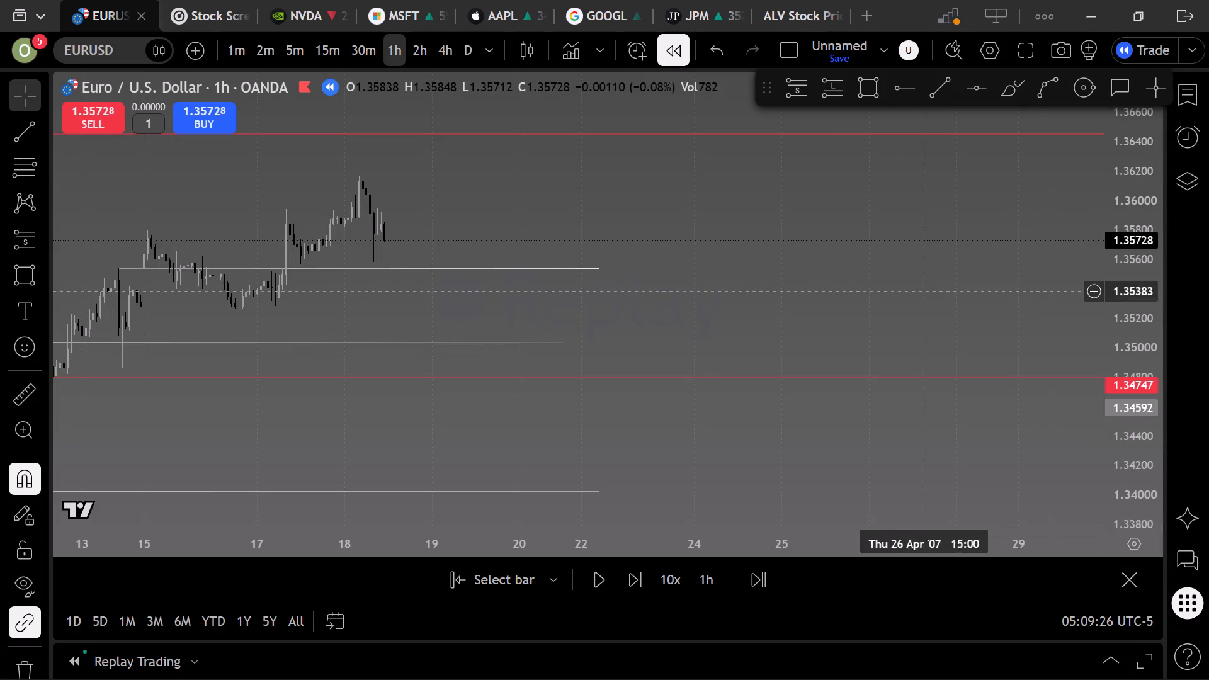
left_click_drag(743, 327, 1014, 298)
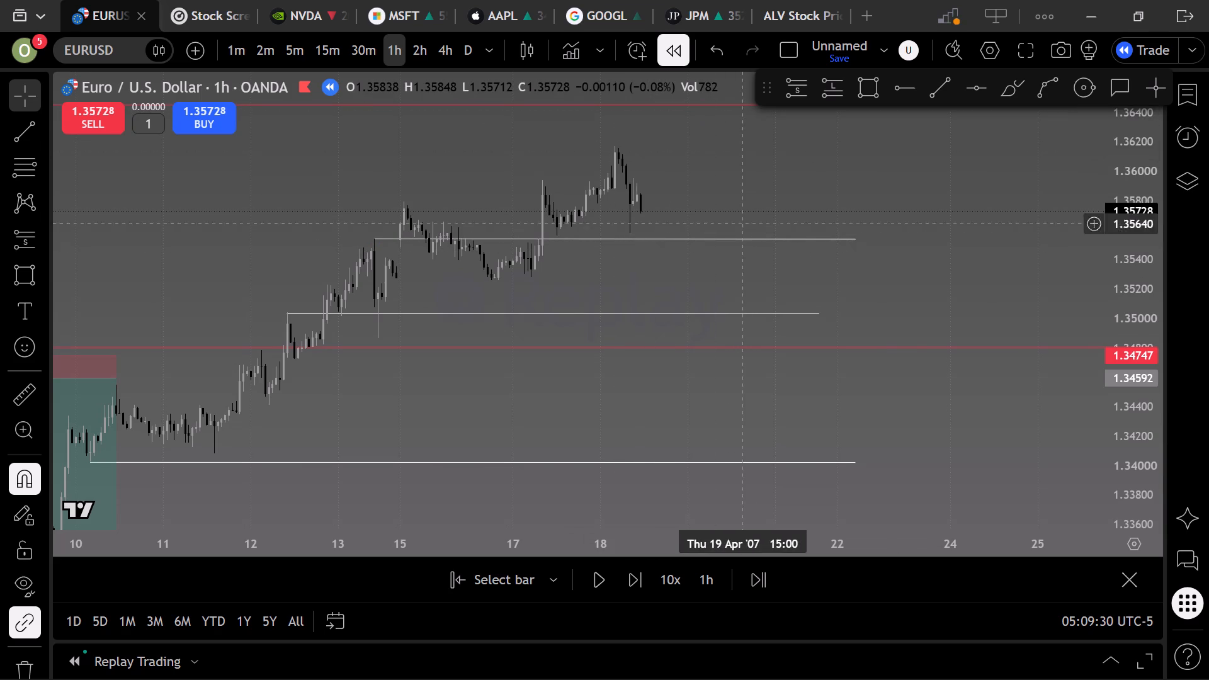
left_click_drag(722, 147, 727, 220)
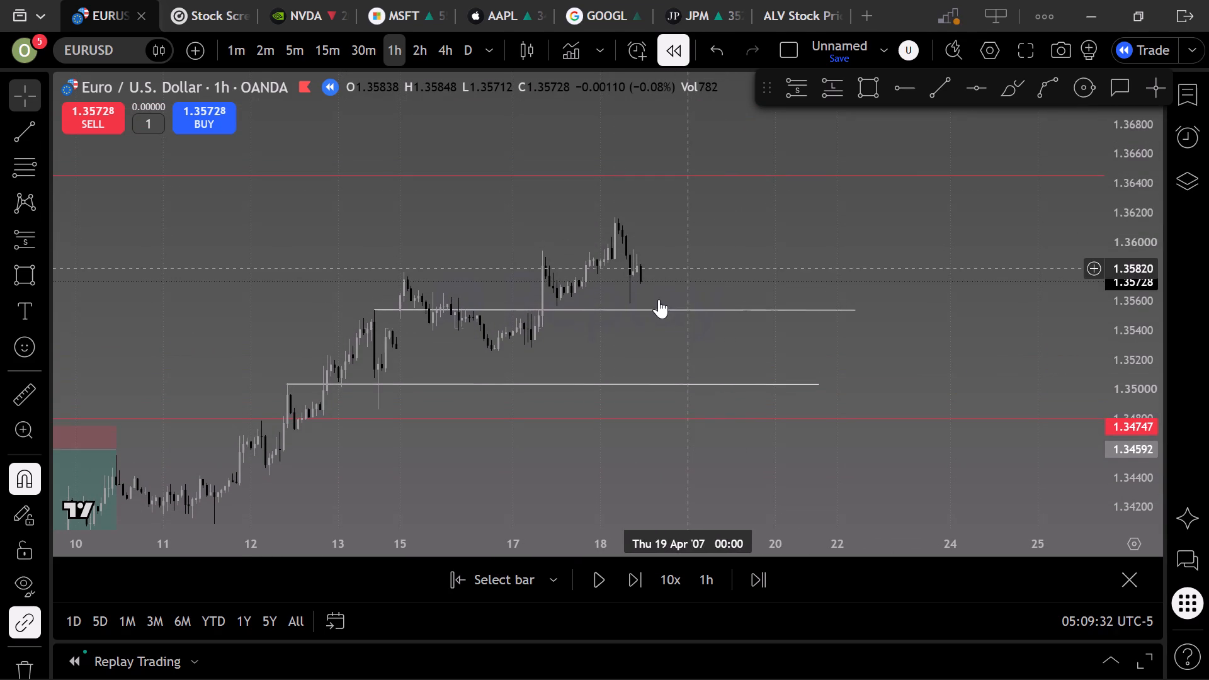
Play the replay forward from 18 April and pause it on 19 April.
left_click(597, 582)
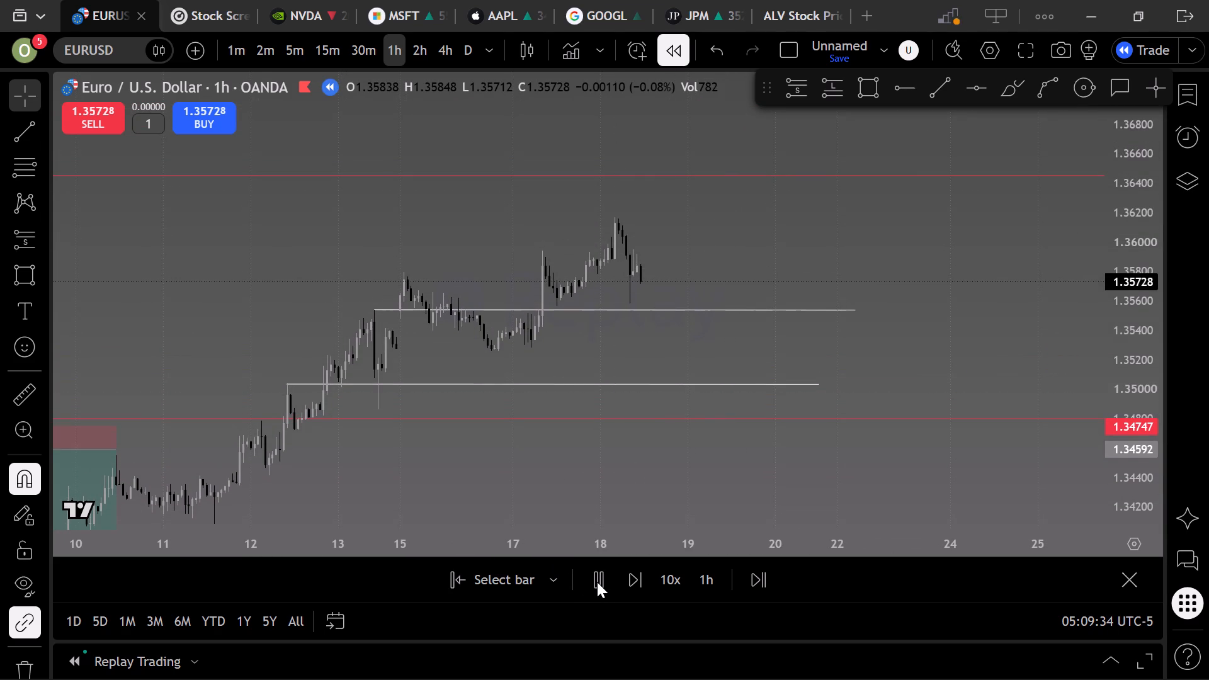
left_click(600, 582)
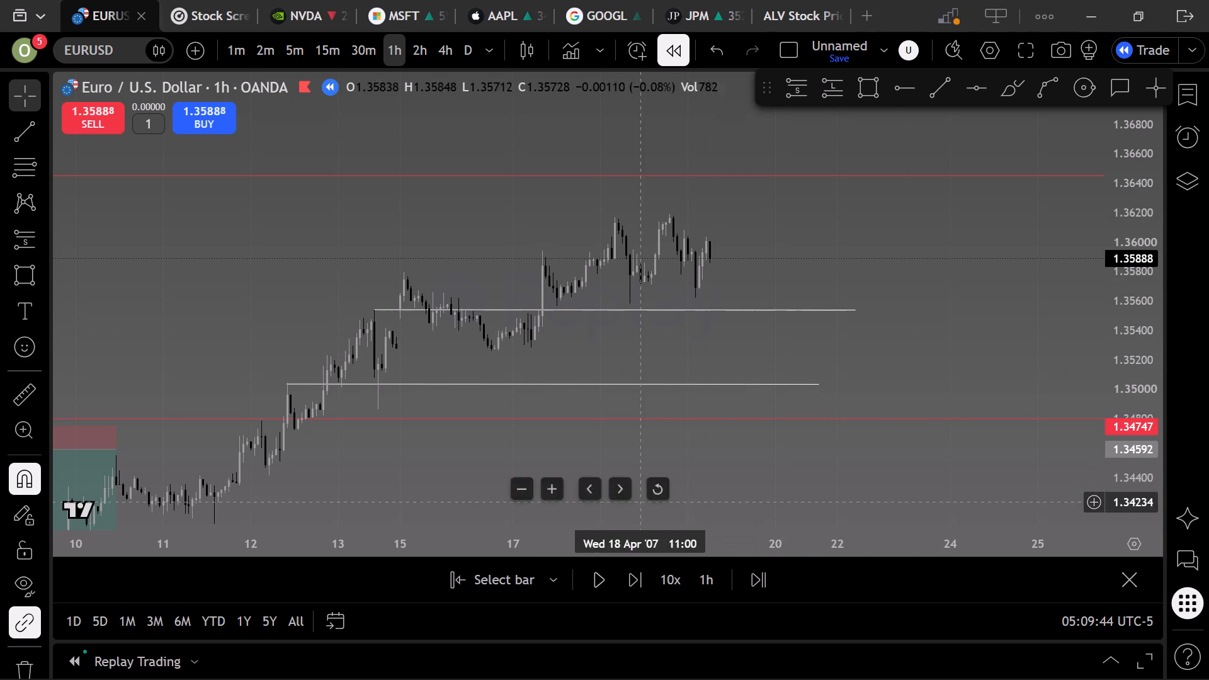
Advance the replay bar by bar through 19 April to the start of 20 April.
left_click(637, 579)
left_click(638, 579)
left_click(638, 579)
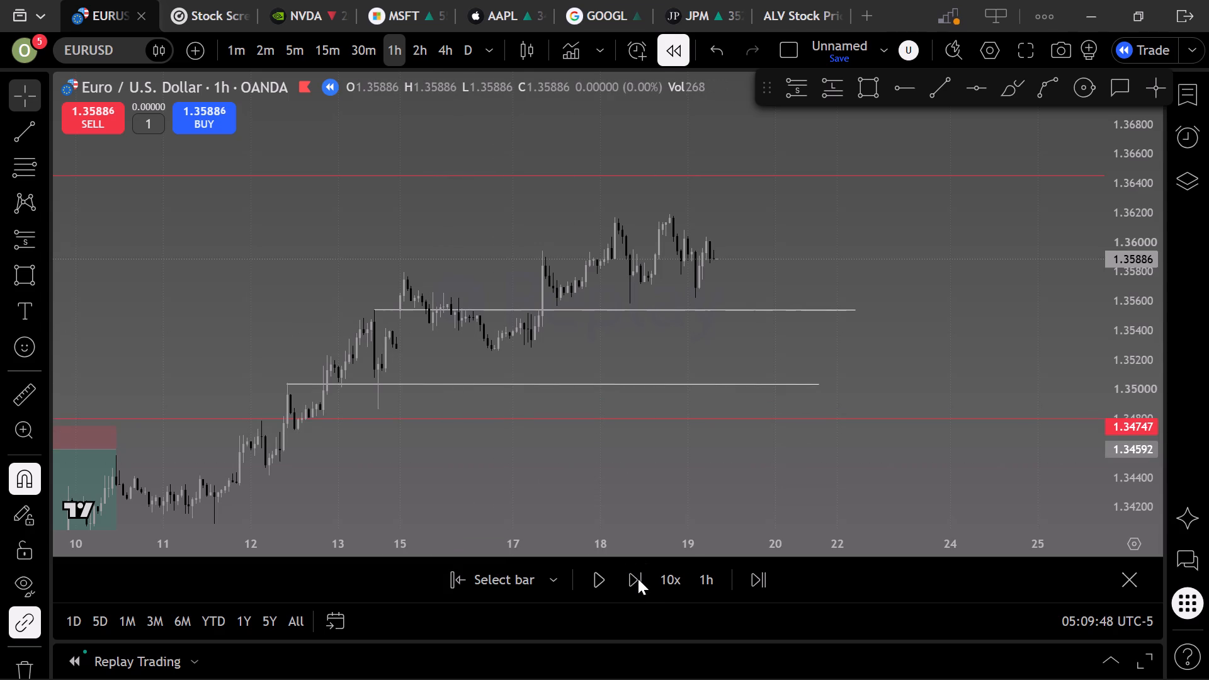
left_click(638, 579)
left_click(638, 579)
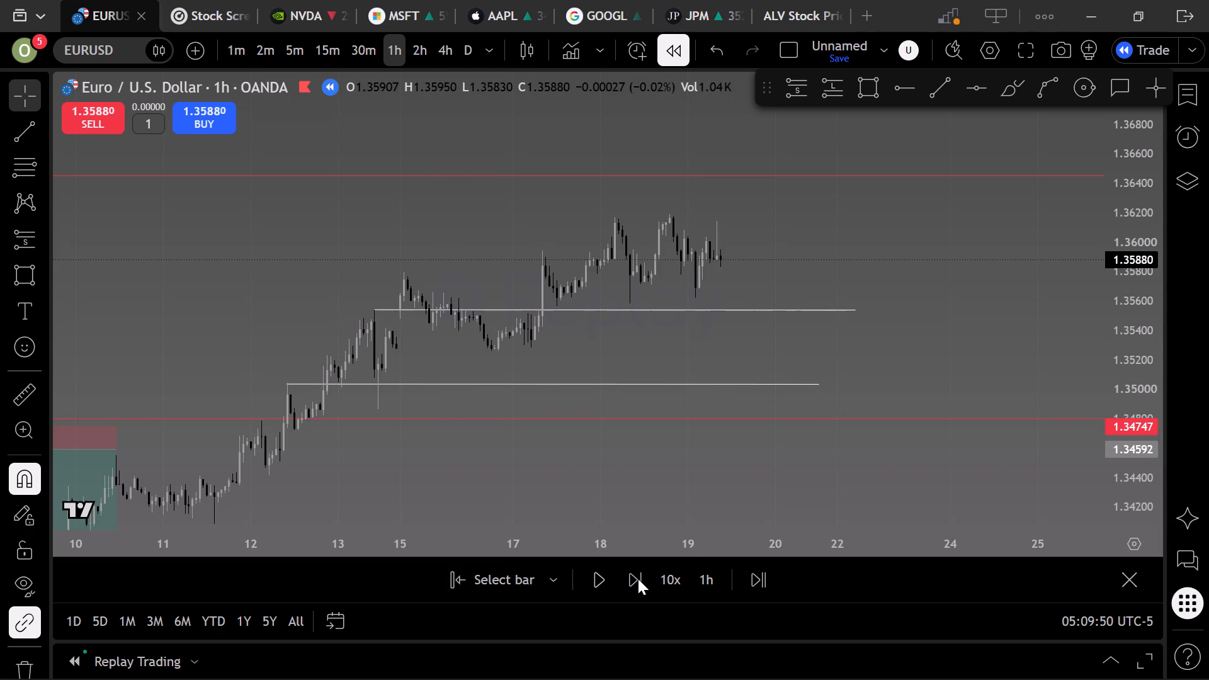
left_click(638, 579)
left_click(639, 579)
left_click(639, 579)
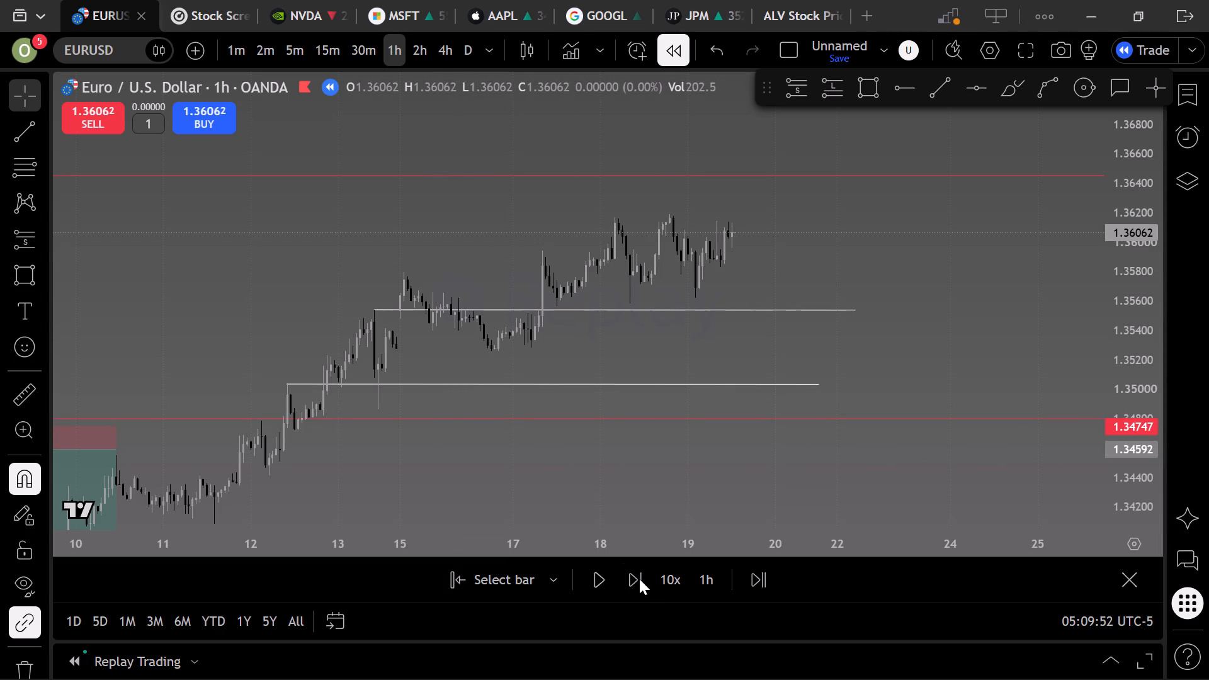
left_click(639, 579)
double_click(639, 579)
left_click(640, 578)
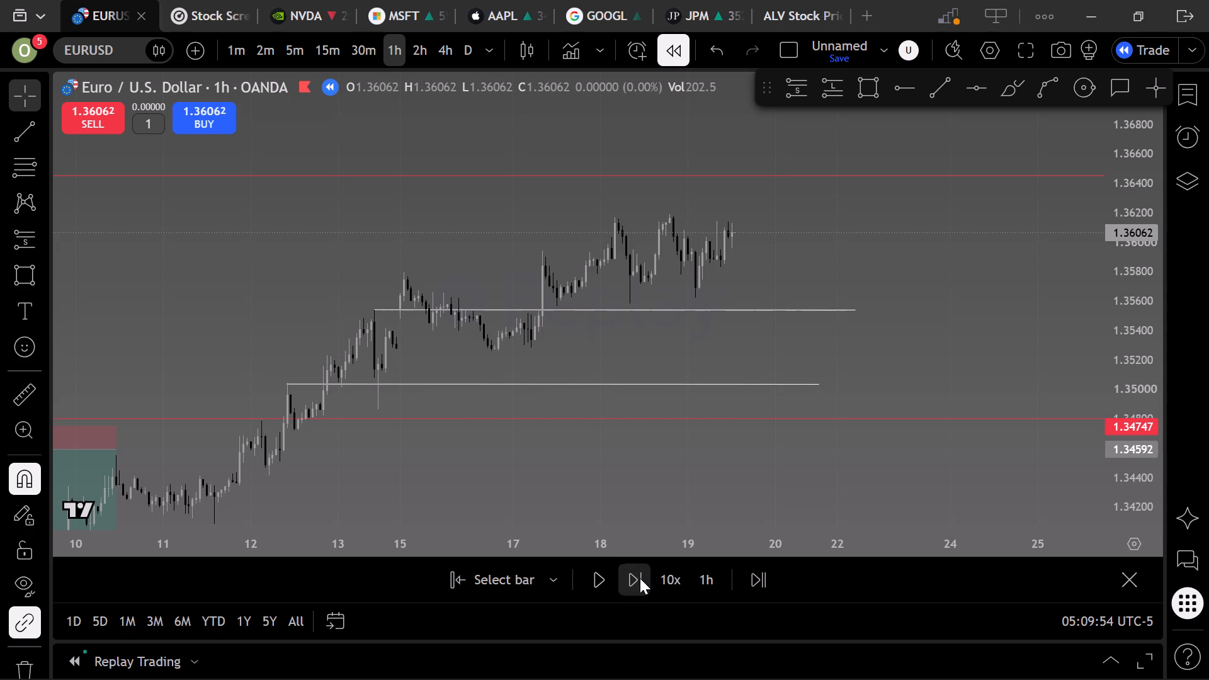
left_click(634, 574)
left_click(634, 574)
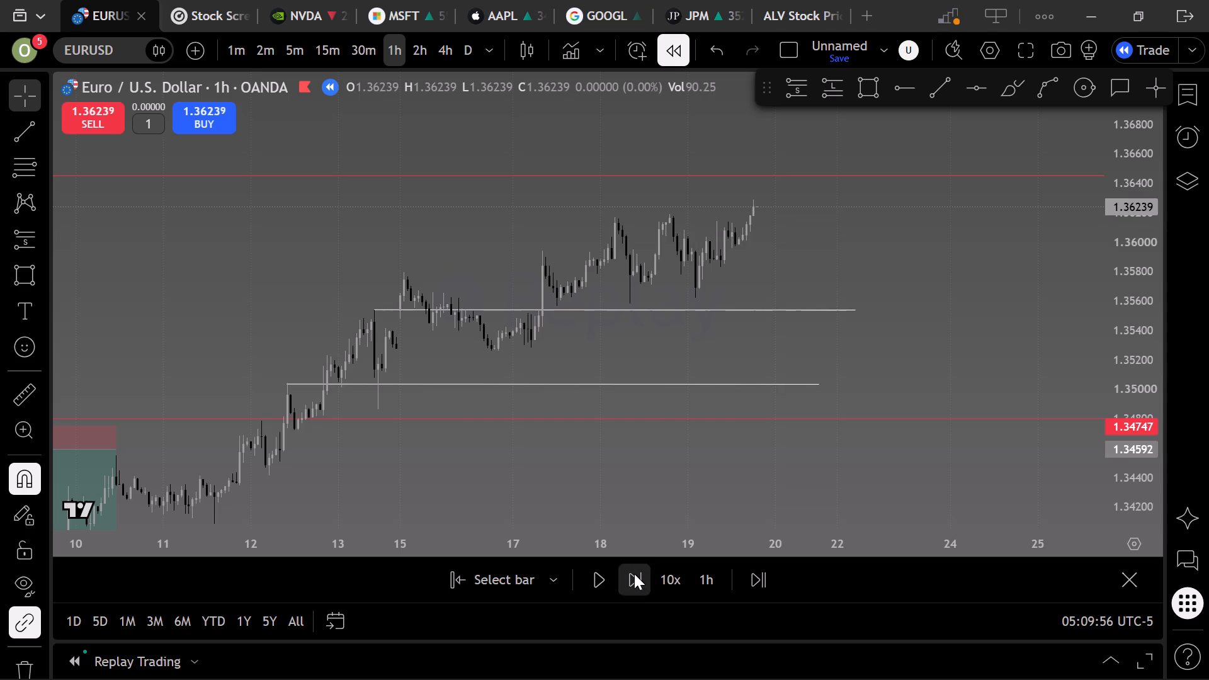
left_click(634, 574)
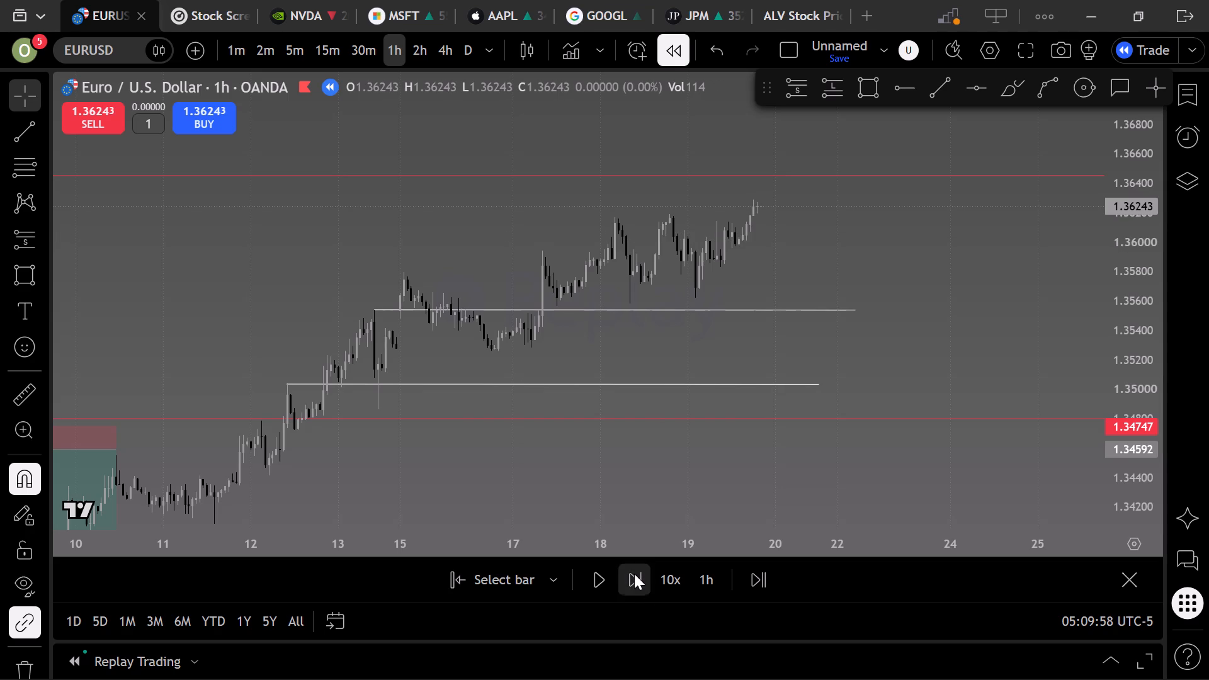
left_click(634, 574)
left_click(634, 574)
left_click(634, 574)
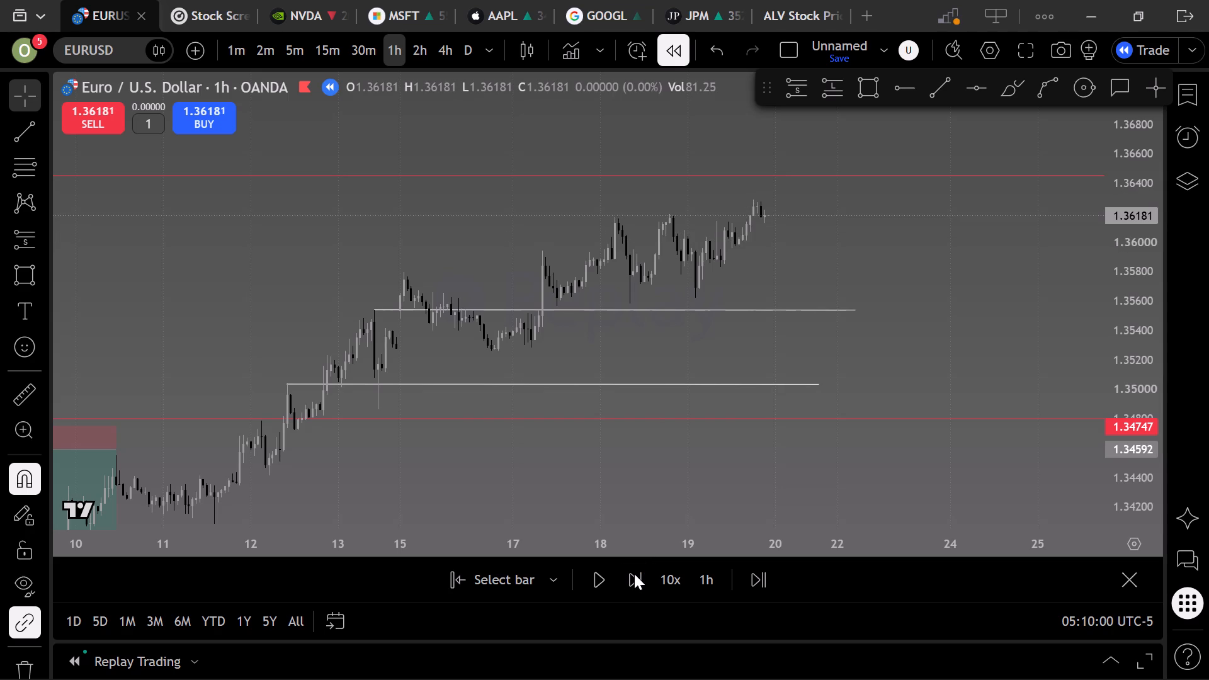
left_click(634, 574)
left_click(634, 574)
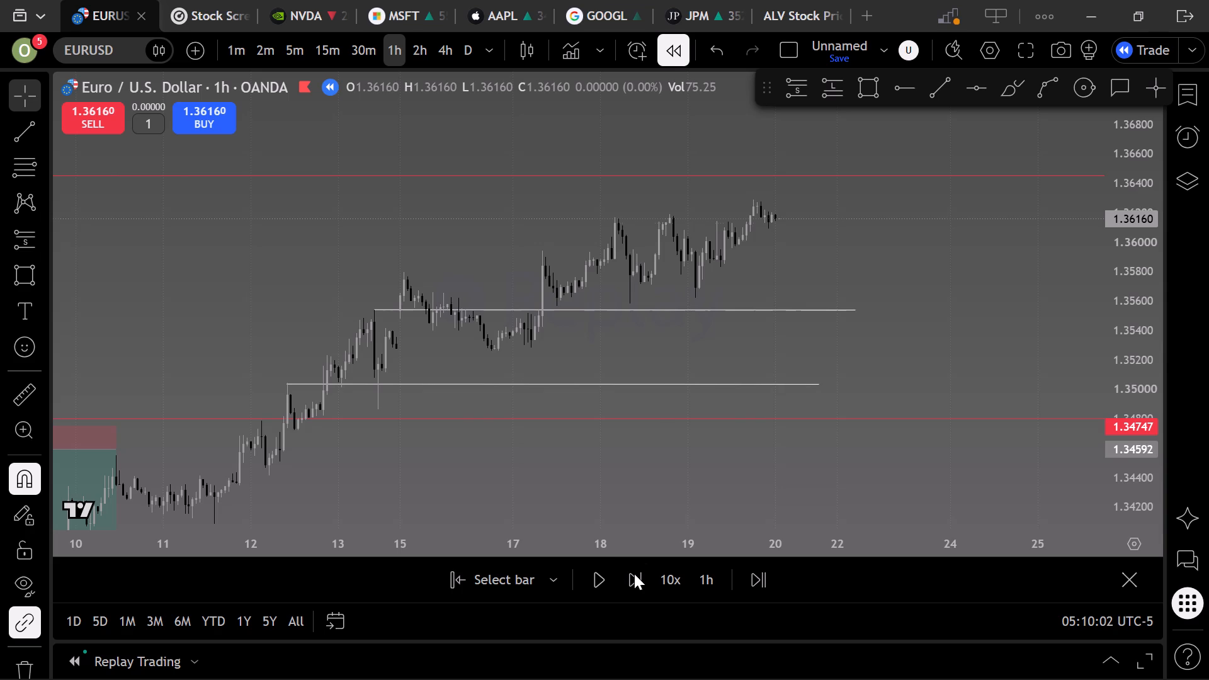
Advance the replay bar by bar from 20 April to the morning of 23 April.
left_click(634, 574)
left_click(634, 574)
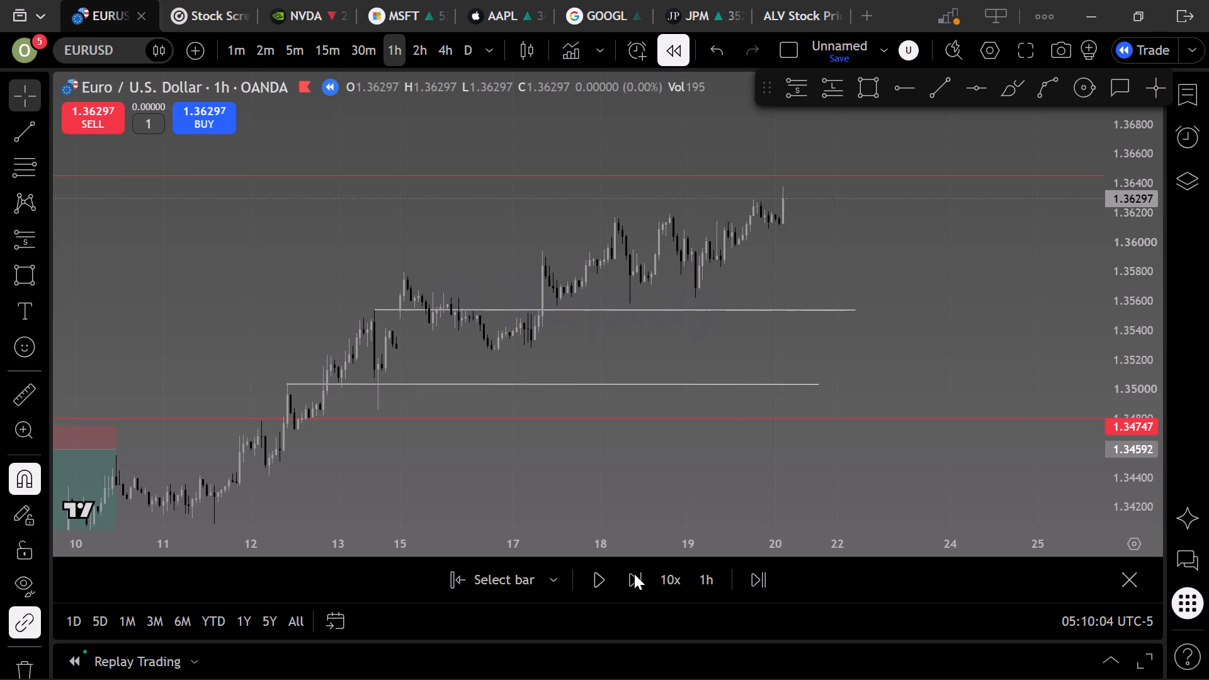
left_click(634, 574)
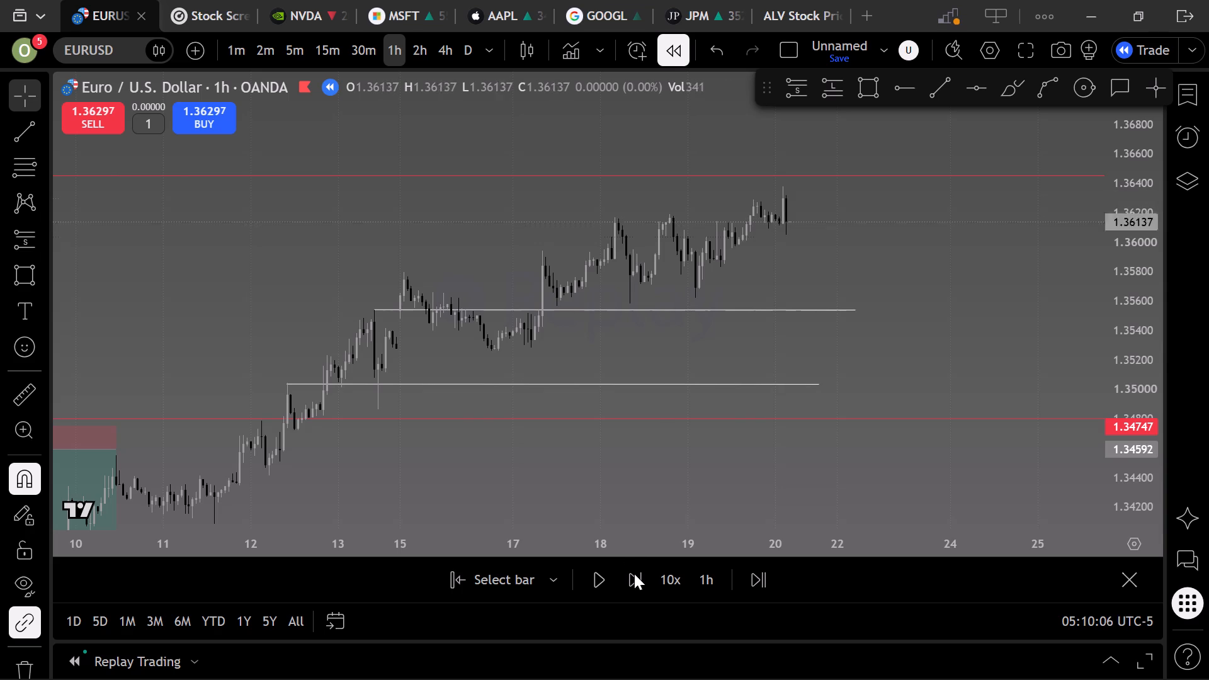
left_click(634, 574)
triple_click(634, 574)
triple_click(634, 574)
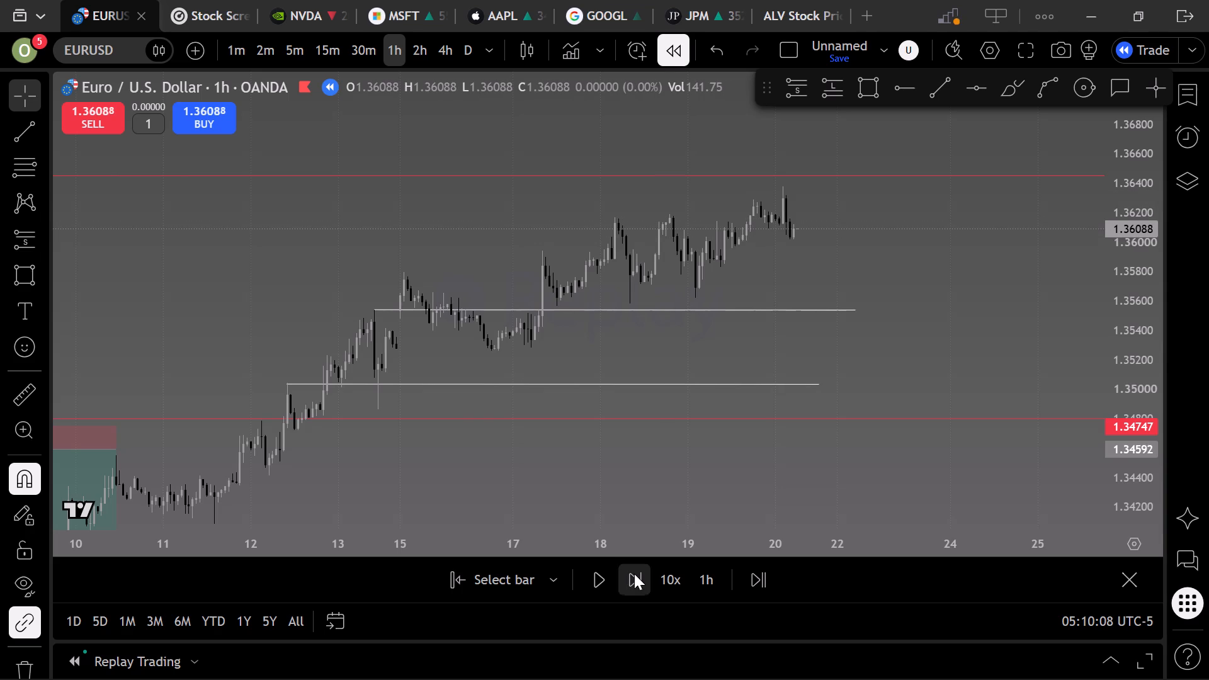
triple_click(634, 574)
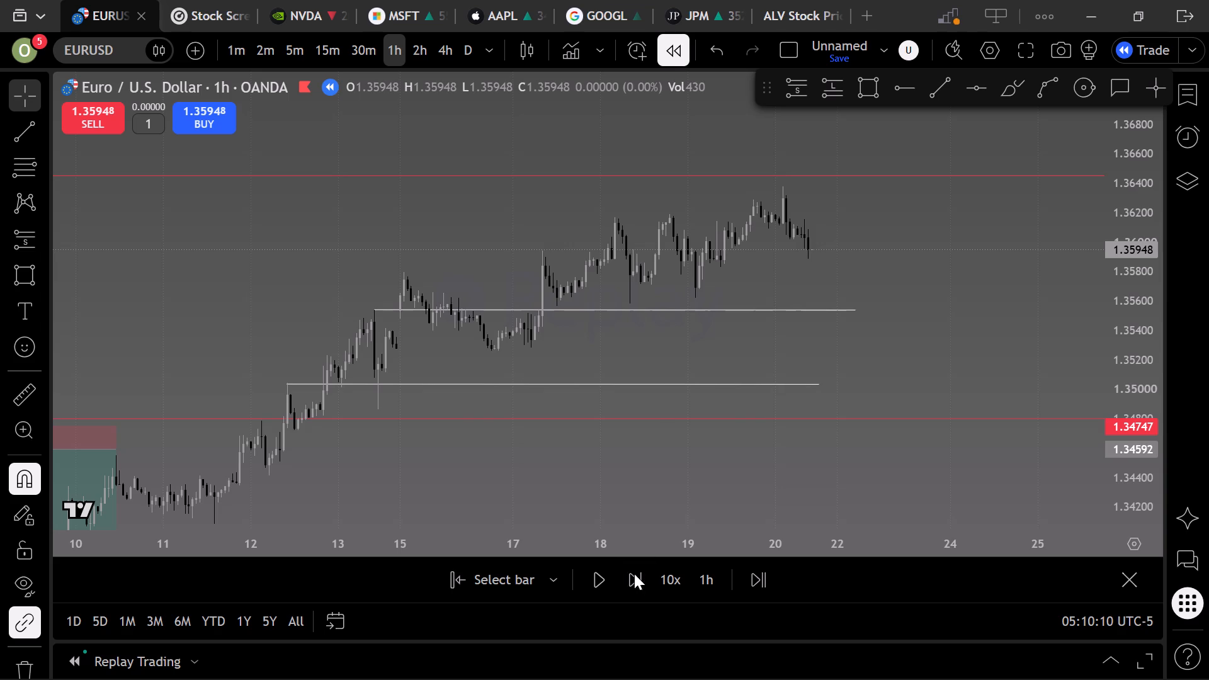
triple_click(634, 574)
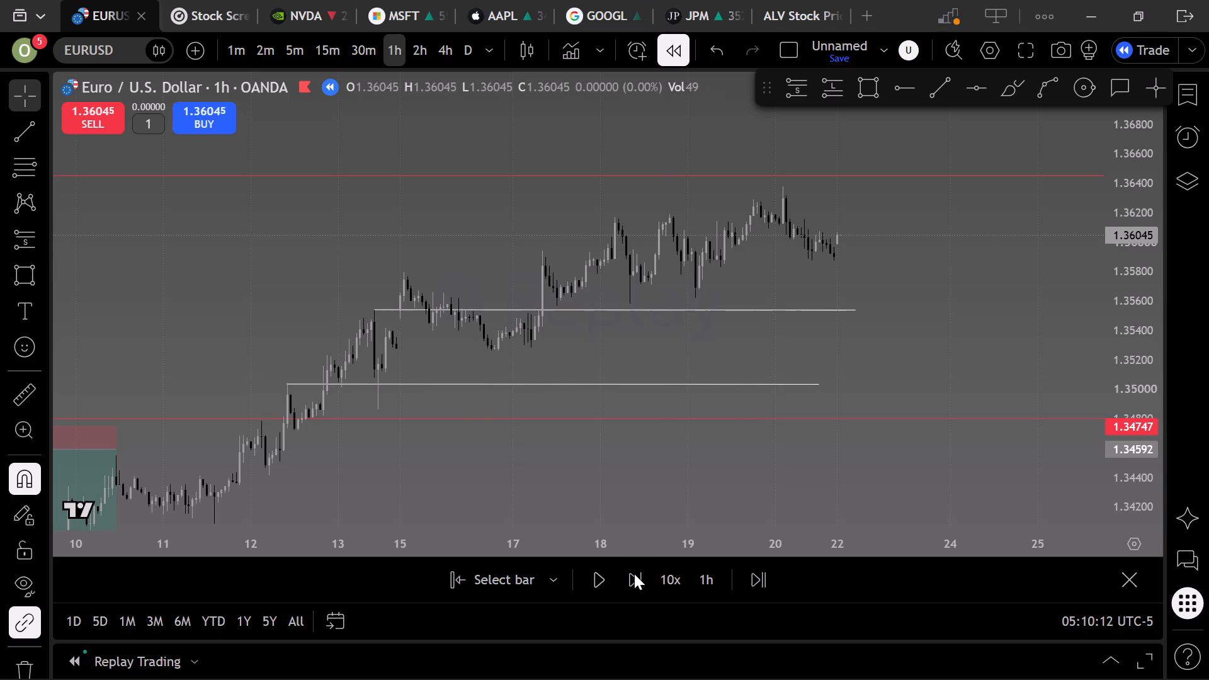
triple_click(634, 574)
left_click(634, 574)
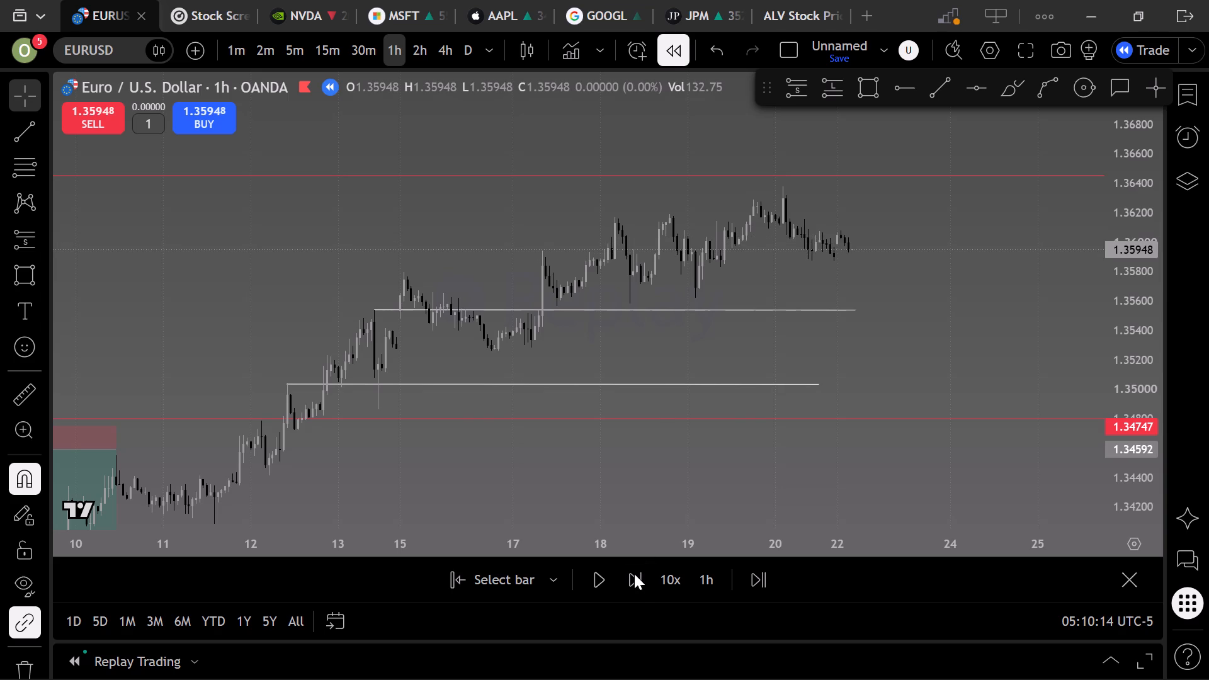
triple_click(634, 574)
left_click(634, 574)
triple_click(634, 574)
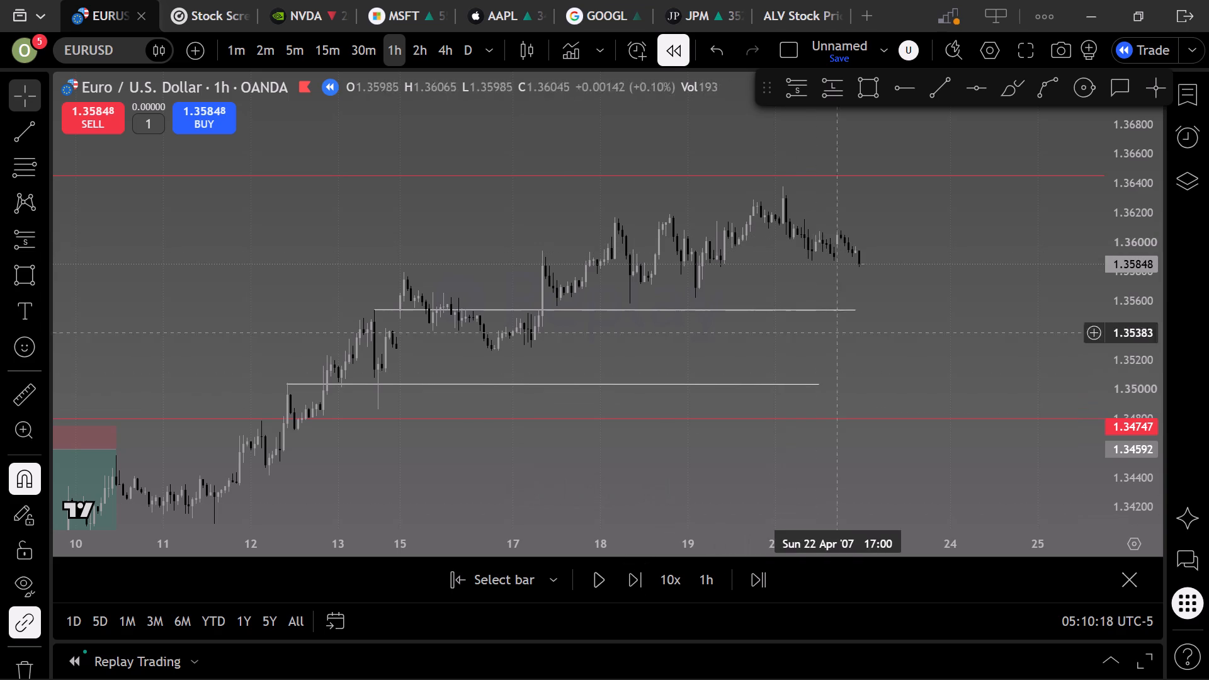
left_click(859, 349)
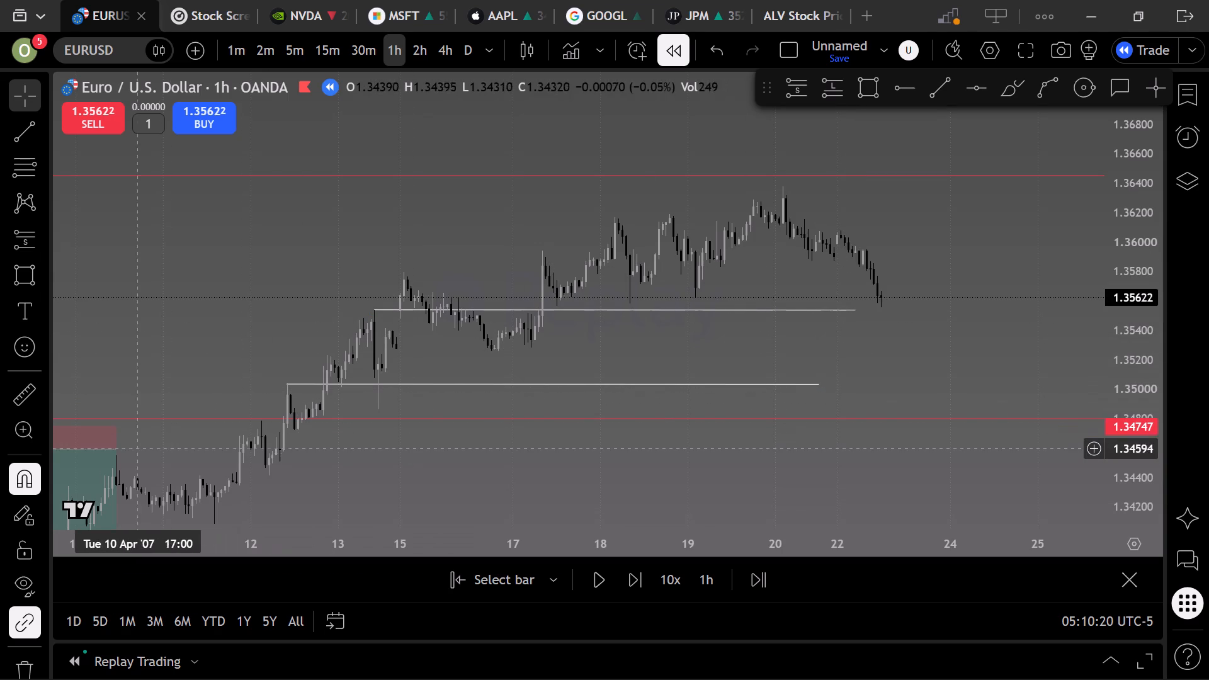
Move the short position drawing up and later to 11–12 April, with its entry at 1.35651 and stop at 1.35806.
left_click_drag(89, 467, 307, 311)
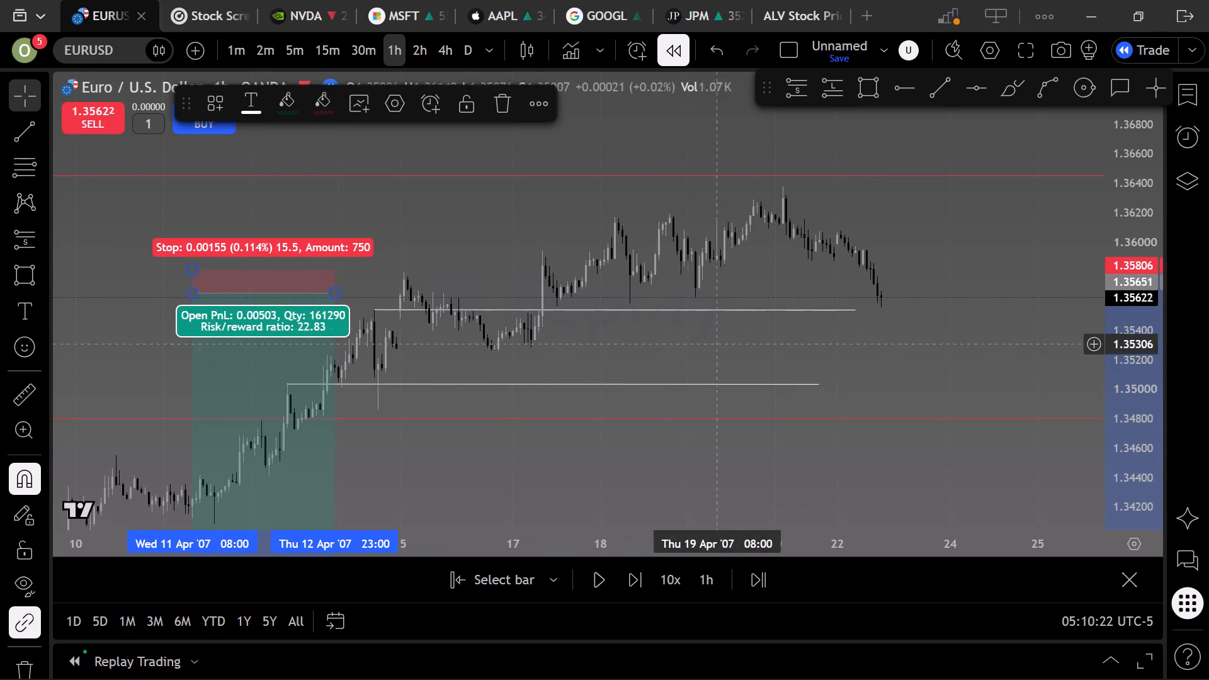
left_click(822, 341)
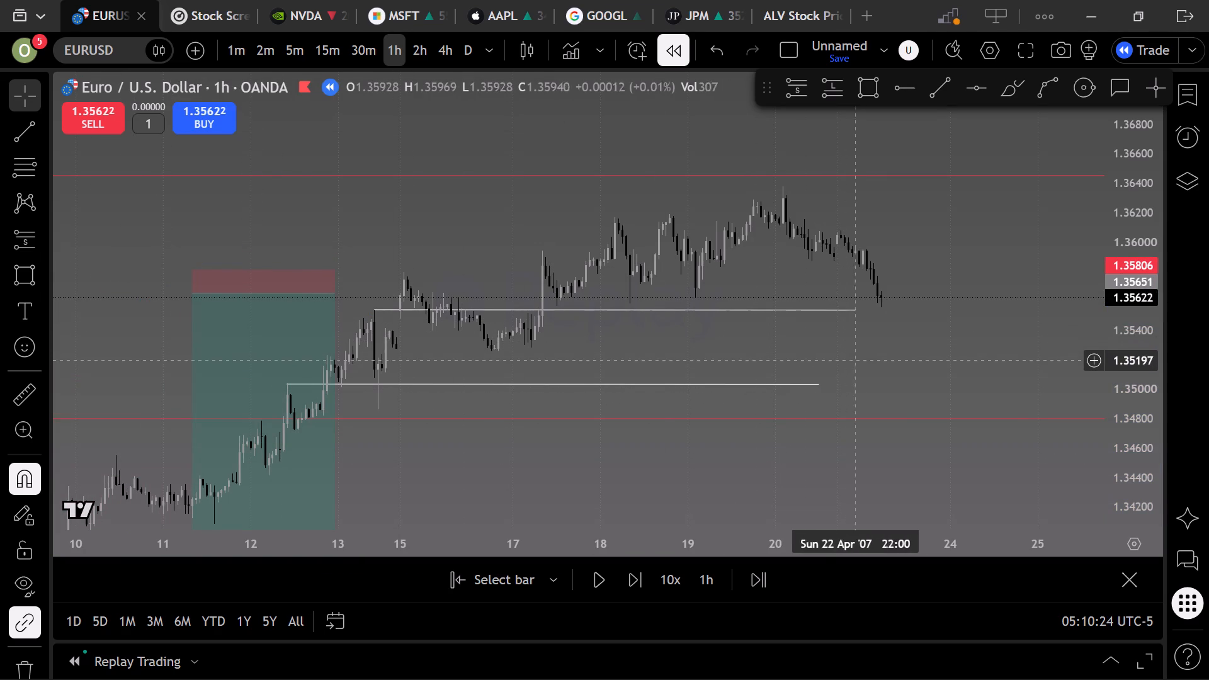
Extend the upper white level line horizontally from 13 April to early 26 April.
left_click_drag(861, 361, 604, 378)
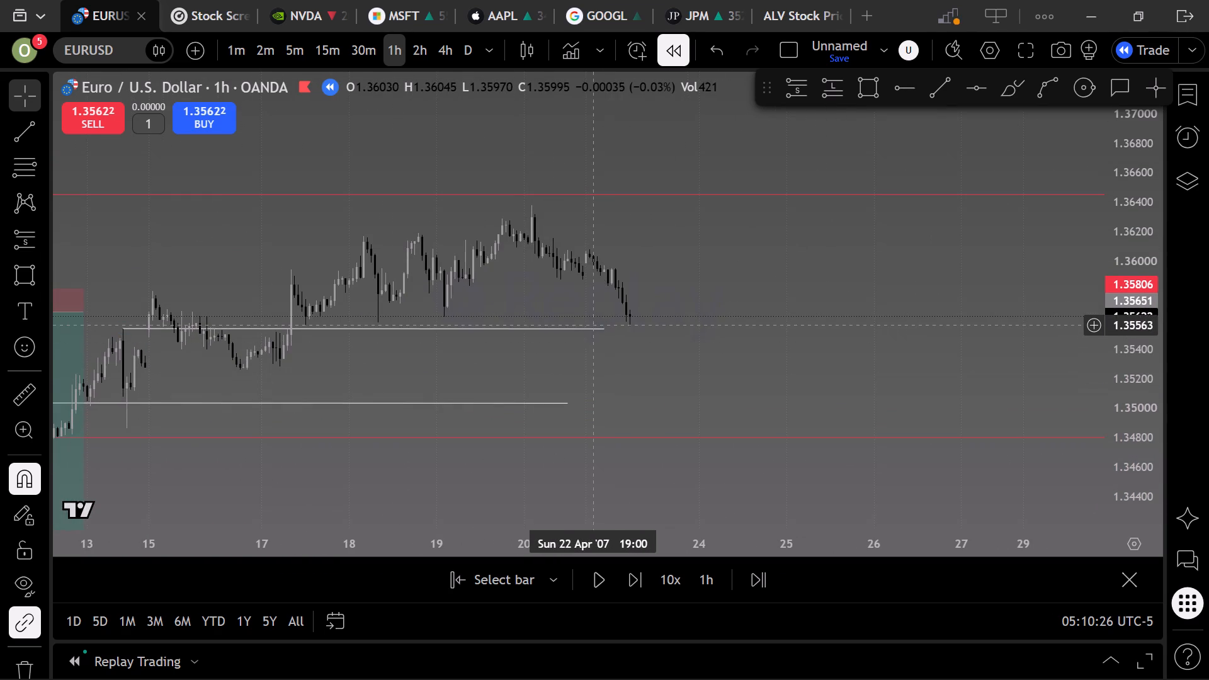
left_click_drag(601, 327, 883, 331)
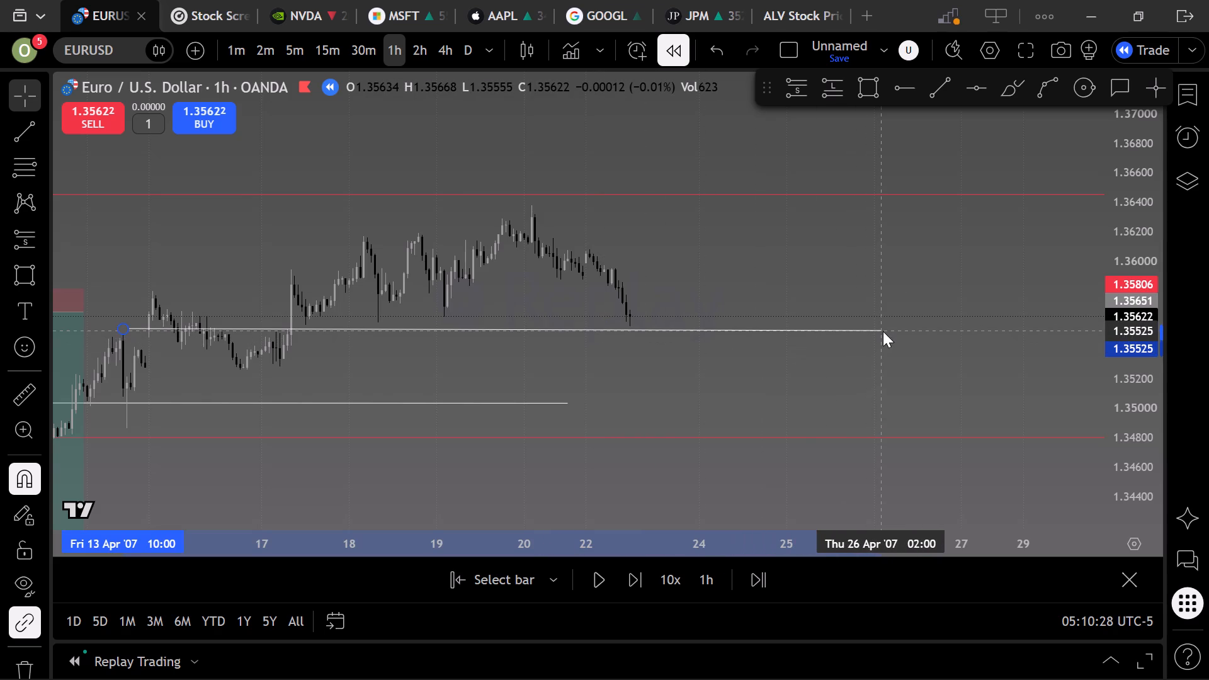
left_click_drag(883, 331, 880, 329)
left_click(829, 375)
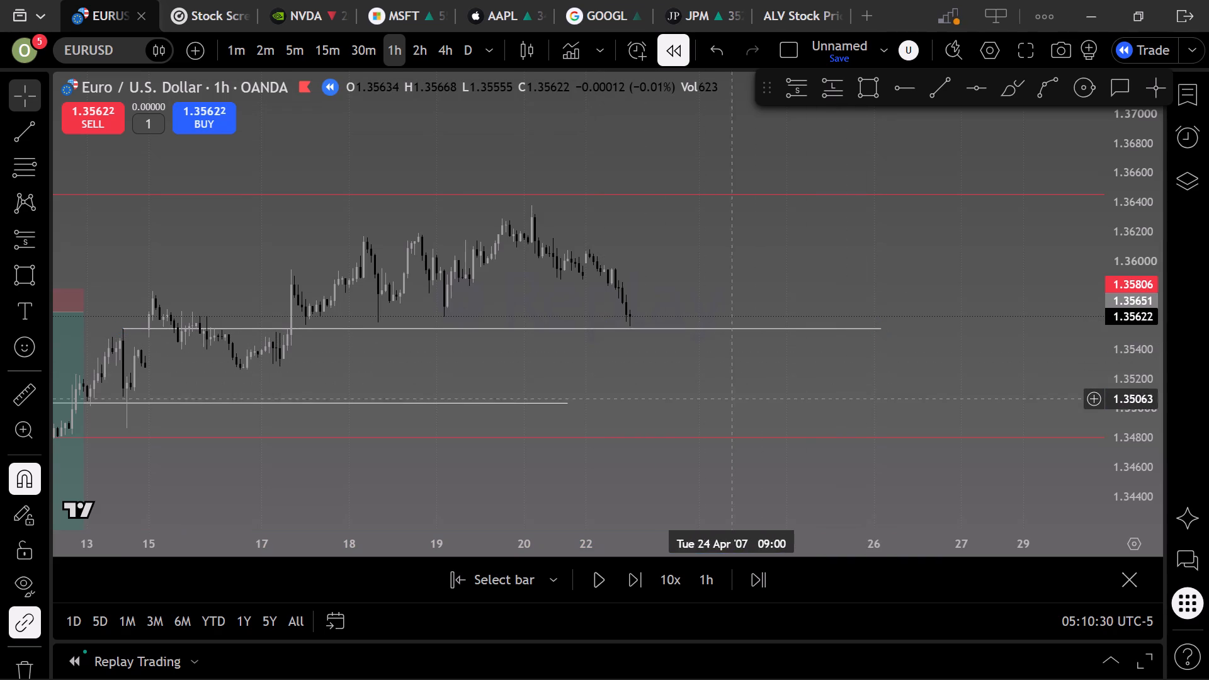
Extend the lower white level line from 12 April to 26 April 13:00, ending level at about 1.35037.
left_click_drag(567, 402, 894, 386)
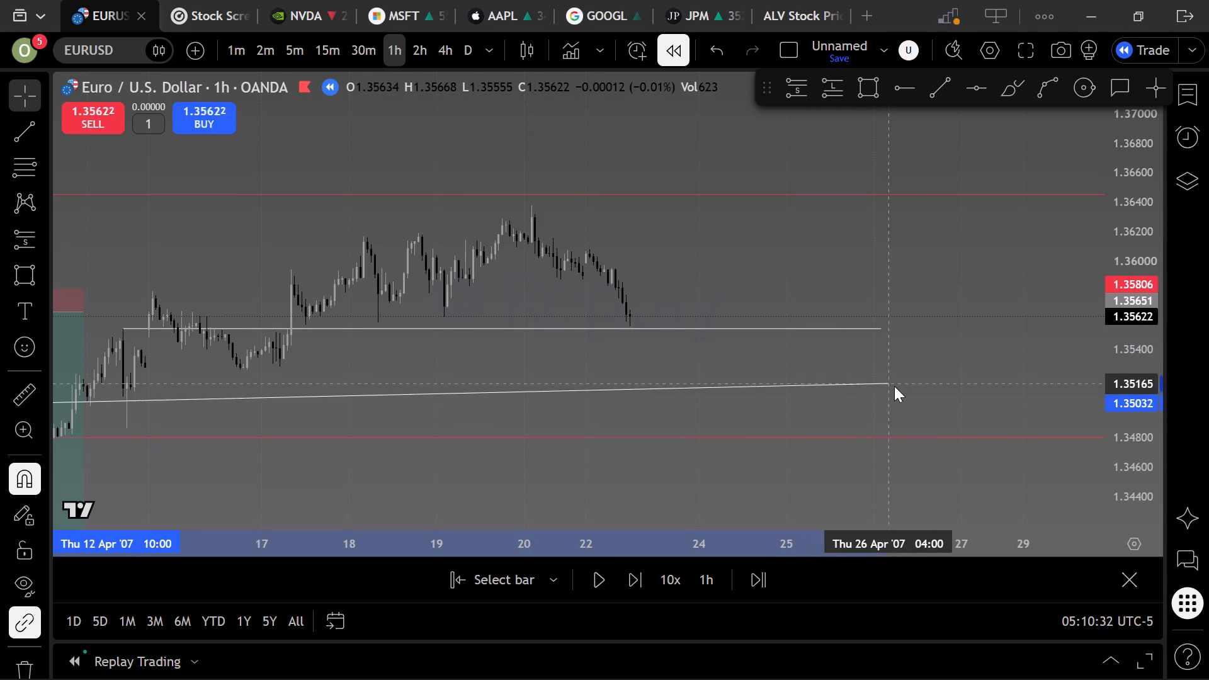
left_click_drag(894, 386, 922, 403)
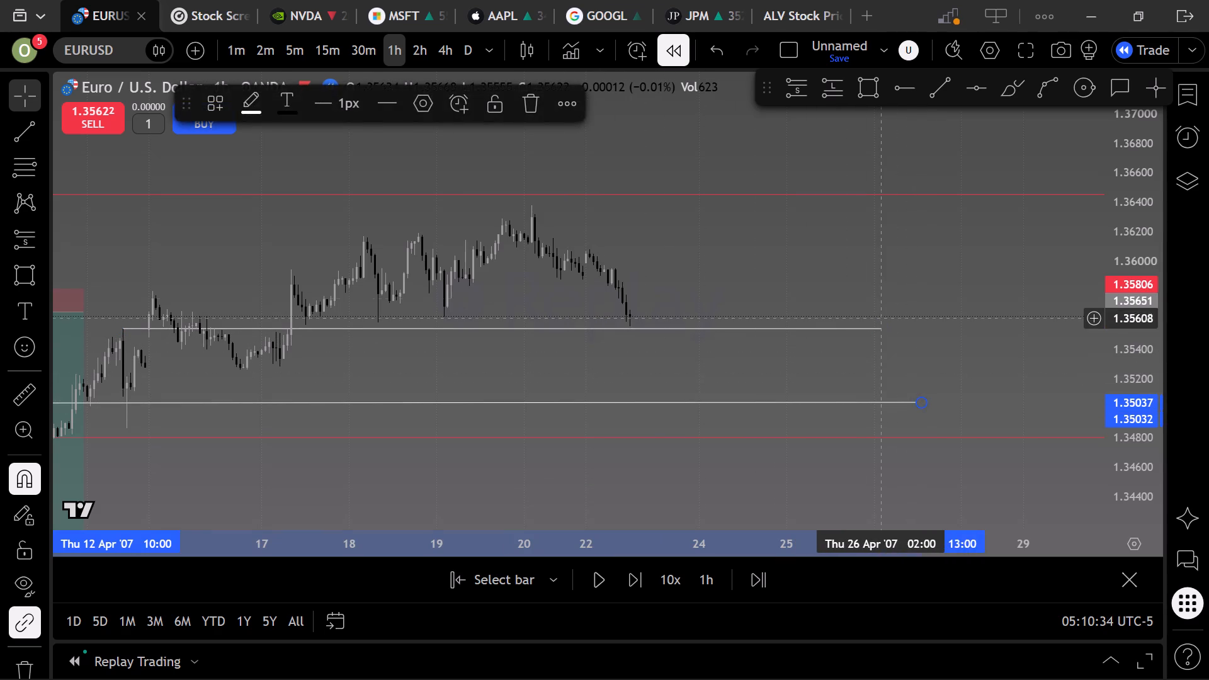
left_click(881, 275)
Play the replay forward from 23 April and pause it late on 25 April.
scroll(755, 254, "down", 3)
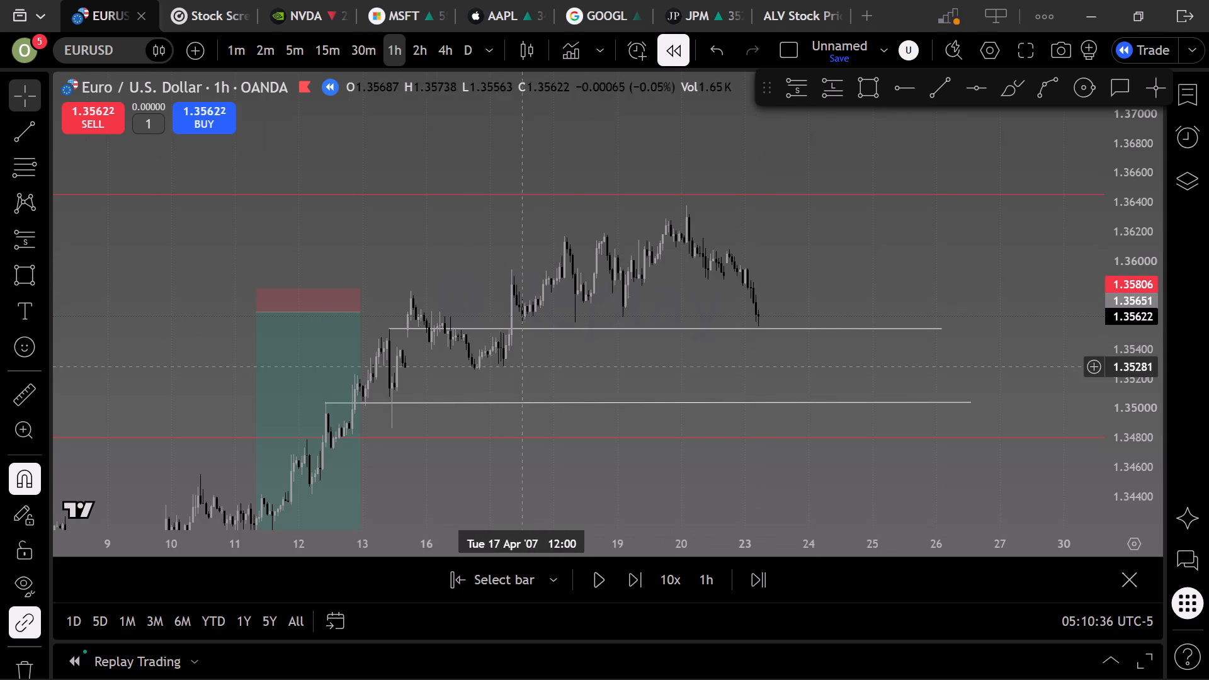
left_click(591, 576)
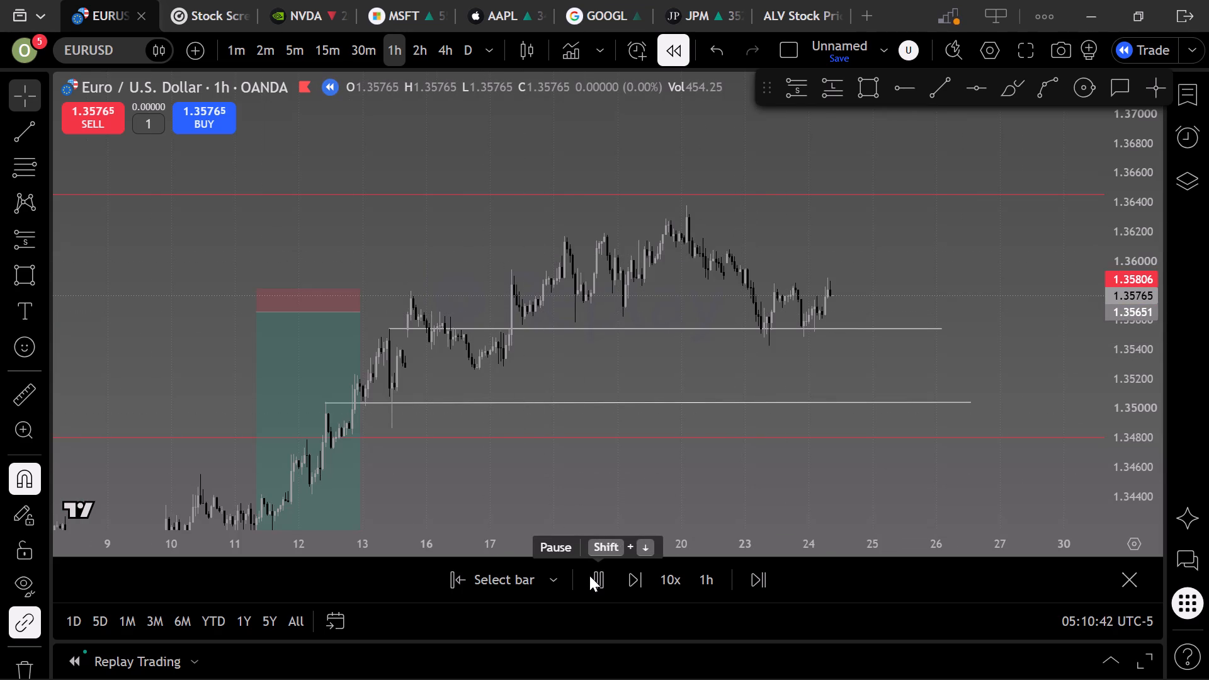
left_click(584, 572)
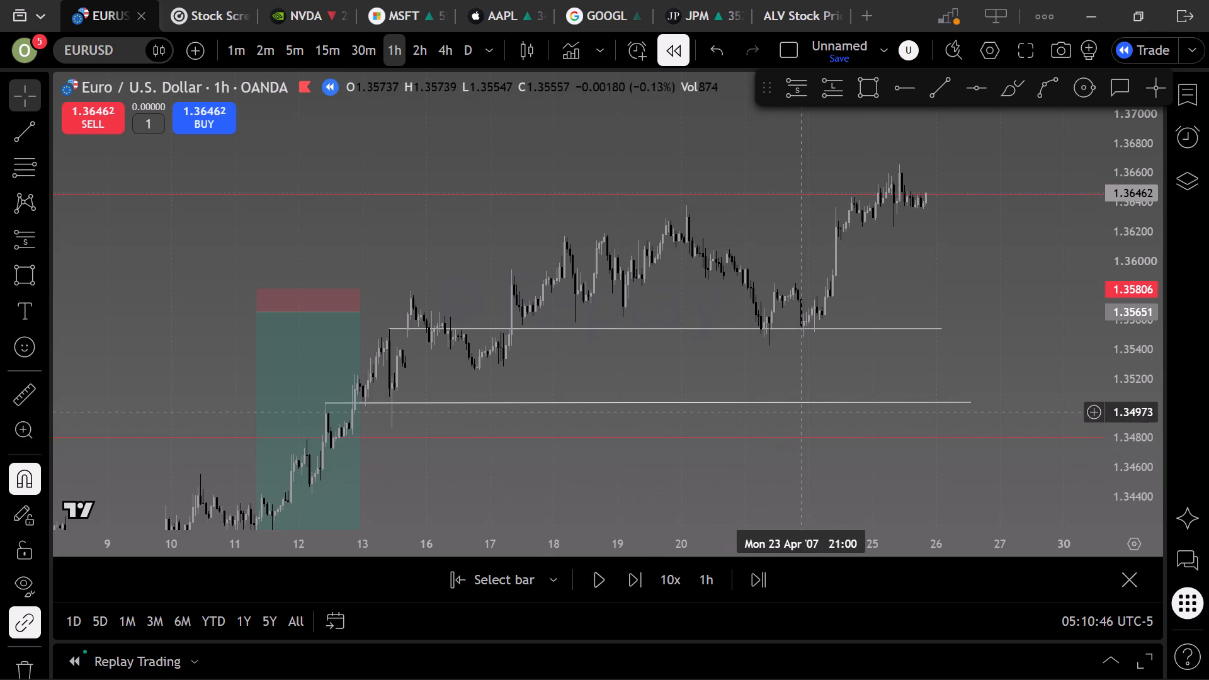
Advance the replay bar by bar from late 25 April to 26 April.
left_click_drag(926, 275, 797, 315)
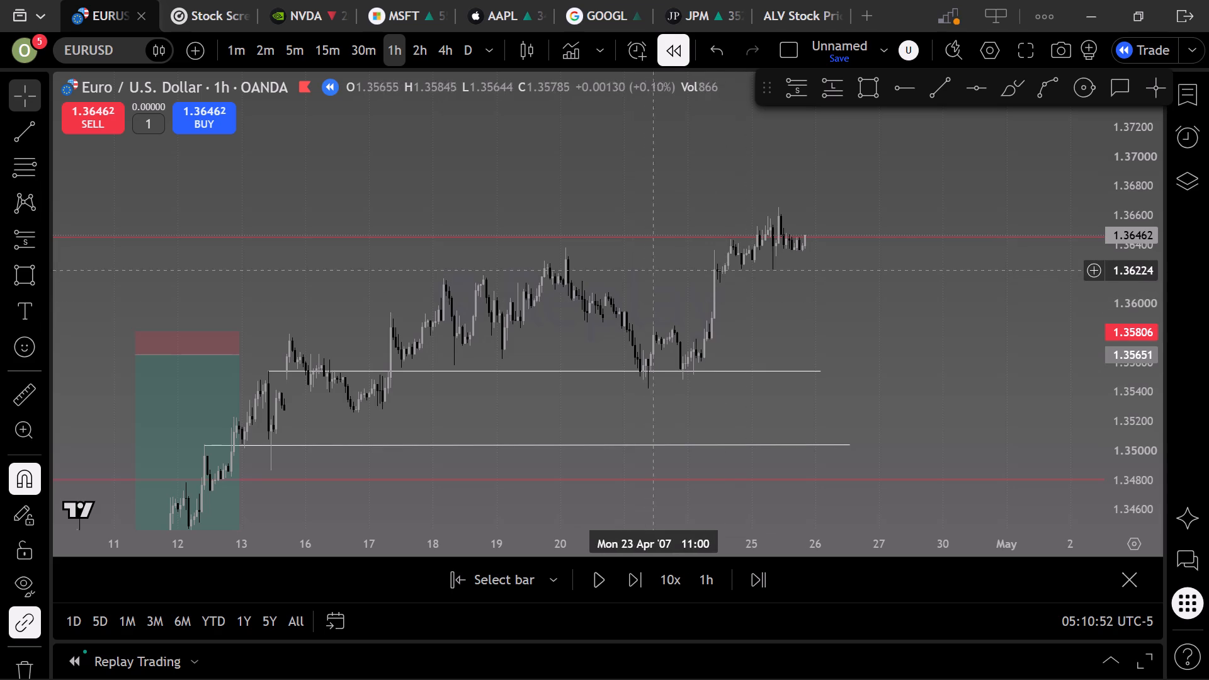
triple_click(630, 577)
triple_click(630, 577)
left_click(629, 577)
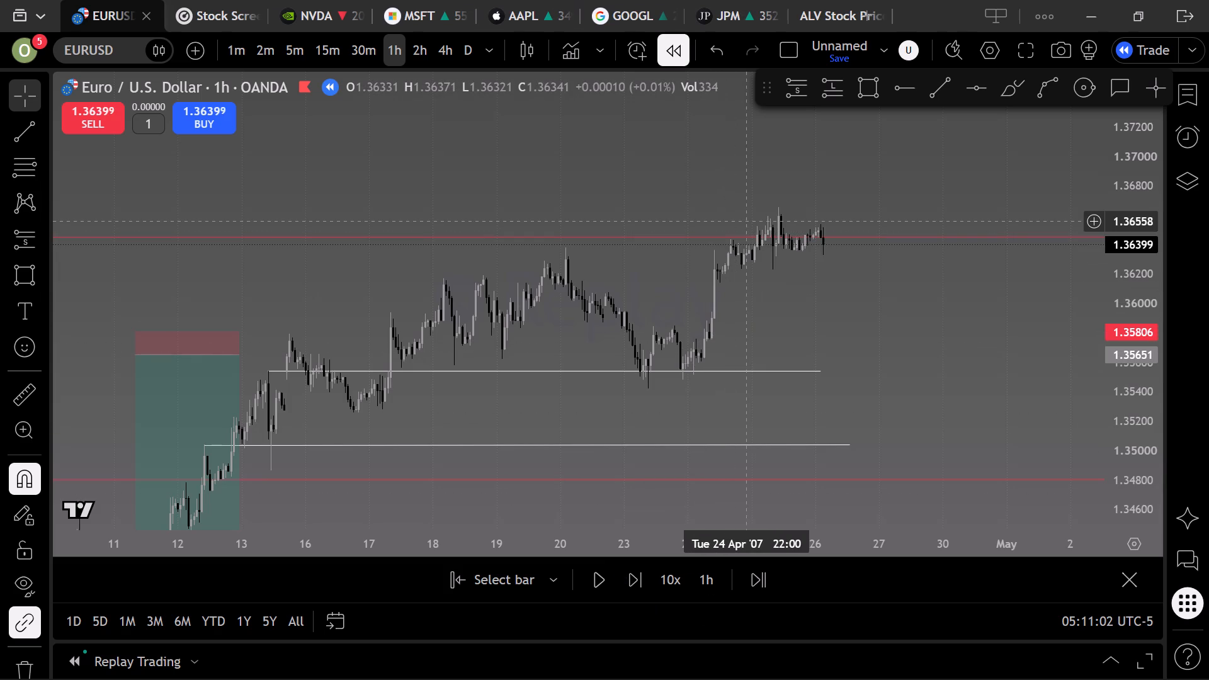
Switch EURUSD from the 1-hour to the daily timeframe and reset the chart view.
scroll(670, 392, "down", 6)
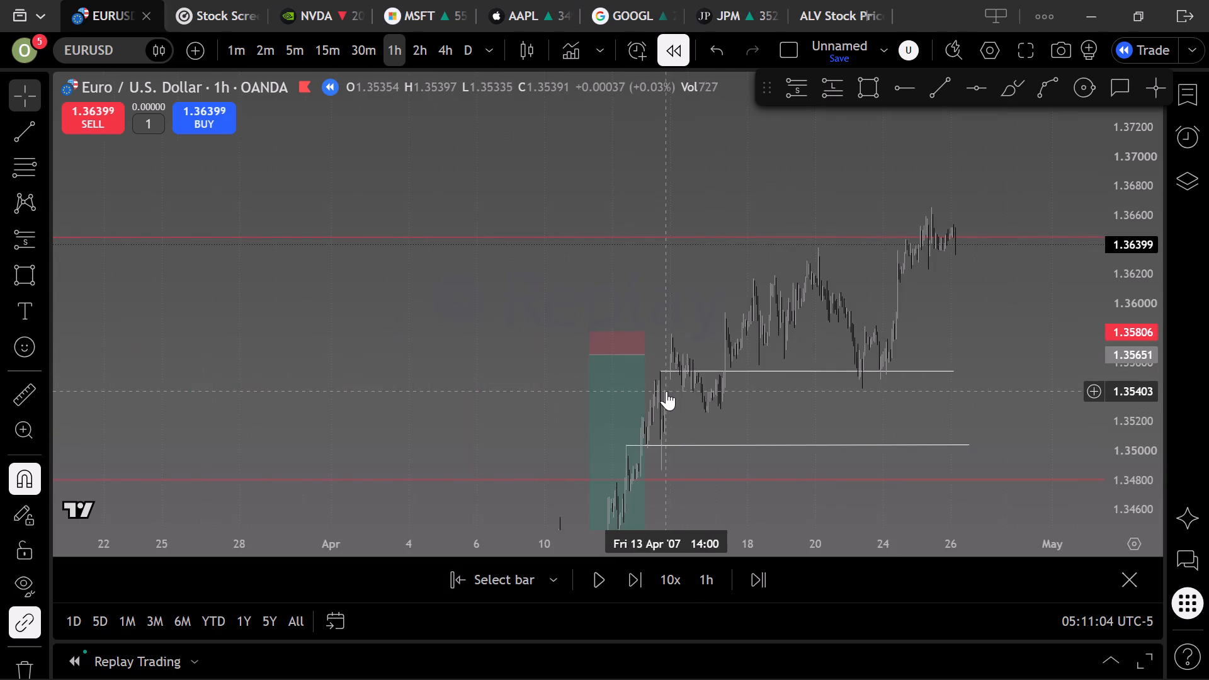
scroll(666, 391, "up", 8)
left_click_drag(451, 411, 515, 405)
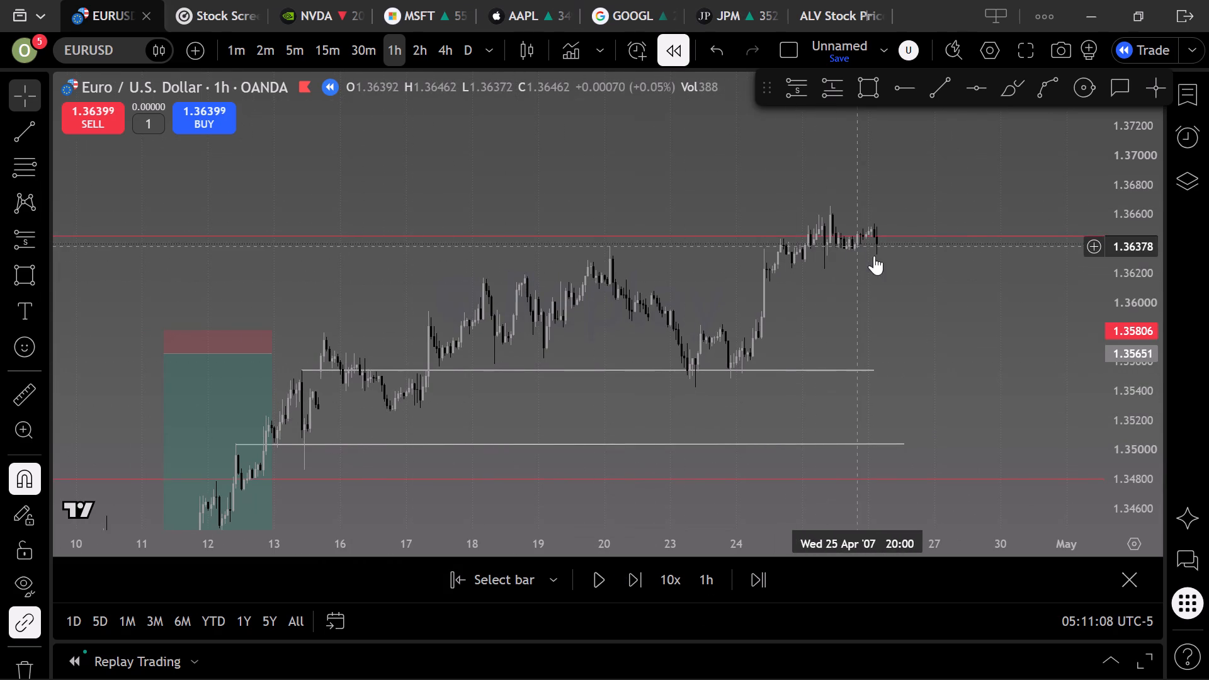
scroll(856, 281, "down", 5)
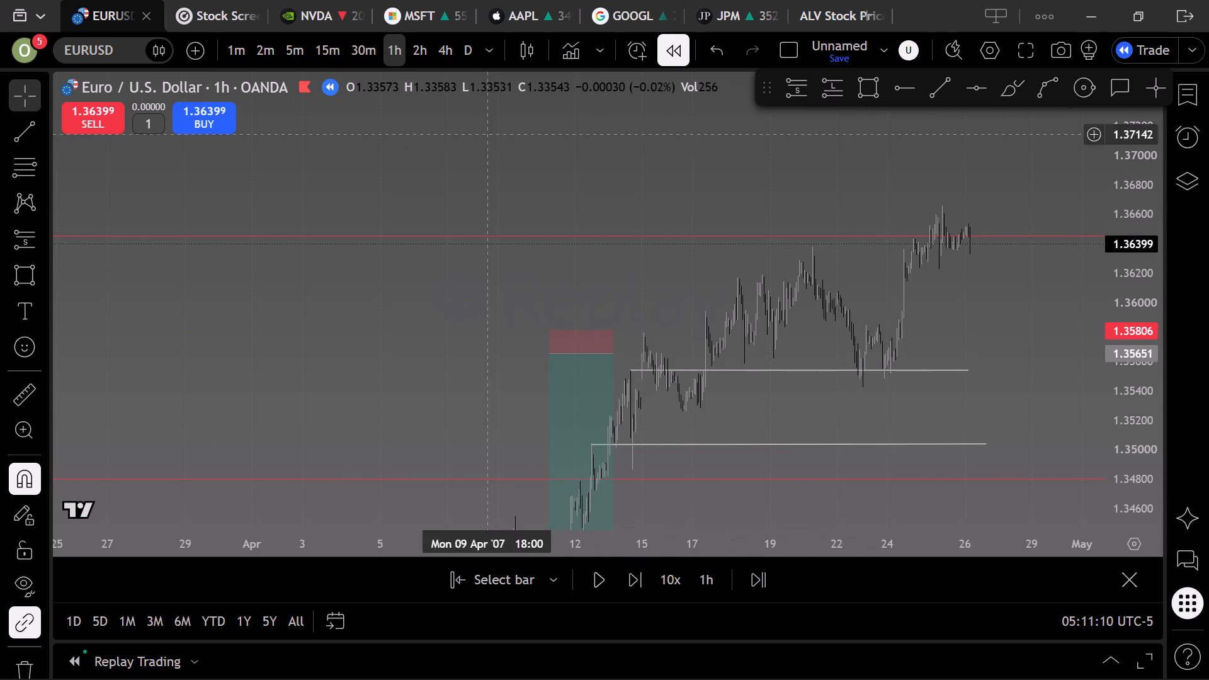
left_click(450, 49)
left_click(468, 51)
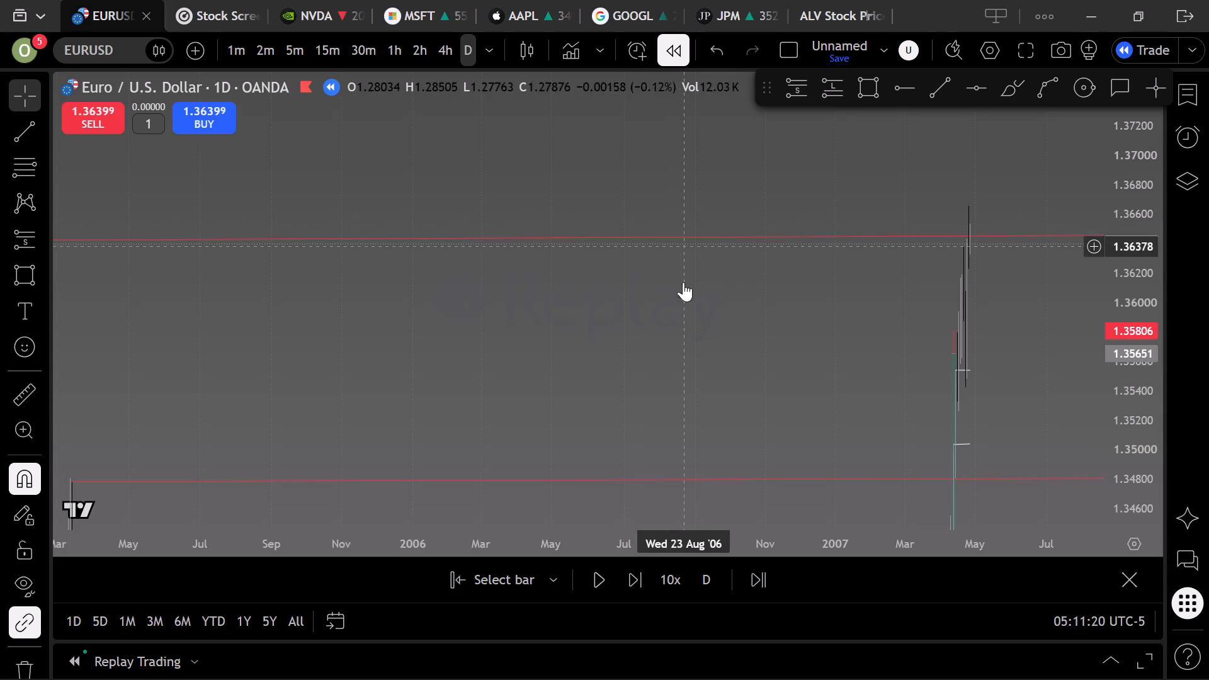
left_click(663, 487)
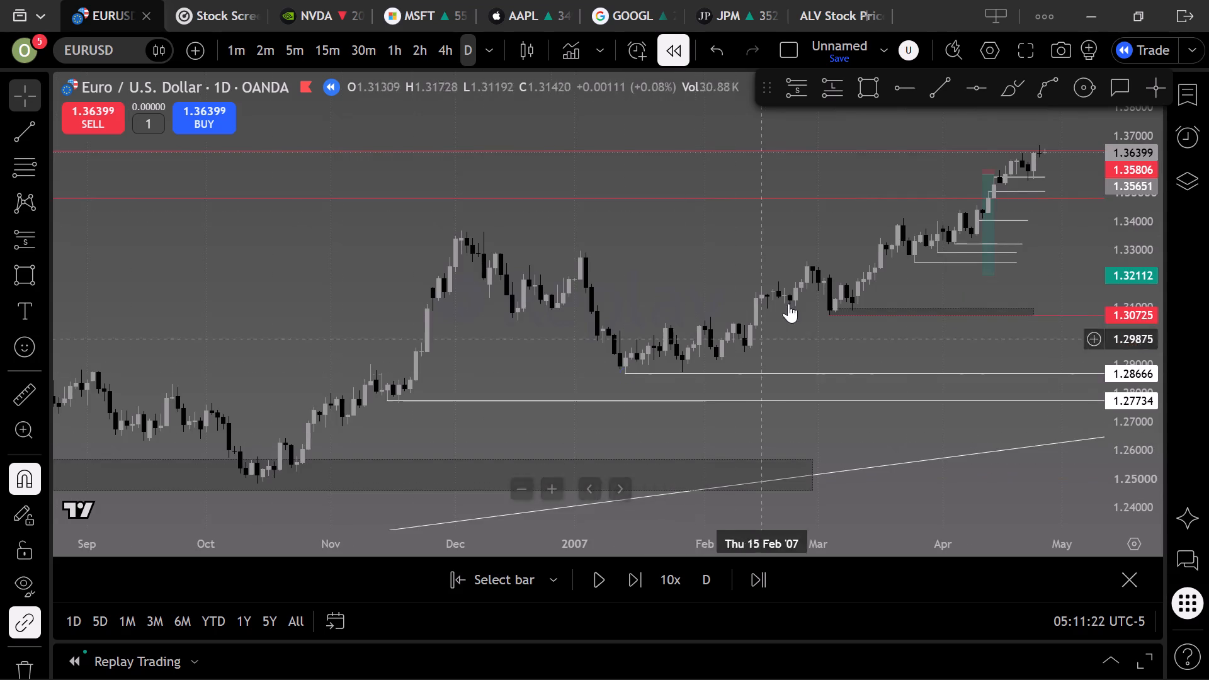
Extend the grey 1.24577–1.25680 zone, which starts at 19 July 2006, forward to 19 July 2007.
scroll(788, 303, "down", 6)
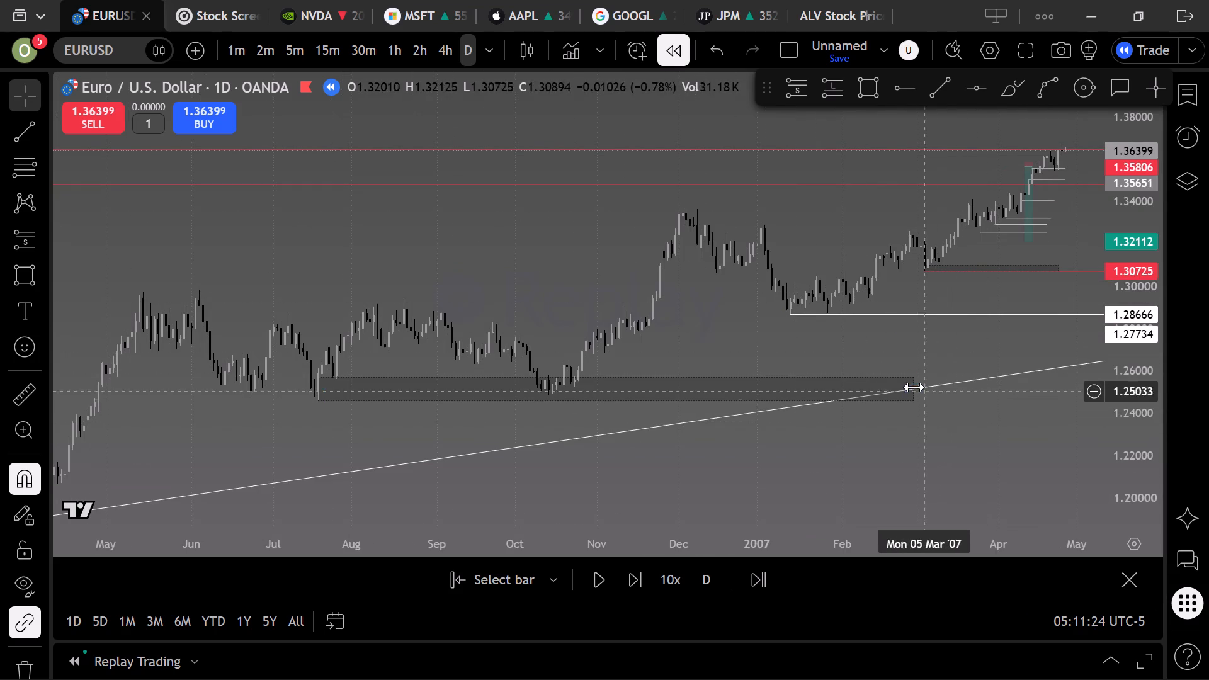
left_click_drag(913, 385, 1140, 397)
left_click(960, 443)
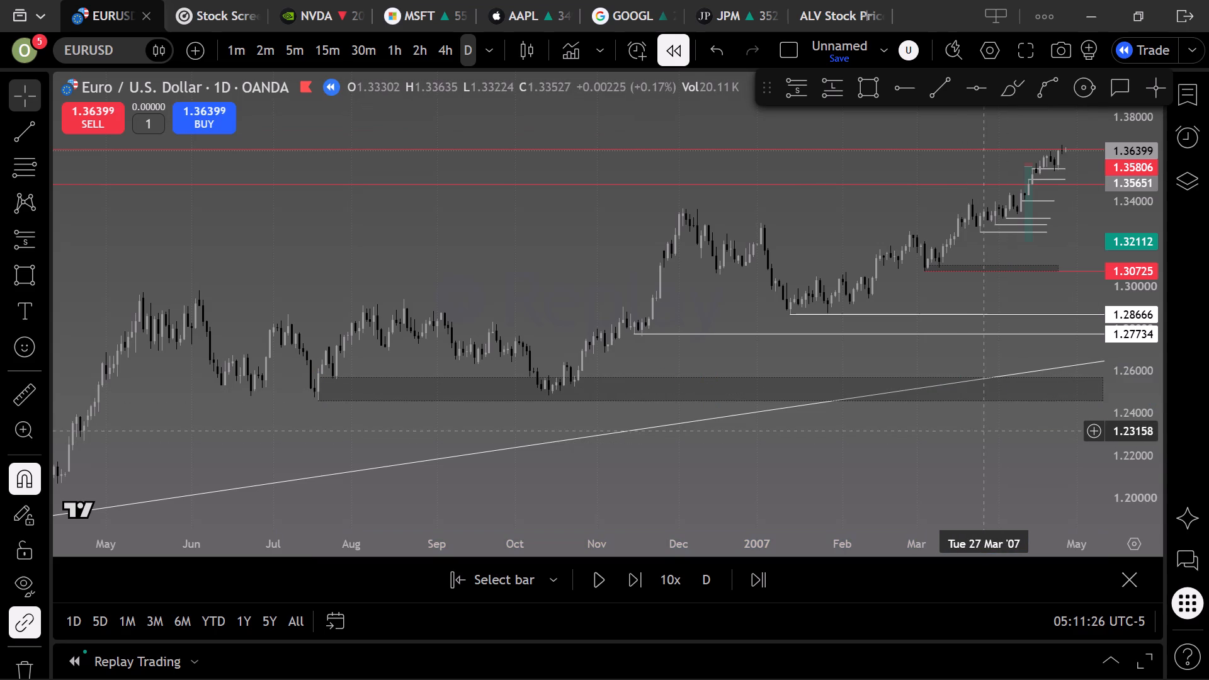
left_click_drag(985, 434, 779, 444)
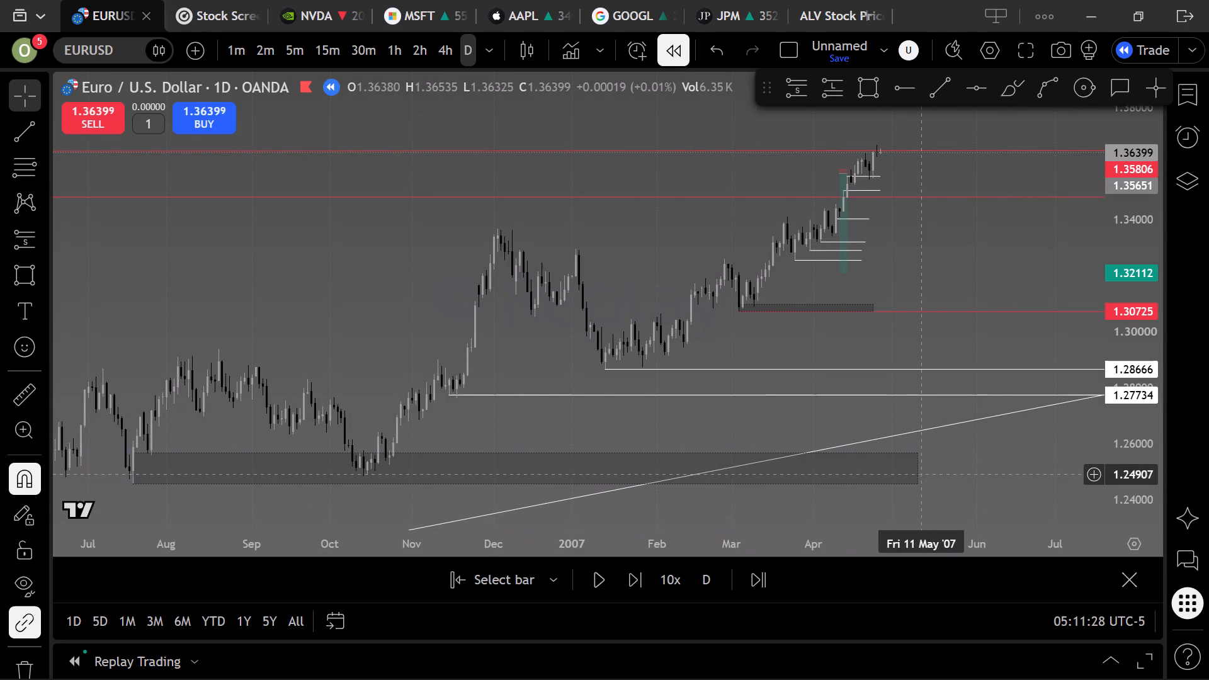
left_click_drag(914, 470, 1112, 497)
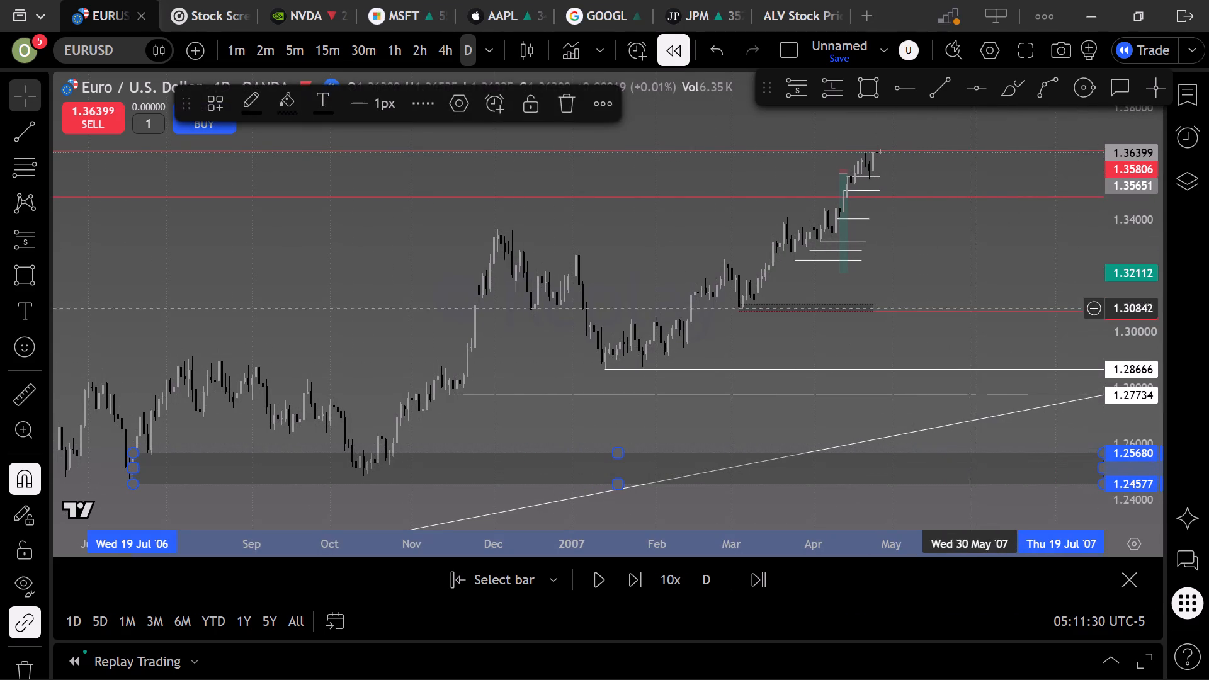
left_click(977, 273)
Delete the rising white trend line beneath the daily price action.
left_click(973, 421)
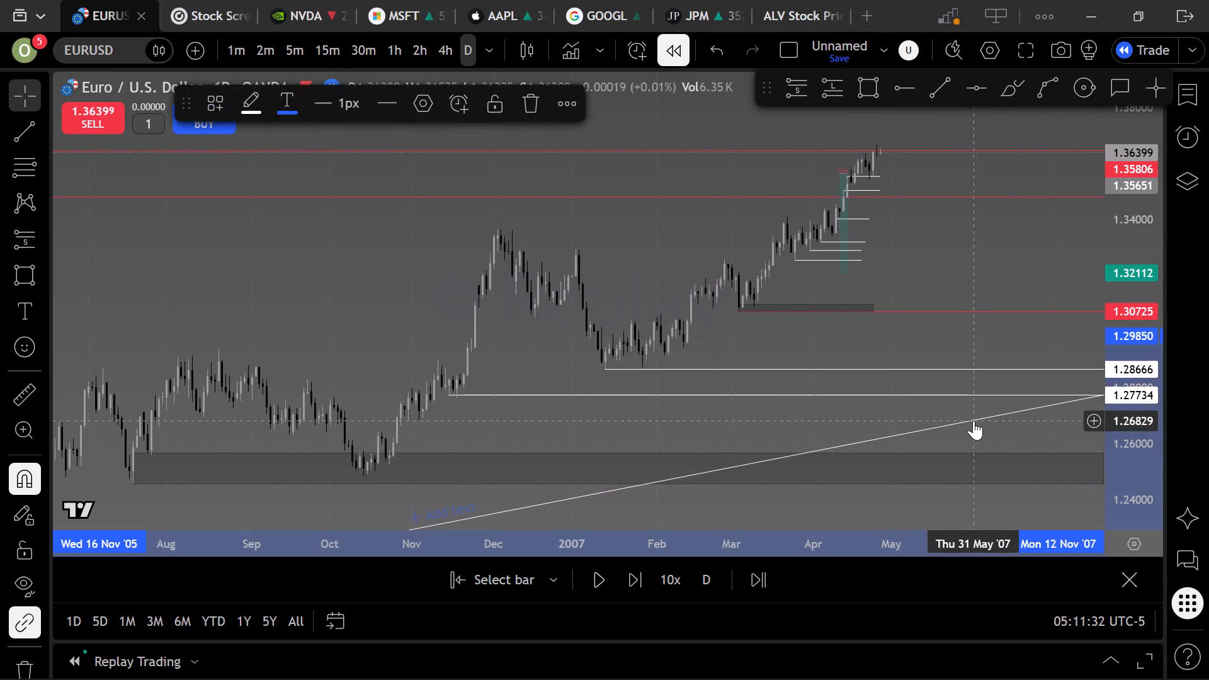
left_click(532, 104)
Examine the daily EURUSD structure and its drawn levels from 2002 through April 2007.
scroll(532, 104, "down", 1)
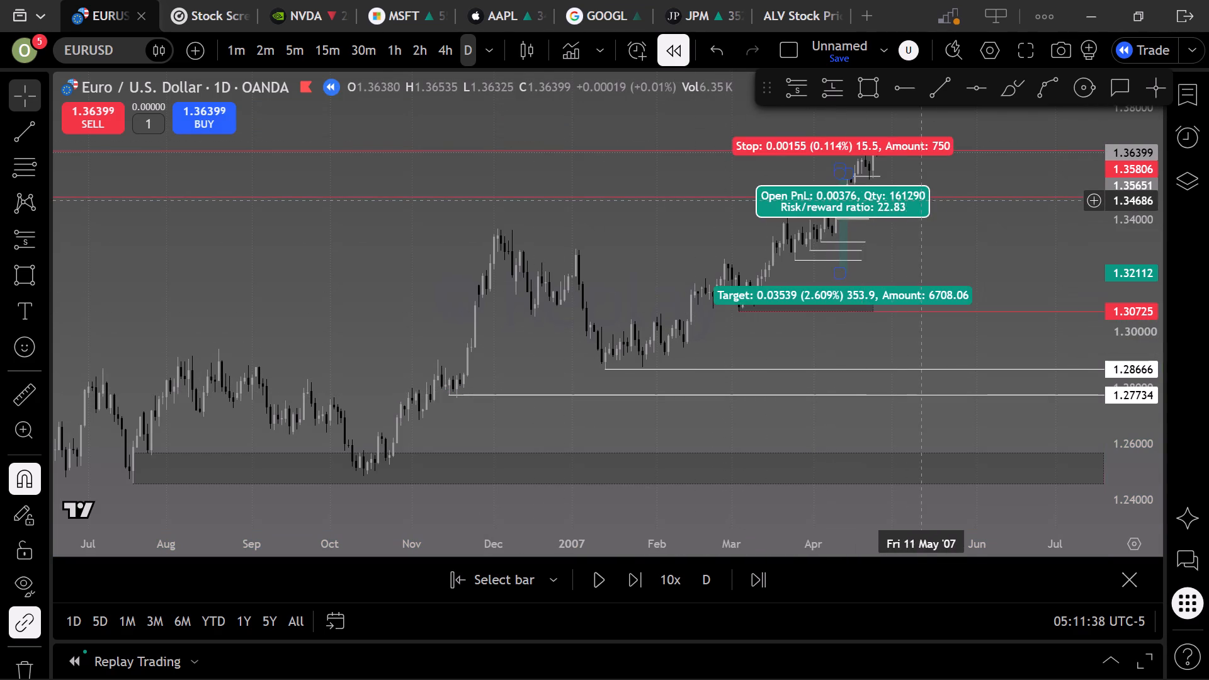
left_click_drag(960, 244, 1015, 266)
scroll(1015, 266, "down", 12)
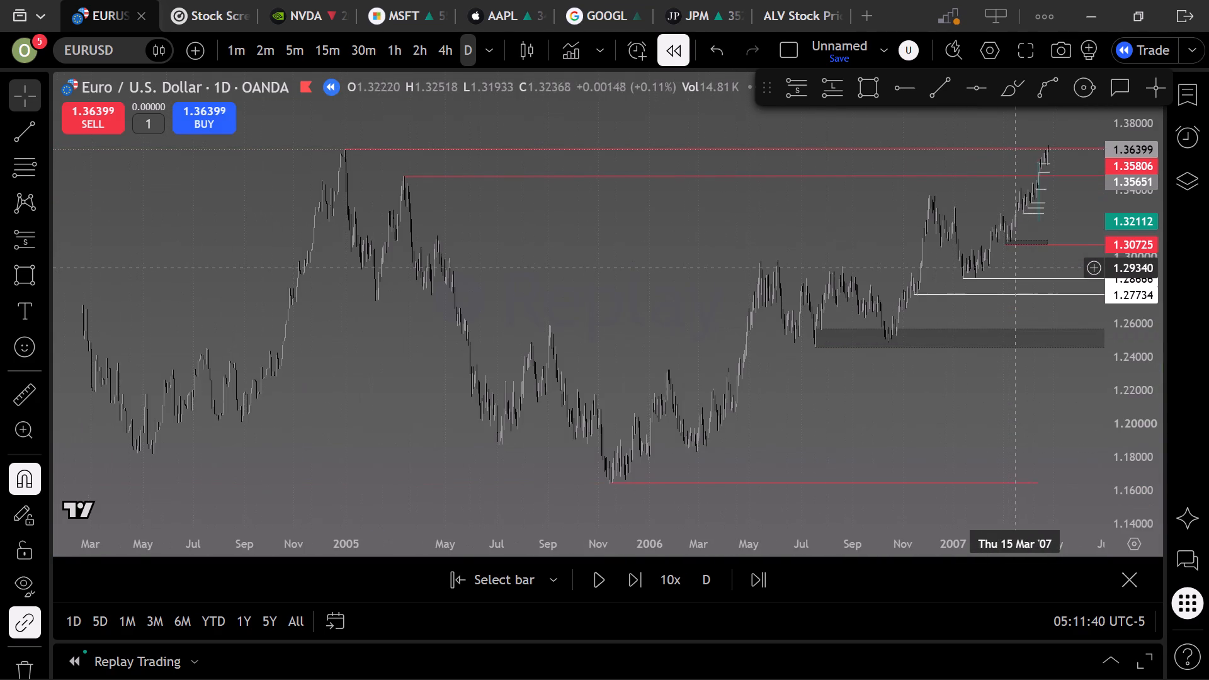
scroll(915, 233, "up", 12)
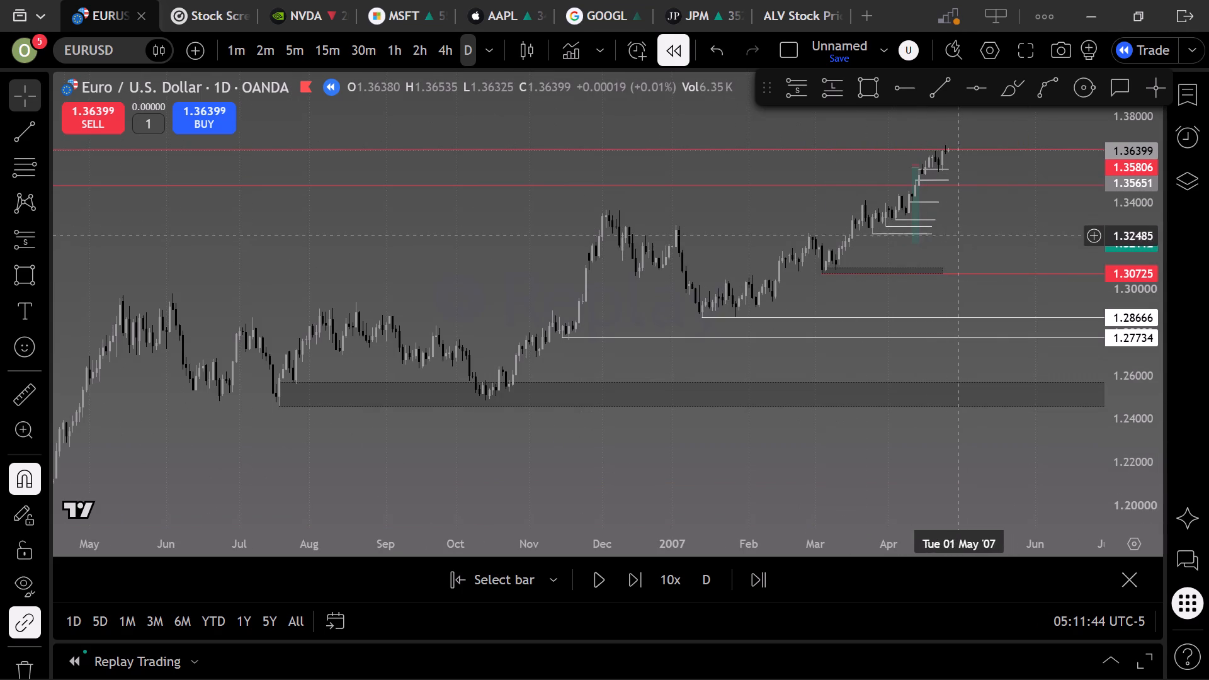
scroll(979, 227, "down", 9)
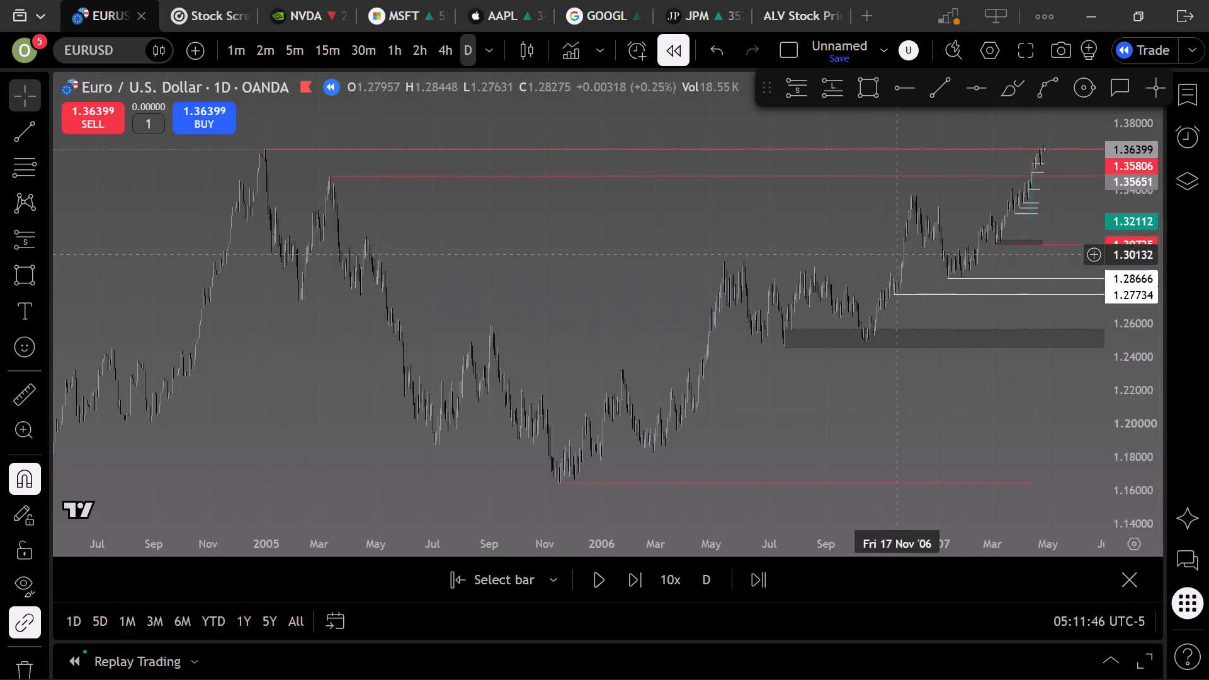
scroll(350, 161, "down", 12)
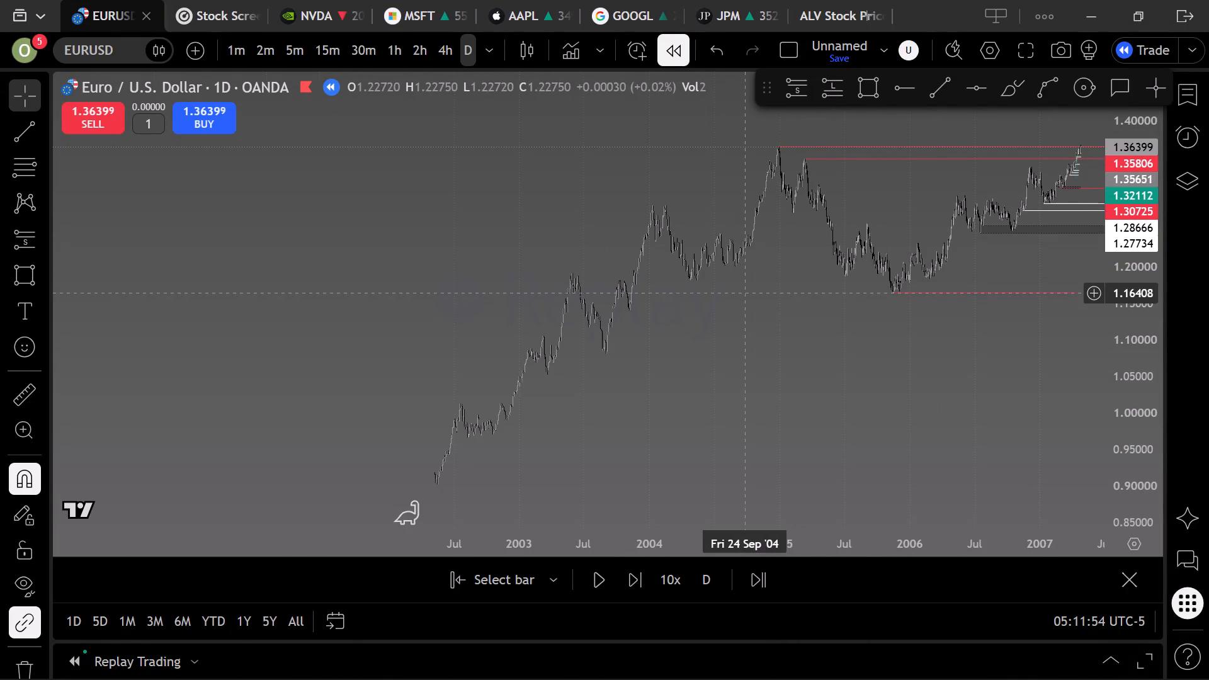
left_click_drag(766, 332, 610, 398)
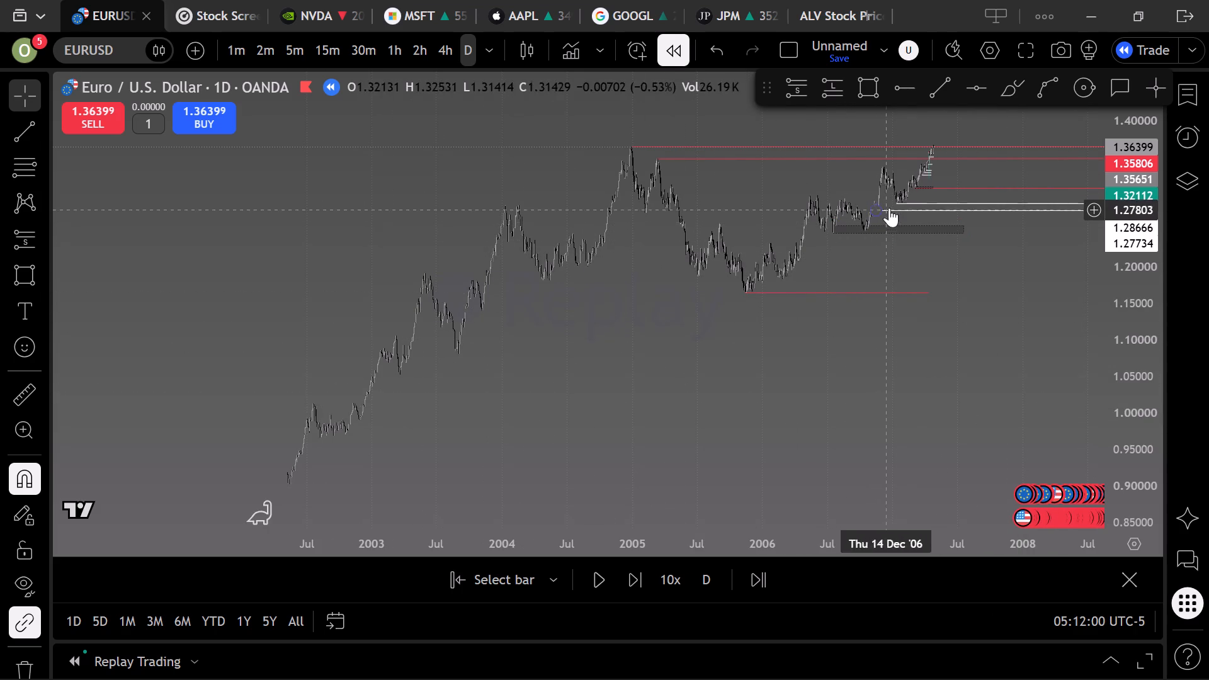
Delete the two white horizontal level lines at 1.27734 and 1.28666.
left_click(941, 212)
left_click(526, 105)
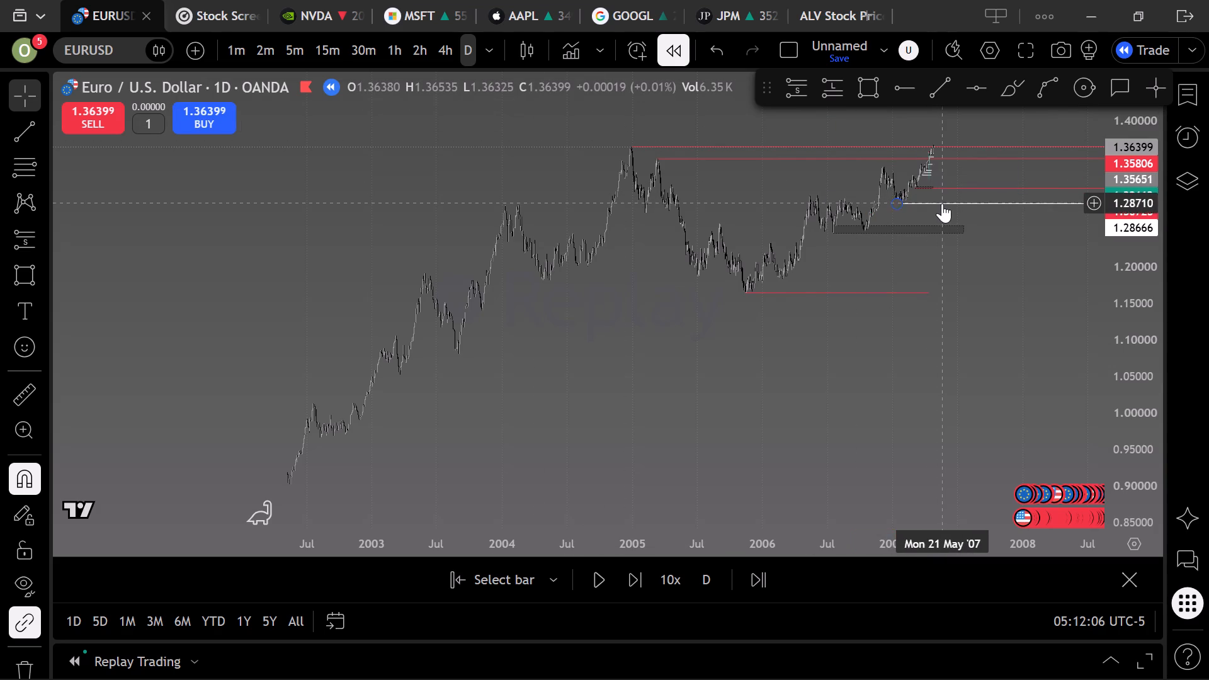
left_click(942, 203)
left_click(529, 98)
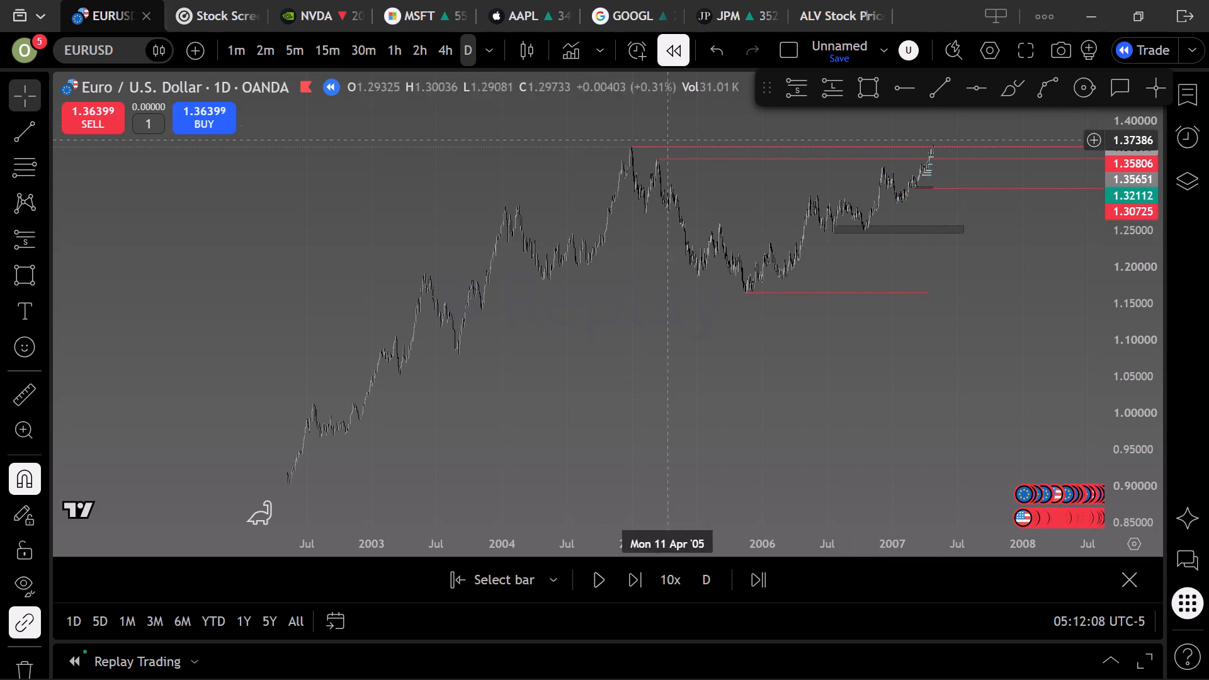
Delete the grey zone rectangle that begins in July 2006, with its lower edge at 1.24577.
left_click(895, 222)
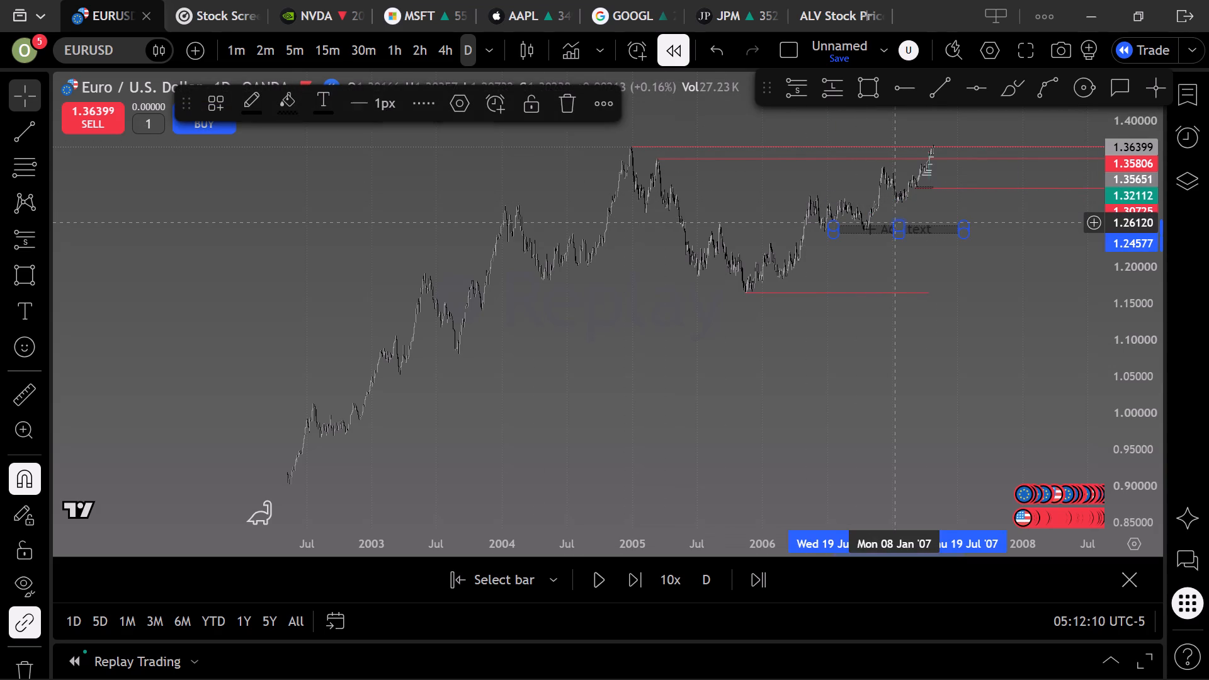
left_click(570, 93)
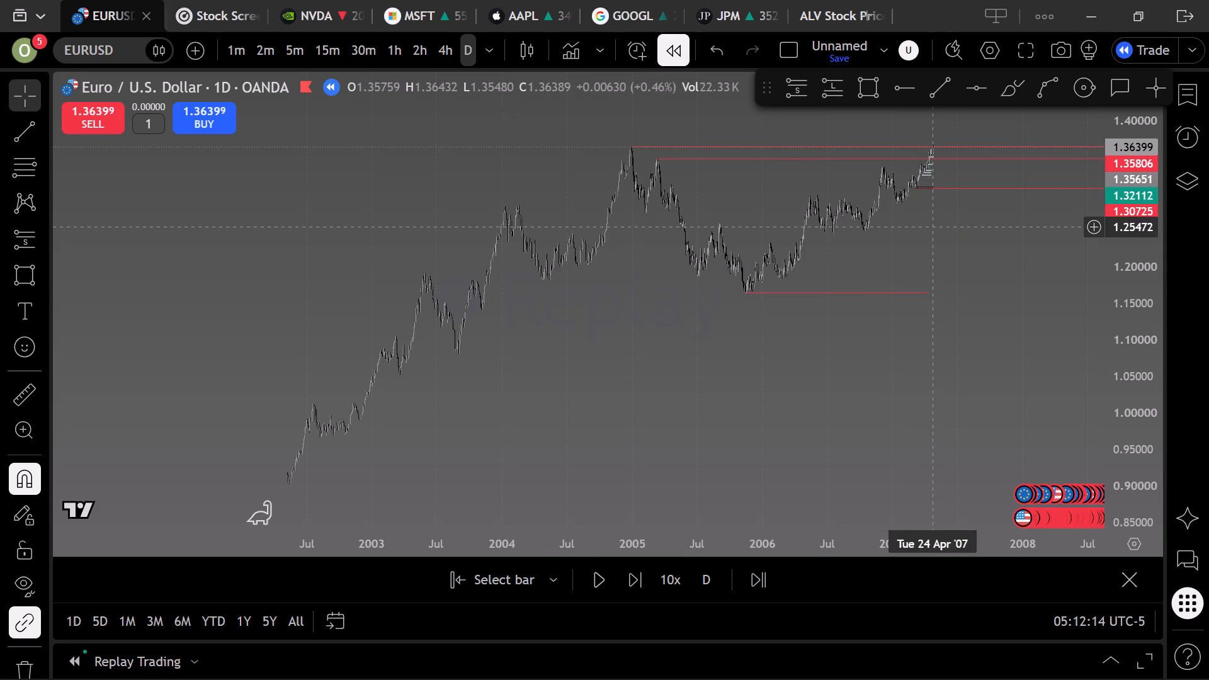
Switch EURUSD back to the 1-hour timeframe and reset the chart view.
scroll(933, 227, "up", 9)
left_click_drag(740, 295, 953, 336)
left_click(395, 47)
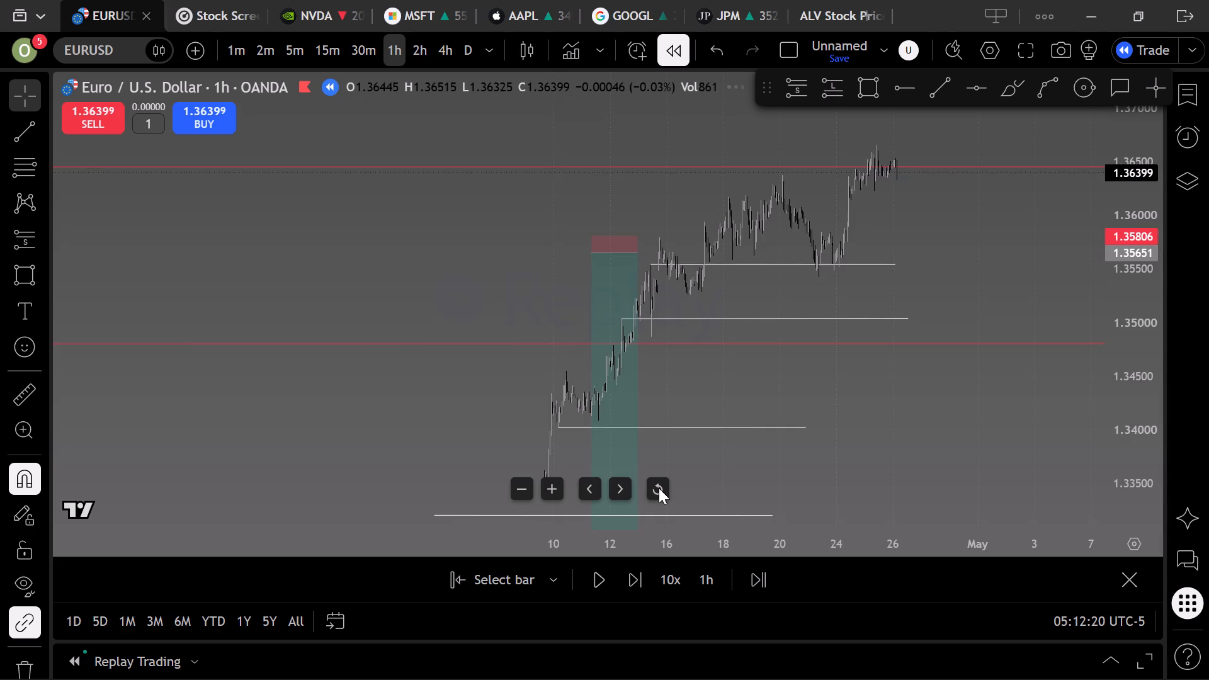
left_click(659, 488)
scroll(751, 388, "down", 5)
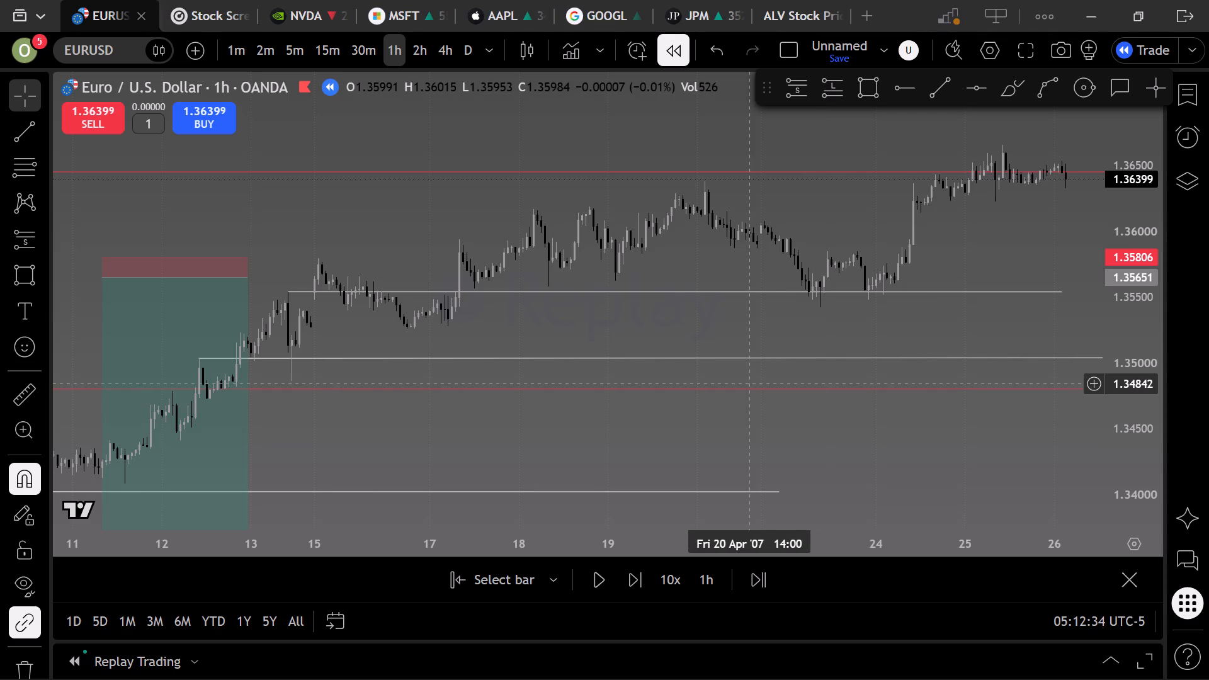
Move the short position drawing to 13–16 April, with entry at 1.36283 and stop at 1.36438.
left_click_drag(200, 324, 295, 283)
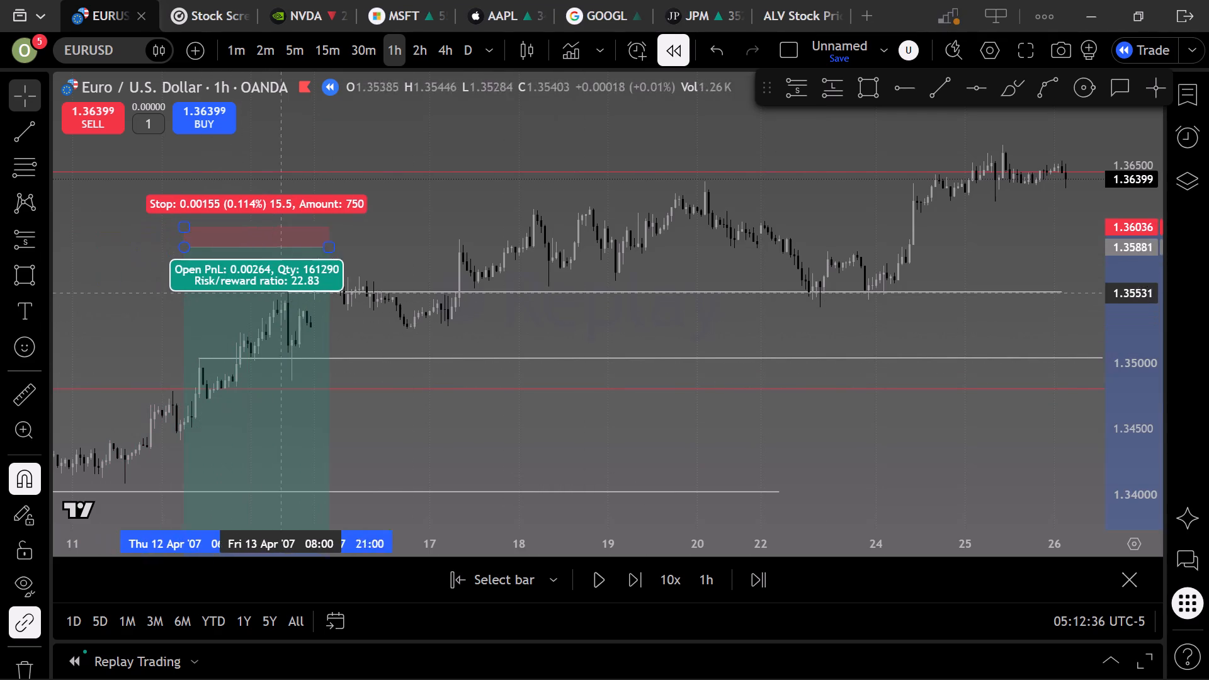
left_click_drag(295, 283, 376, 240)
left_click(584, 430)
Advance the replay bar by bar through the morning of 26 April.
left_click_drag(681, 443, 636, 432)
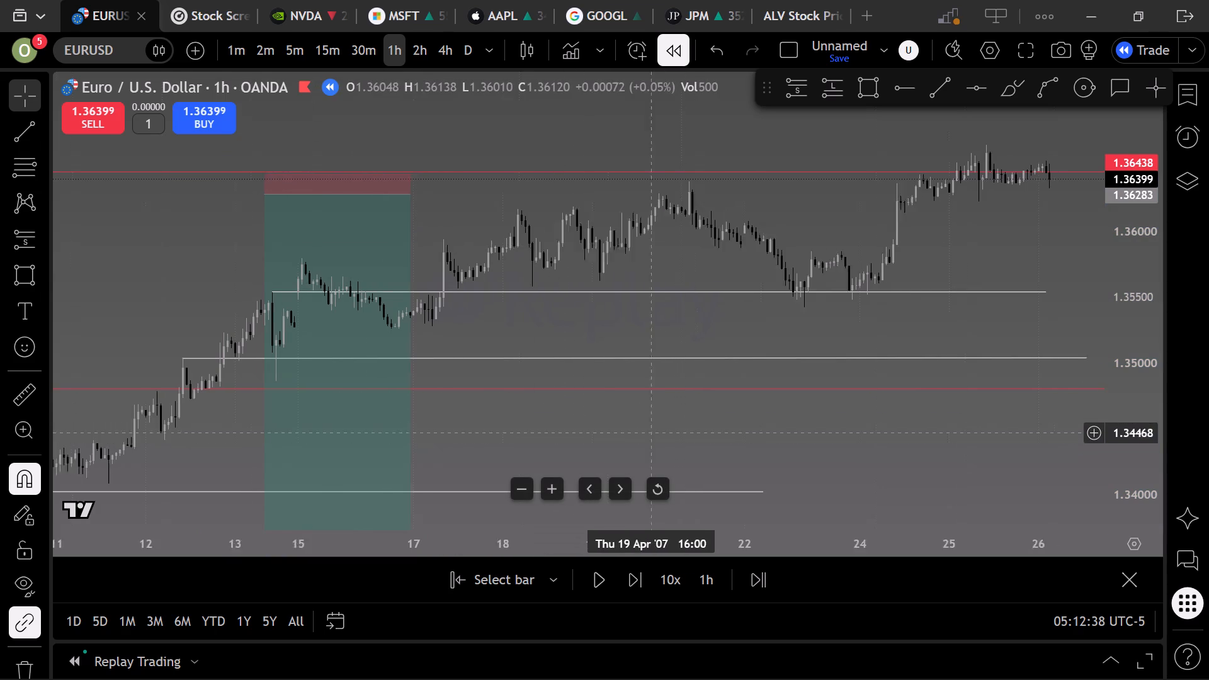
left_click_drag(636, 432, 545, 436)
left_click(635, 580)
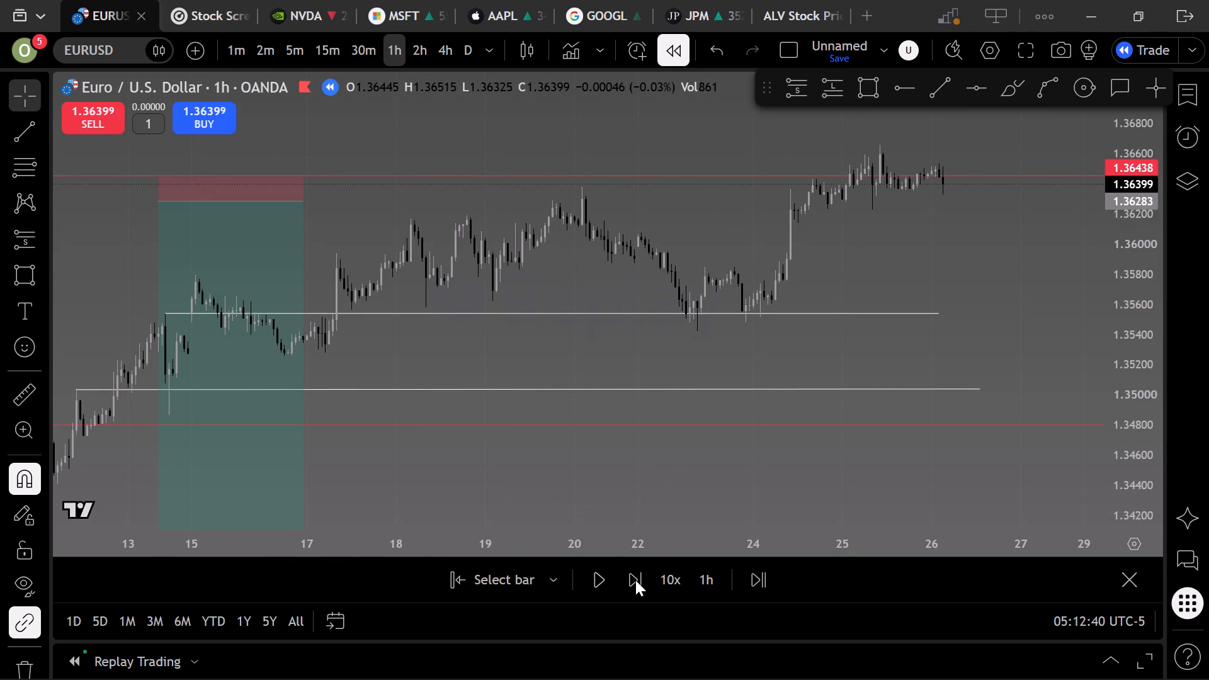
triple_click(635, 580)
left_click(635, 580)
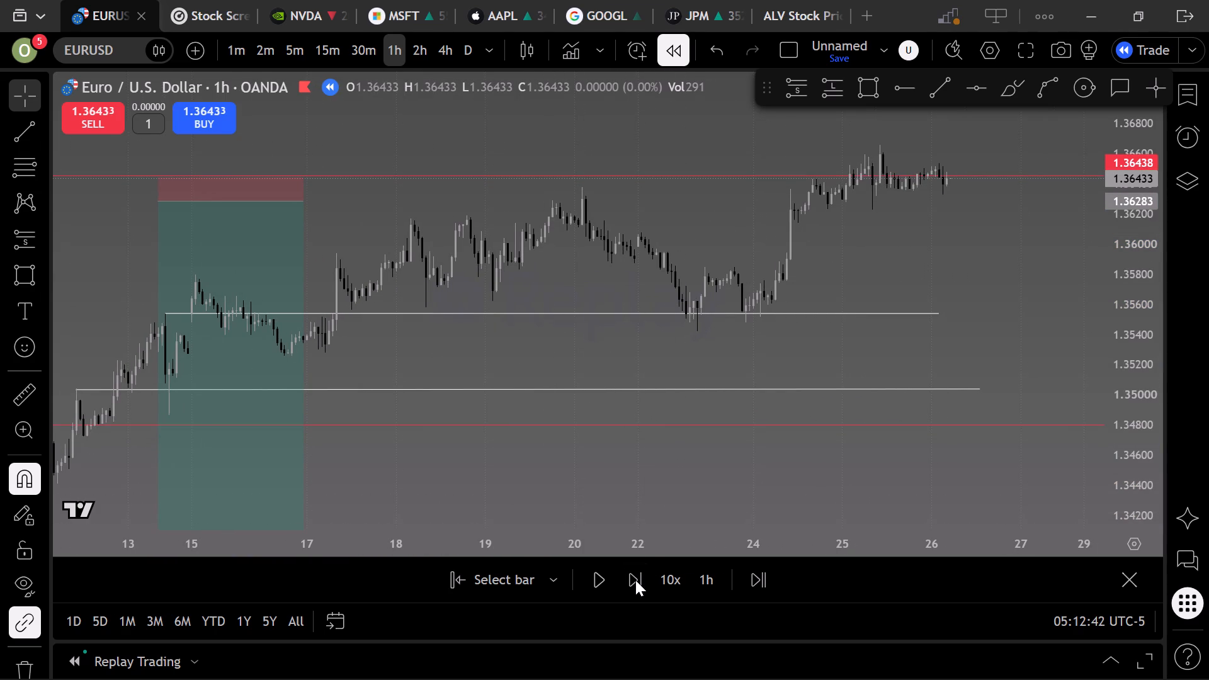
left_click(635, 580)
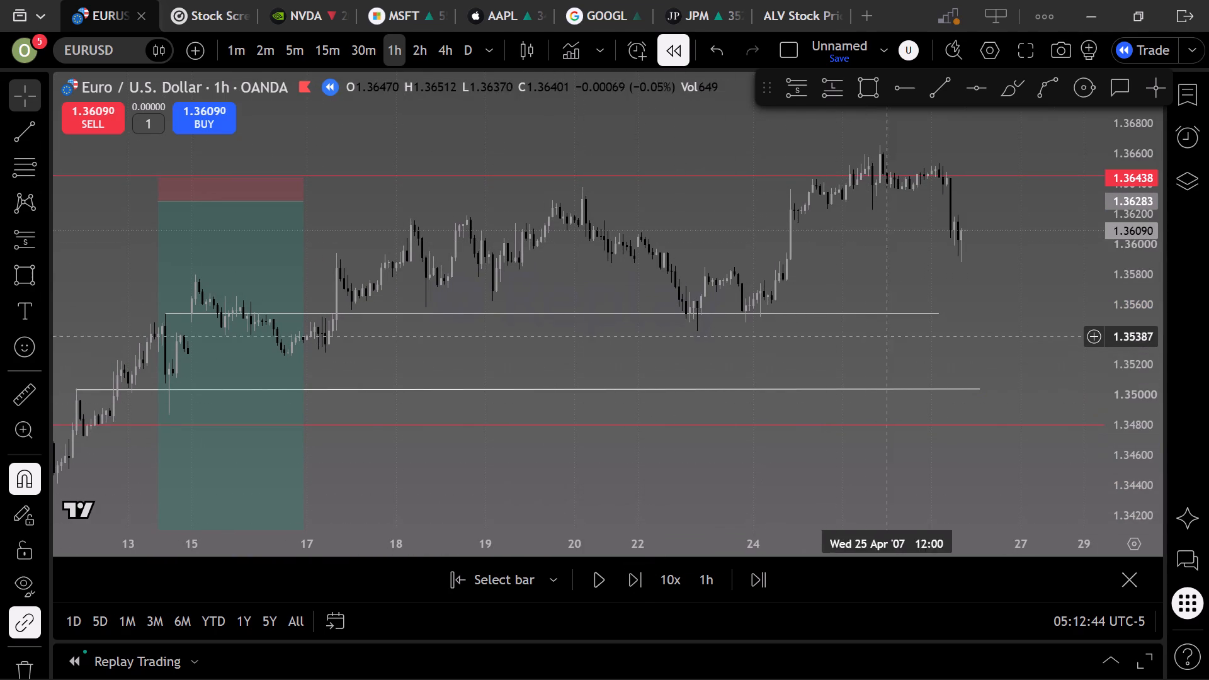
Move the upper white level line to start at the 23 April 08:00 low, at about 1.3542.
left_click_drag(930, 269, 852, 269)
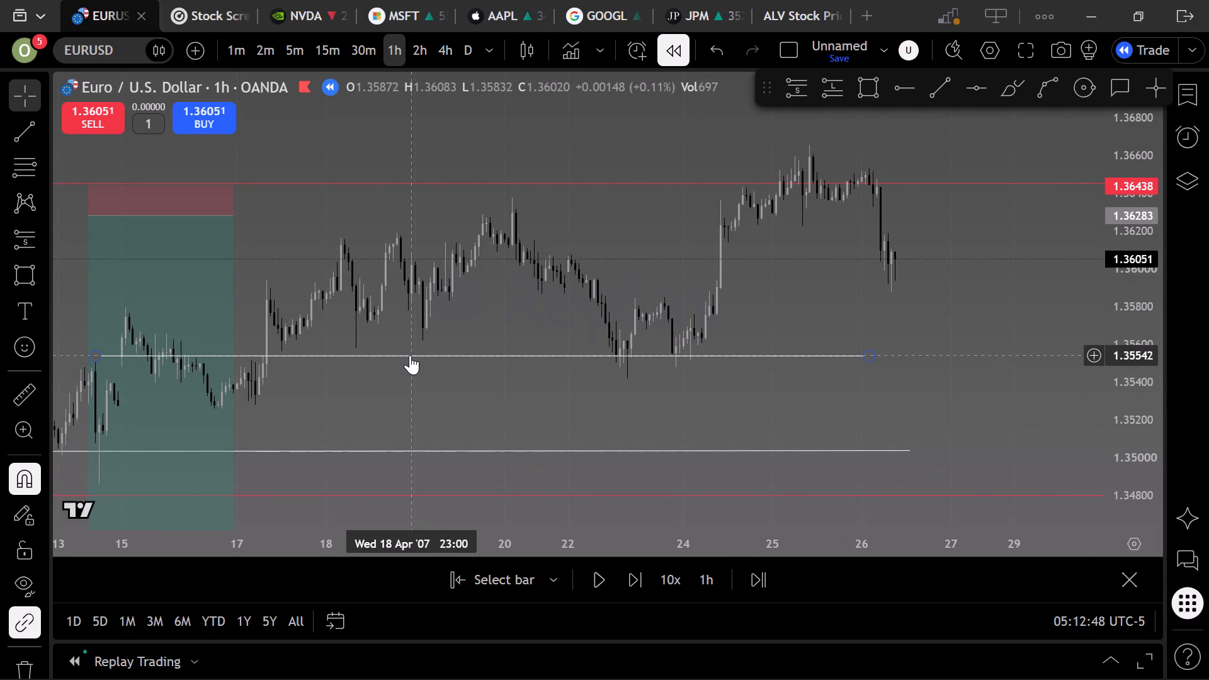
left_click_drag(410, 355, 940, 382)
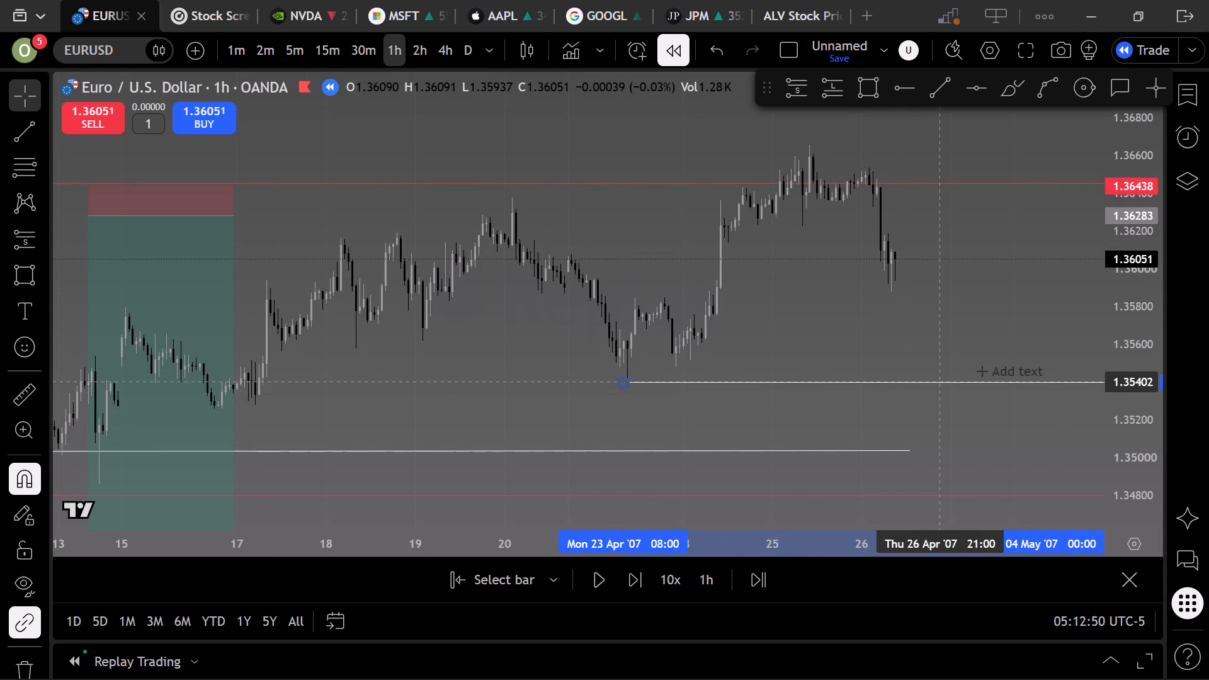
left_click_drag(940, 382, 944, 378)
left_click(902, 344)
Move the short position drawing to span late 17 April to 19 April, with entry at 1.36716.
left_click_drag(894, 344, 873, 339)
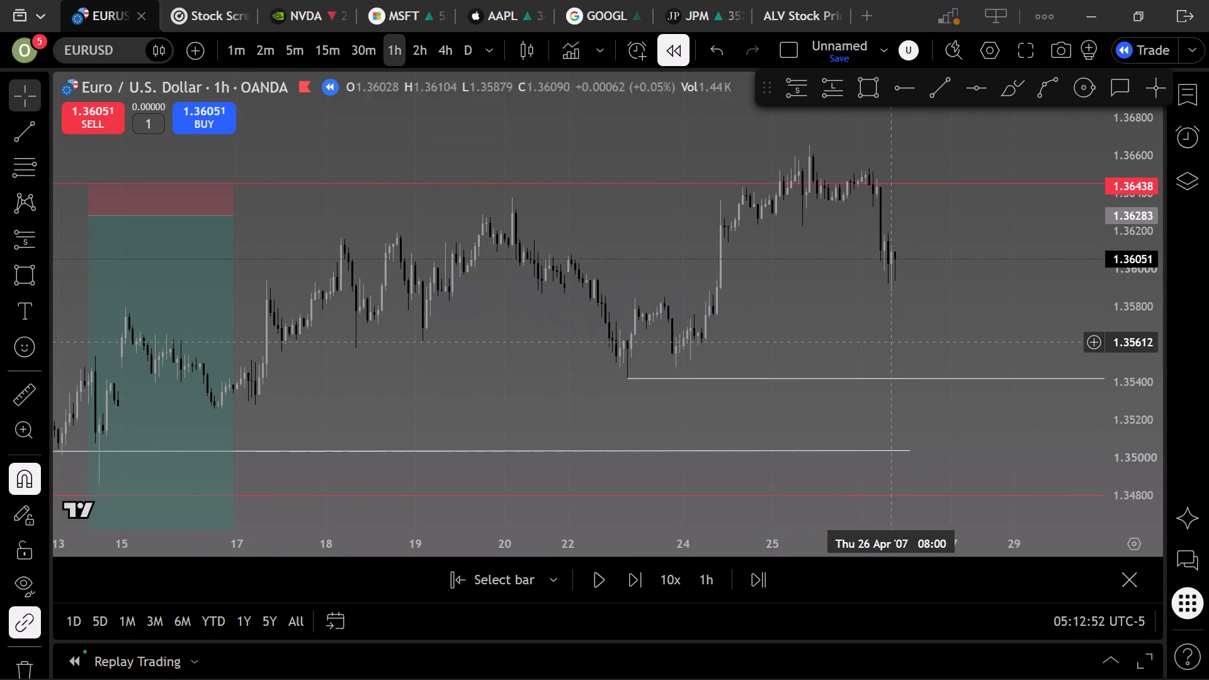
left_click_drag(873, 339, 793, 327)
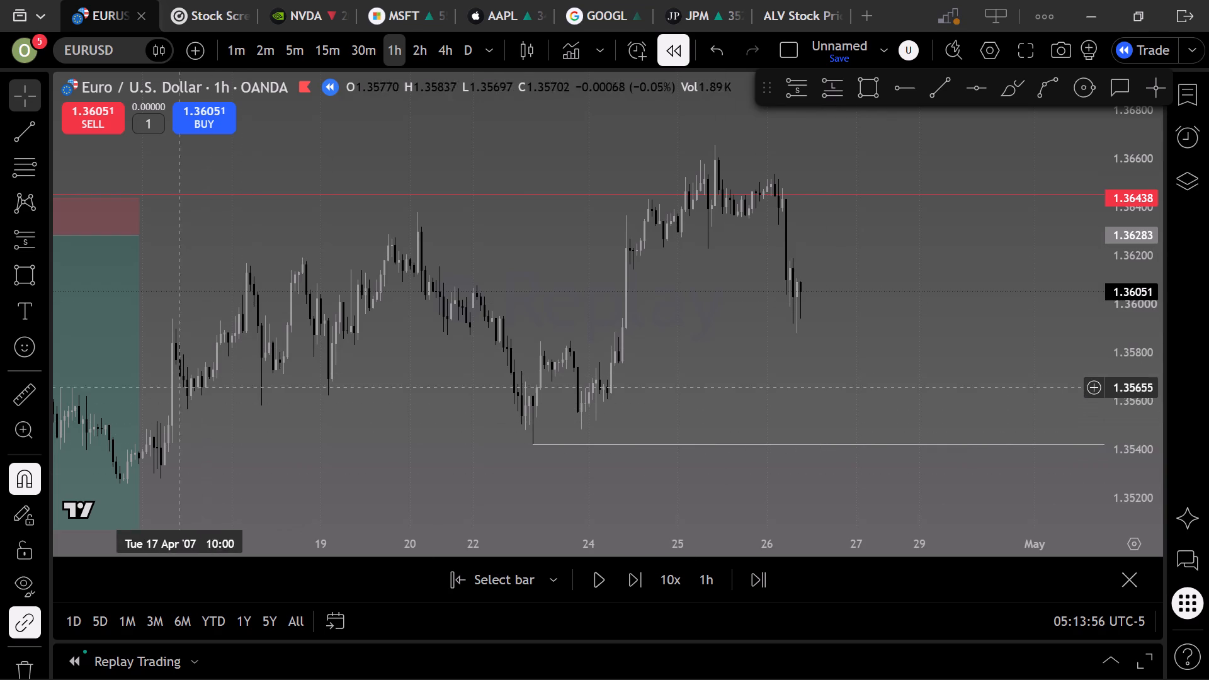
left_click_drag(105, 336, 331, 230)
Play the replay from 26 April and pause it on 27 April.
left_click_drag(497, 265, 504, 266)
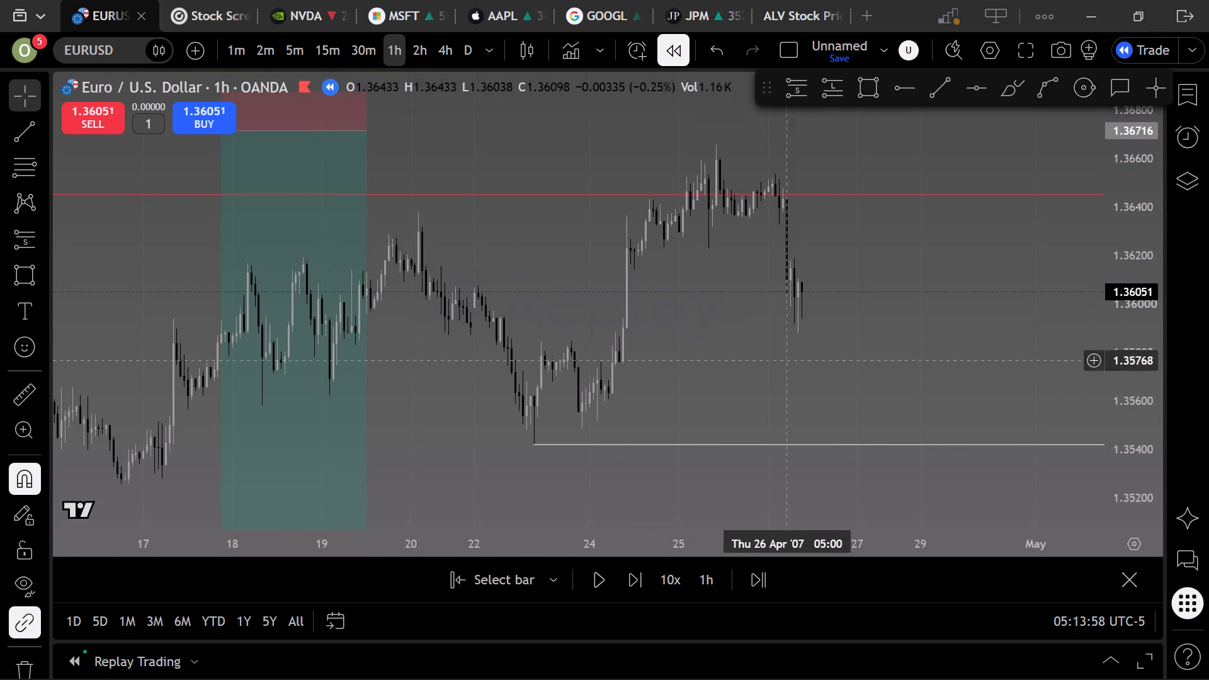
left_click_drag(796, 387, 749, 375)
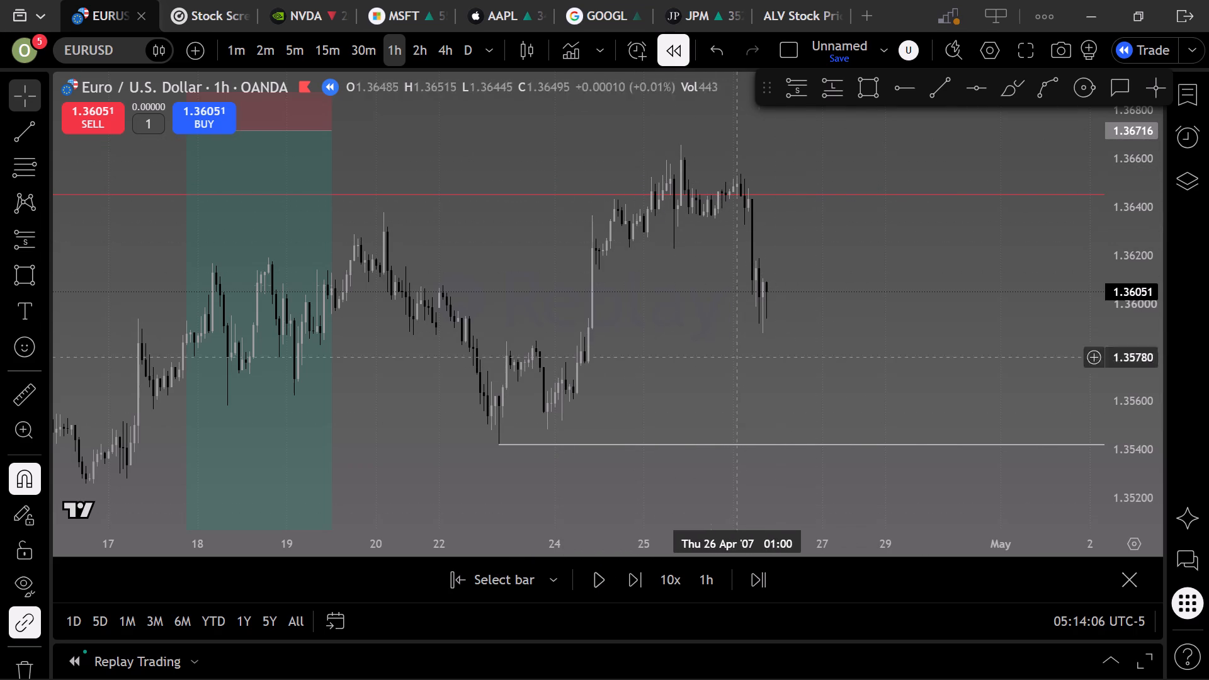
left_click(598, 574)
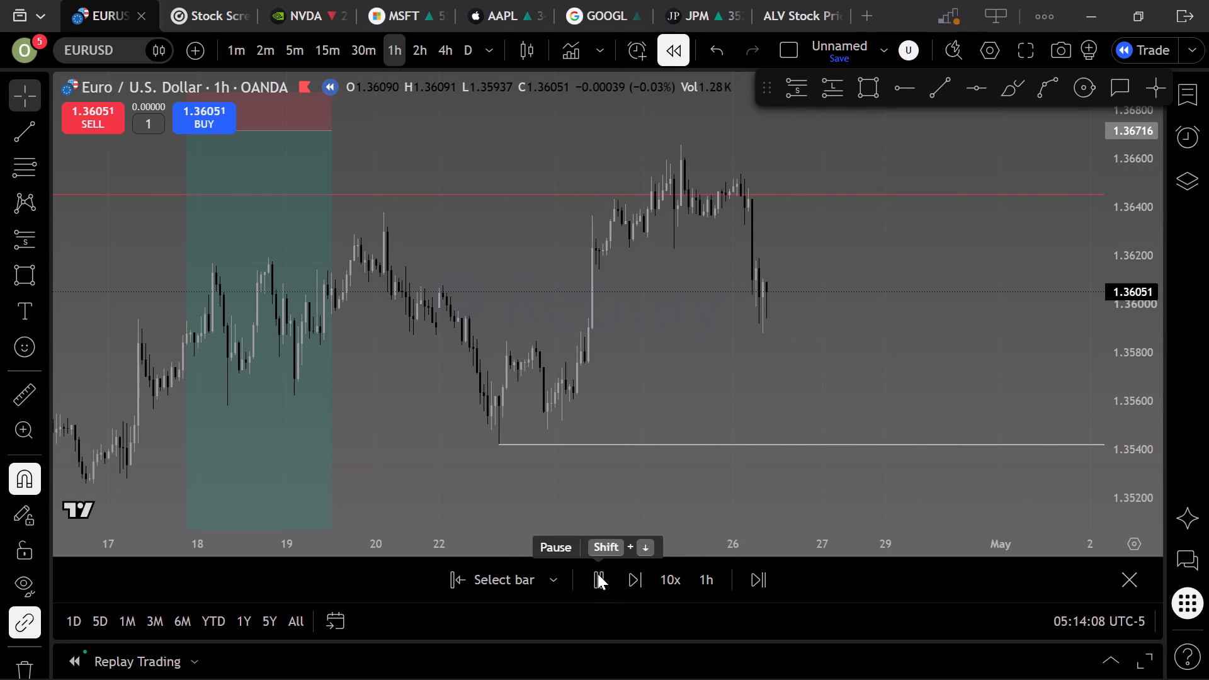
left_click(598, 574)
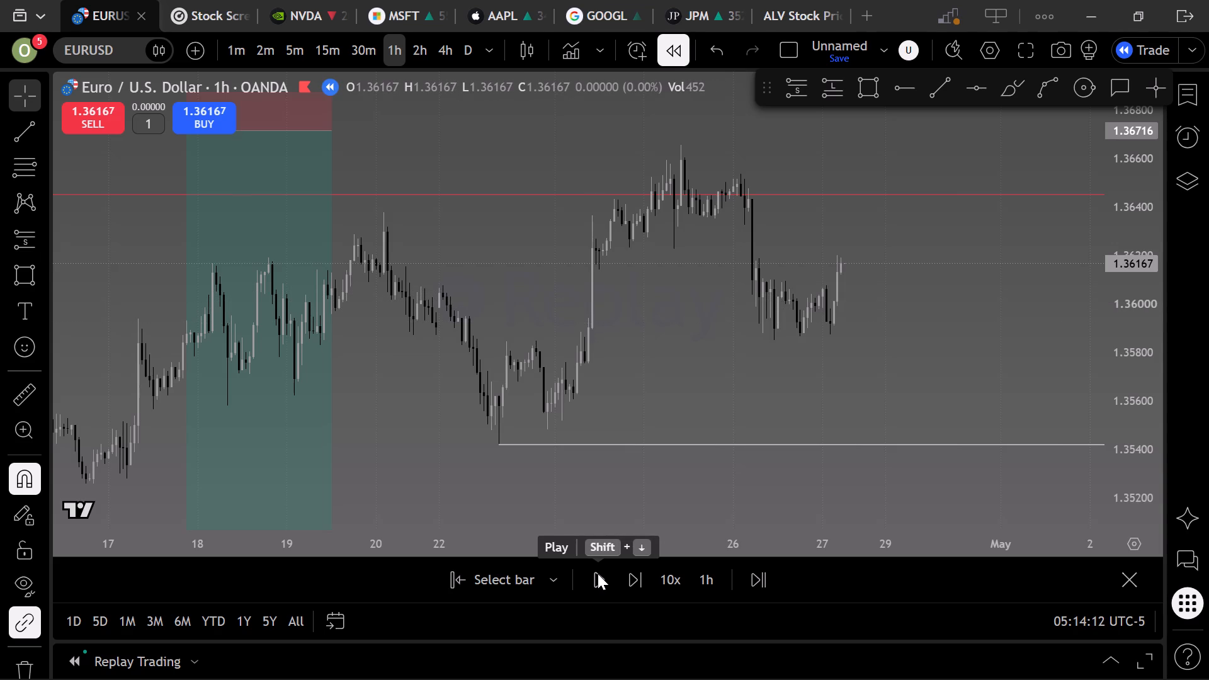
Play the replay from 27 April and pause it on 29 April.
left_click(598, 574)
left_click(598, 574)
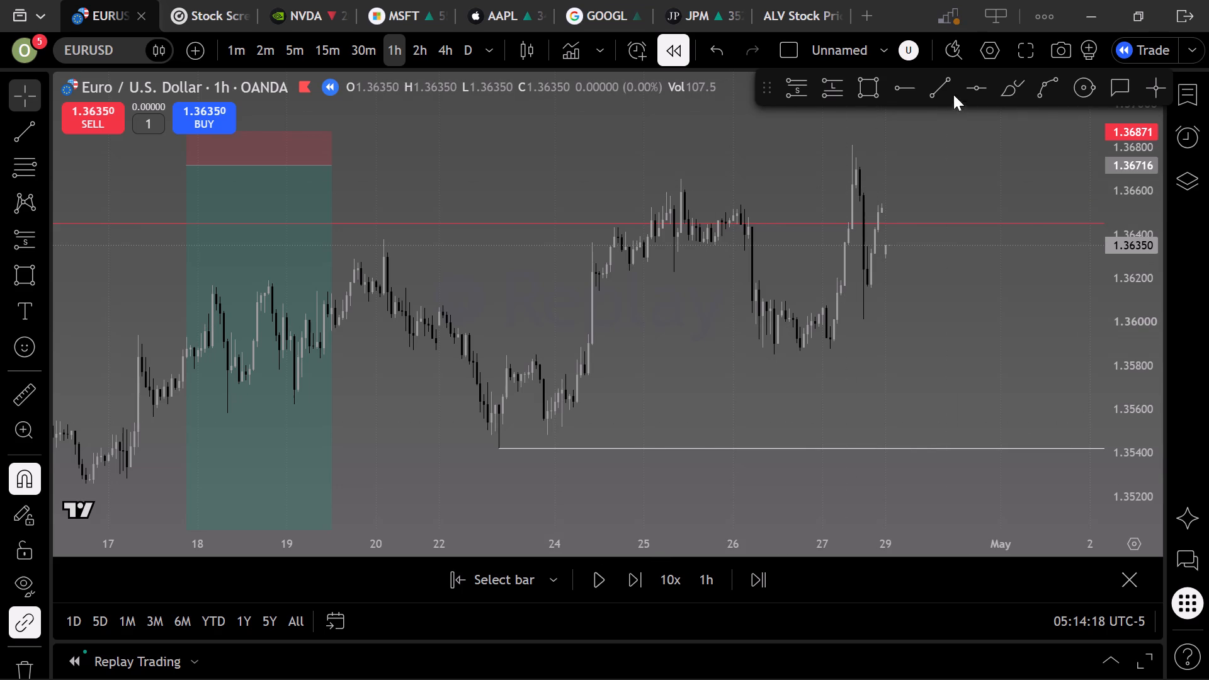
Draw a level trend line from the 25 April 10:00 high, at about 1.3666, to 1 May 23:00.
left_click(925, 95)
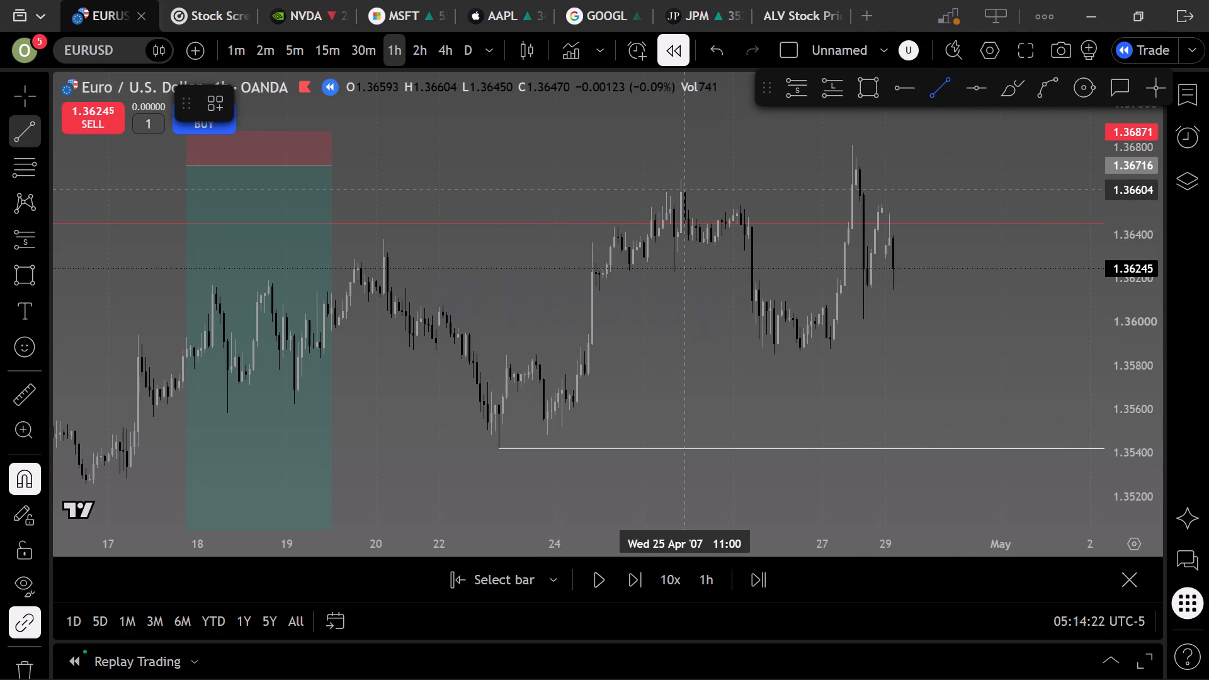
left_click(681, 176)
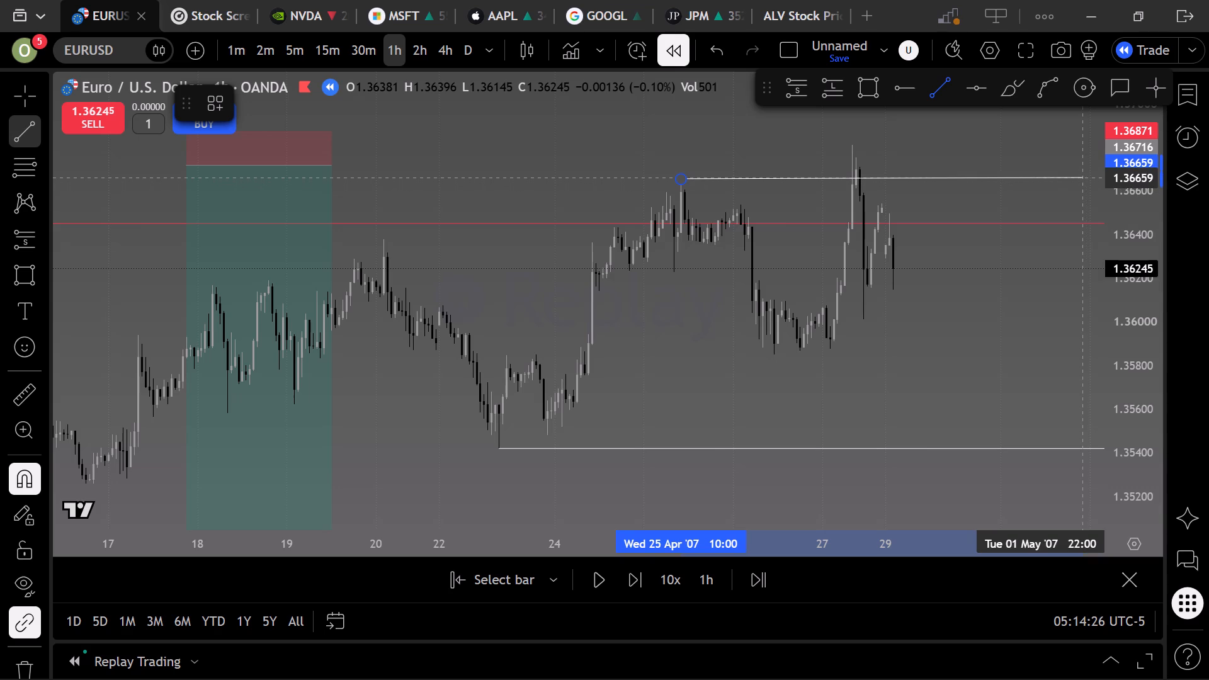
left_click(1086, 179)
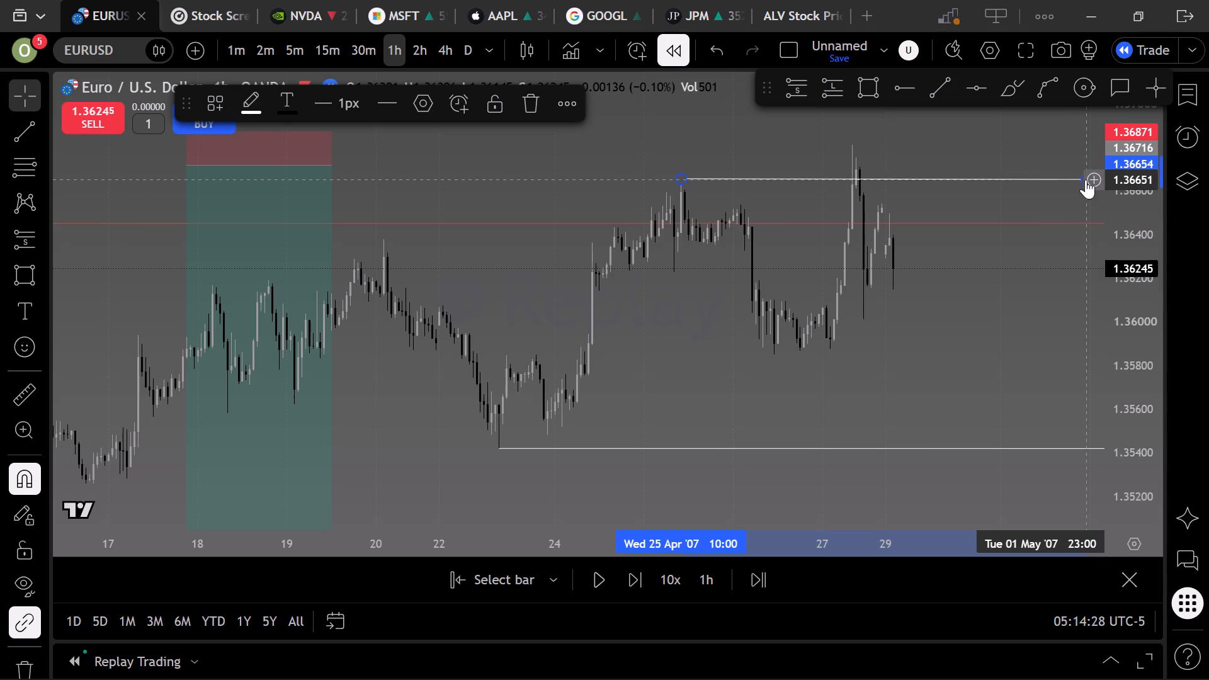
left_click(1041, 332)
Move the short position drawing to span 29 April 18:00 to 1 May 09:00, with entry at 1.36445.
left_click_drag(1032, 328, 951, 331)
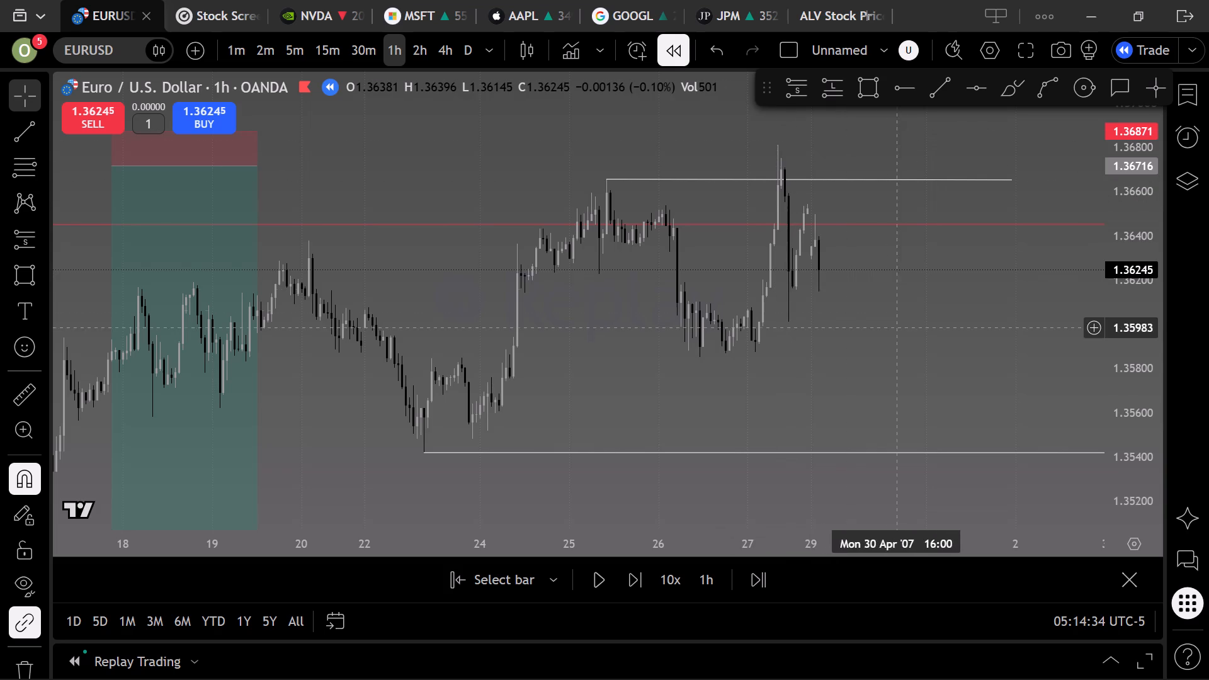
left_click_drag(894, 327, 824, 315)
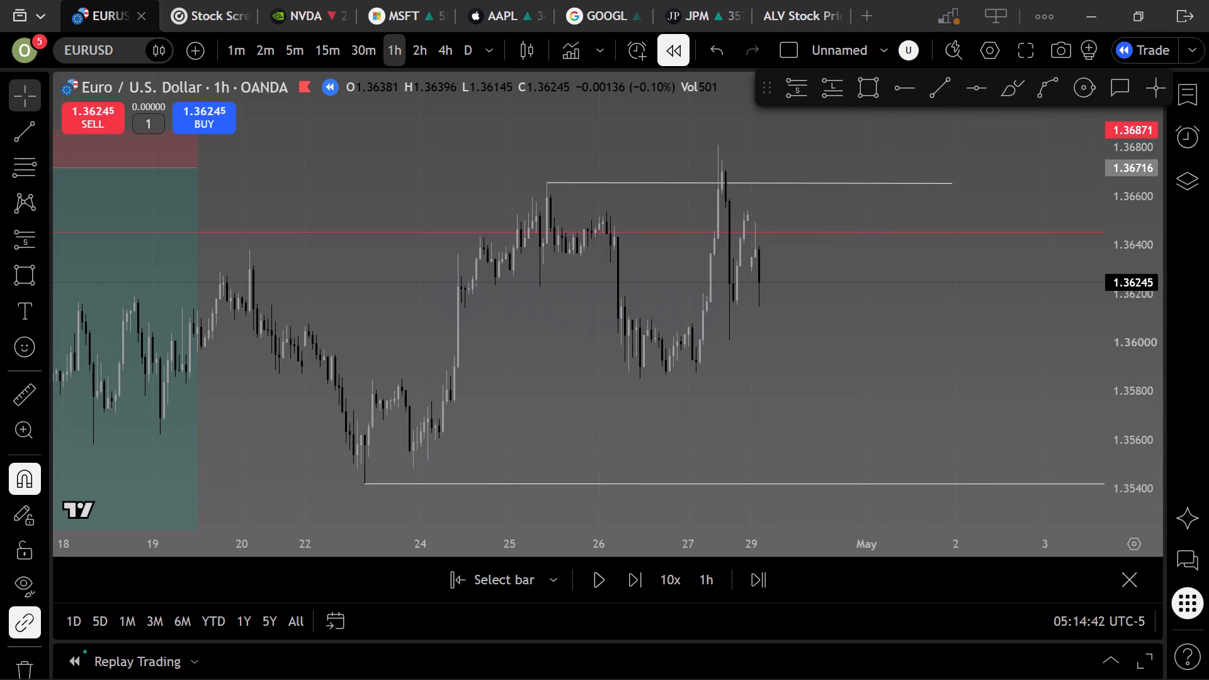
left_click_drag(101, 260, 837, 254)
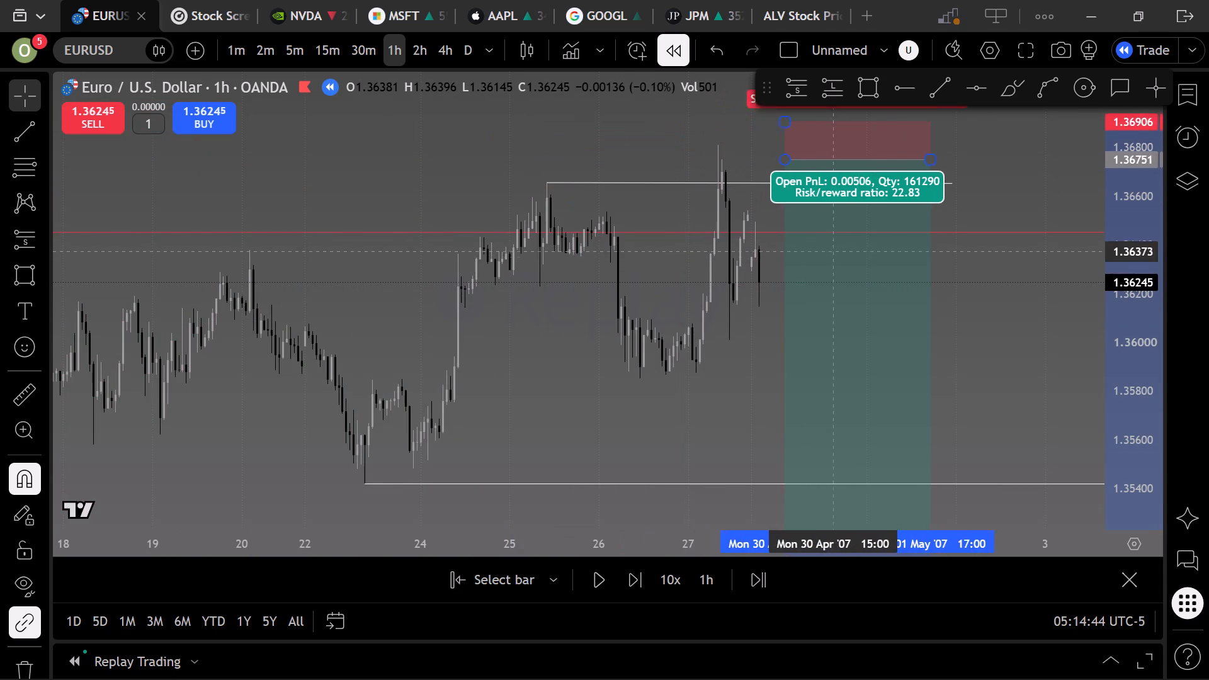
left_click_drag(837, 254, 845, 329)
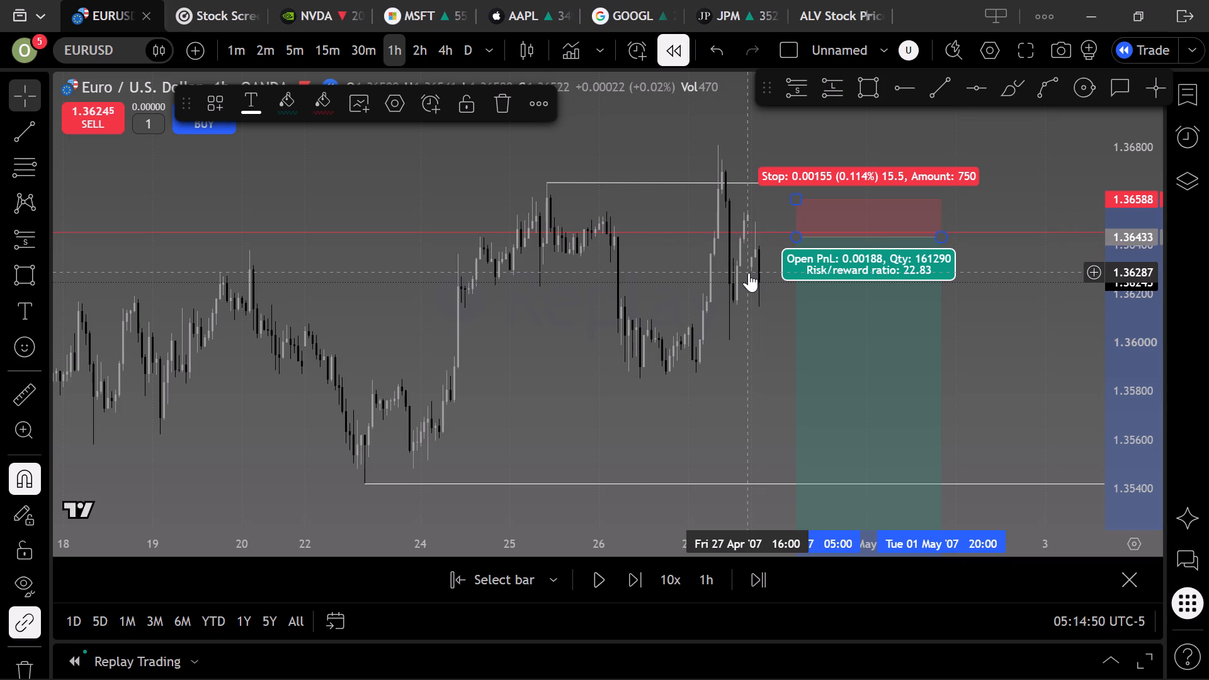
left_click_drag(837, 284, 831, 281)
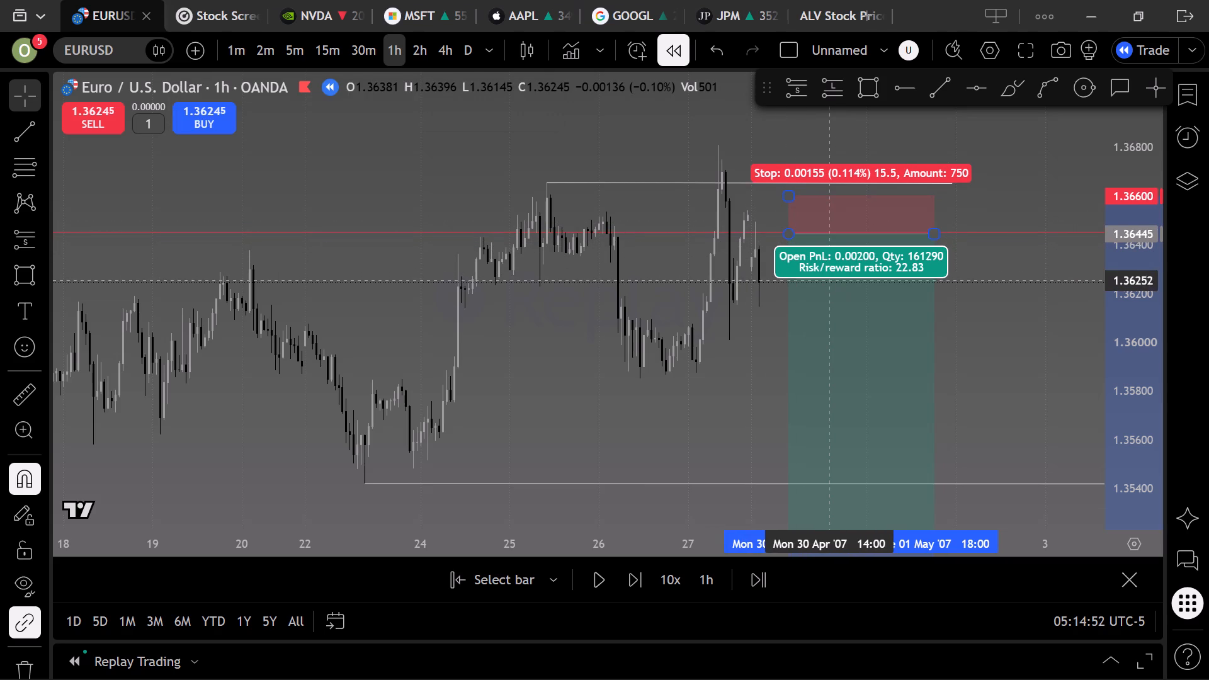
left_click_drag(831, 281, 800, 276)
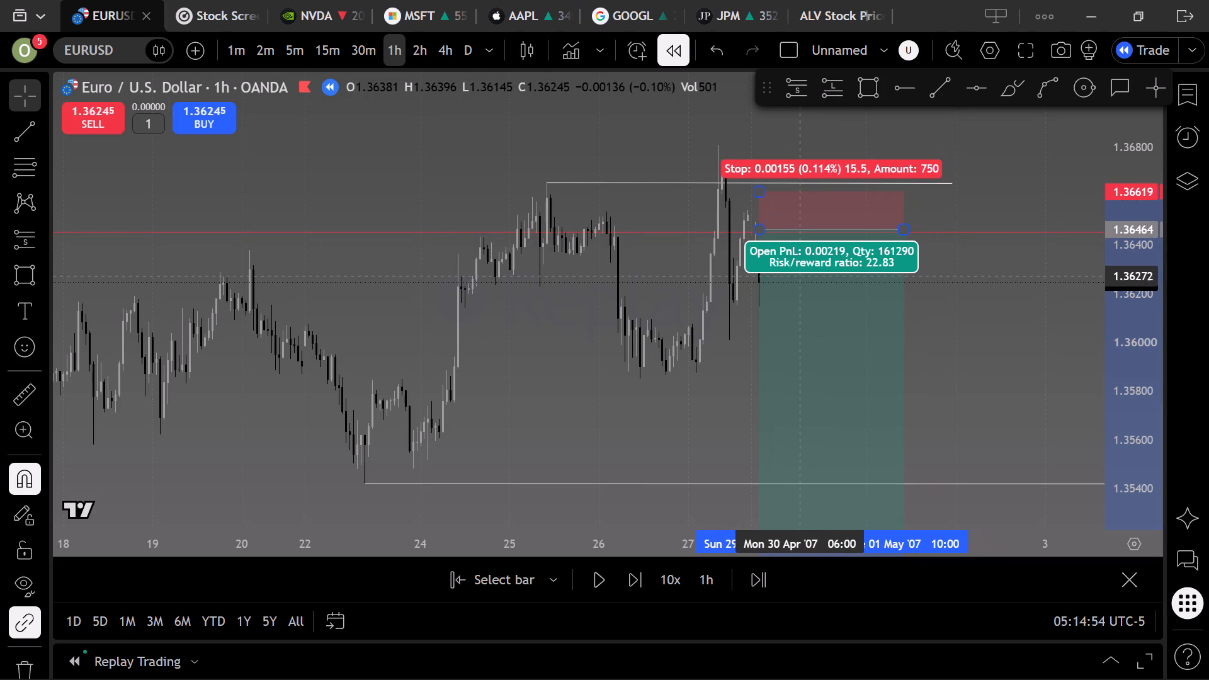
left_click_drag(800, 276, 797, 282)
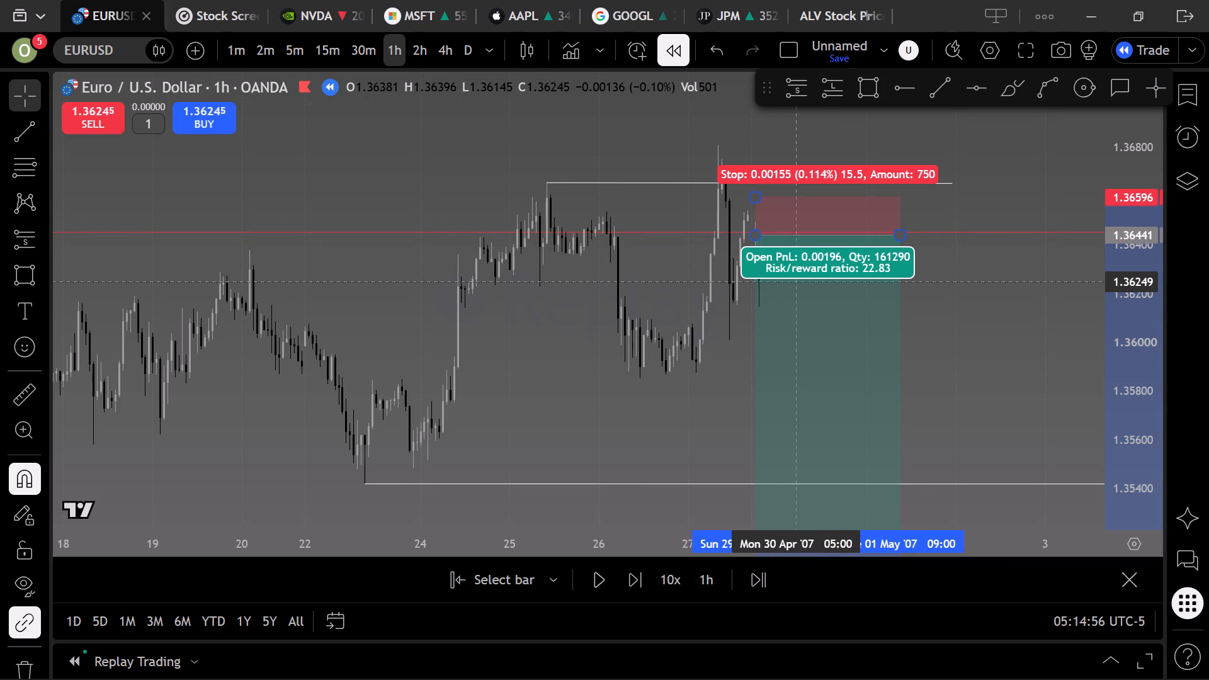
left_click_drag(797, 282, 795, 280)
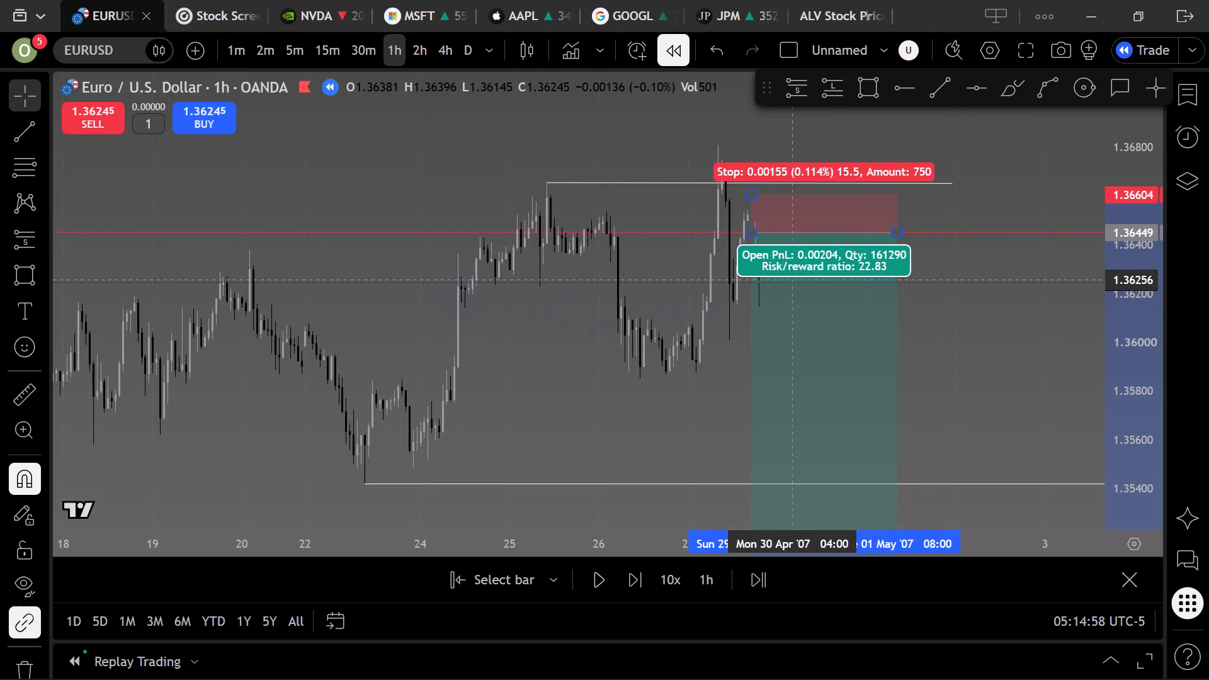
left_click_drag(795, 280, 796, 281)
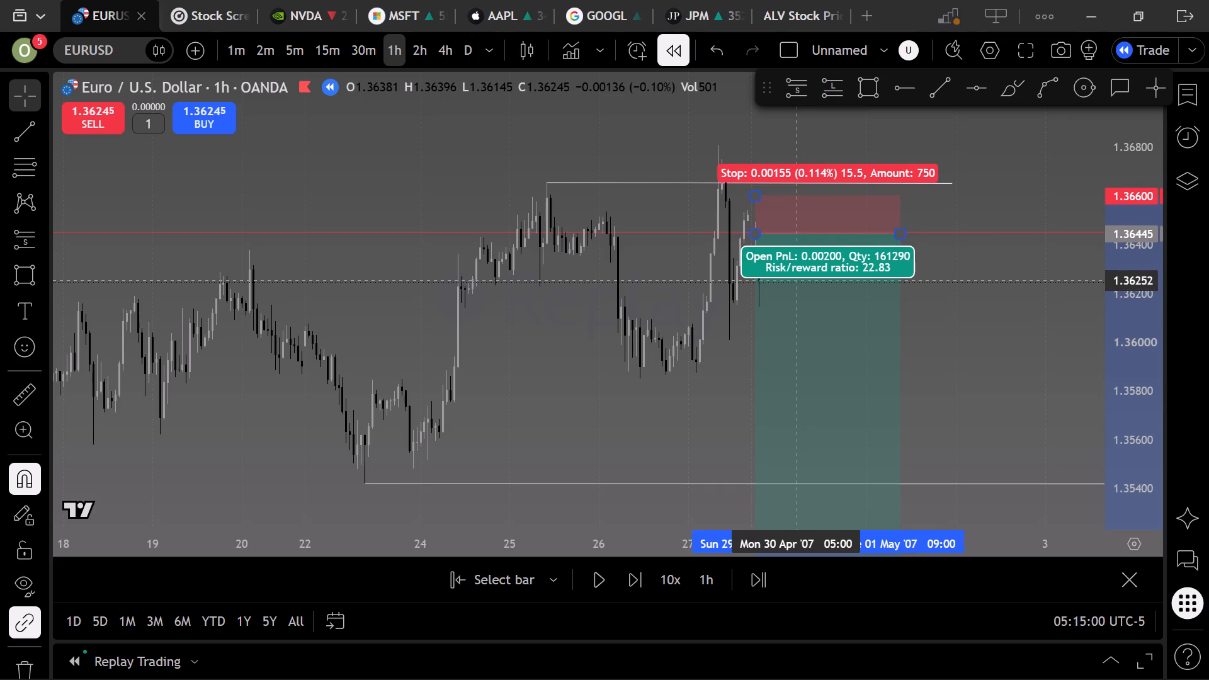
left_click_drag(796, 281, 795, 281)
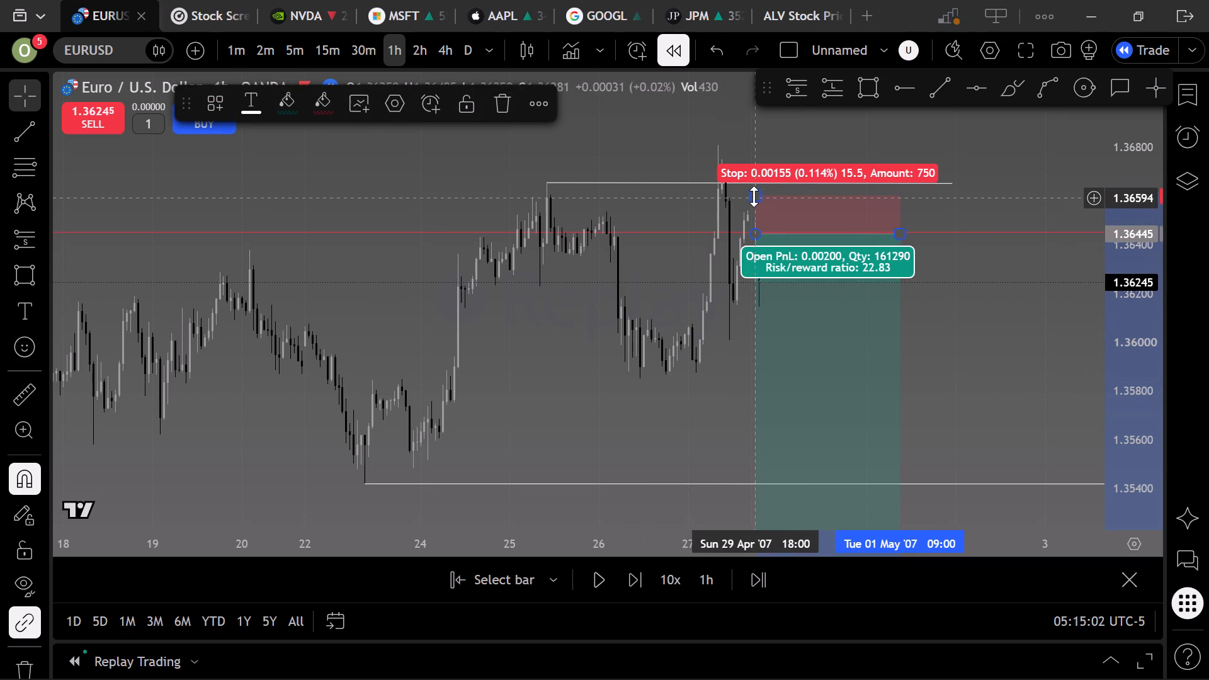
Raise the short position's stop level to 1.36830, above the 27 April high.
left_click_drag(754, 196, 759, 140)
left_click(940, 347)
Lower the short position's target to 1.30739, near the early March low zone.
scroll(940, 347, "down", 6)
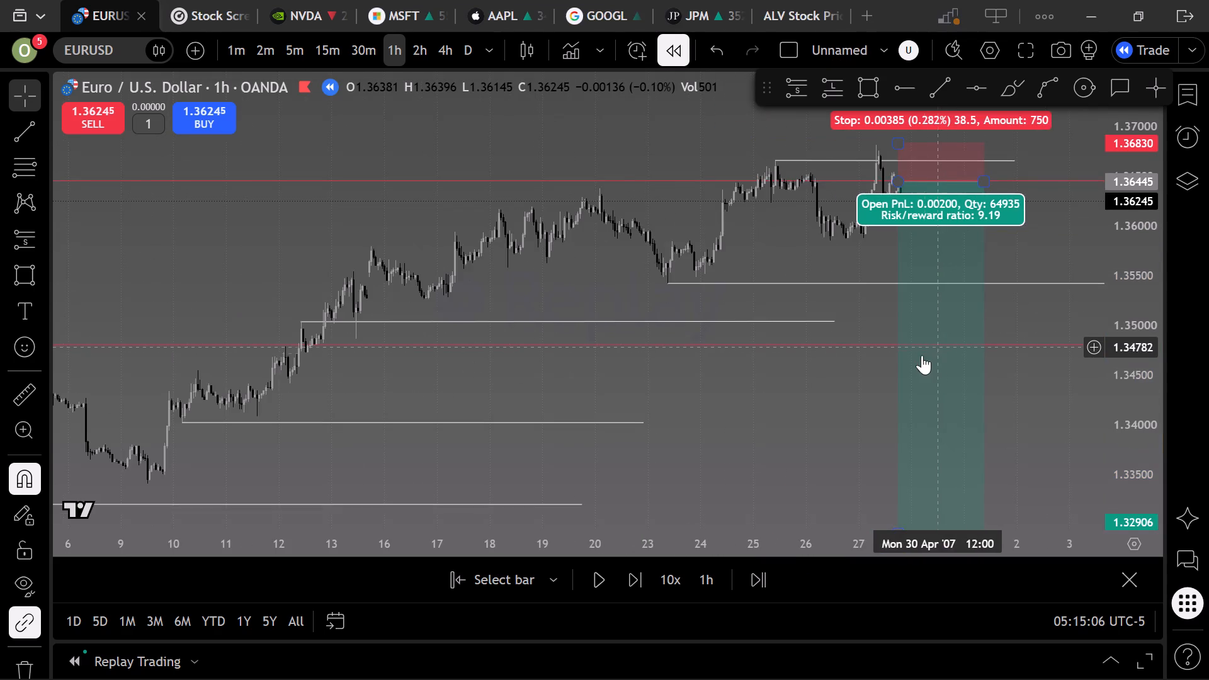
scroll(897, 365, "down", 5)
left_click_drag(875, 380, 769, 350)
scroll(799, 370, "down", 7)
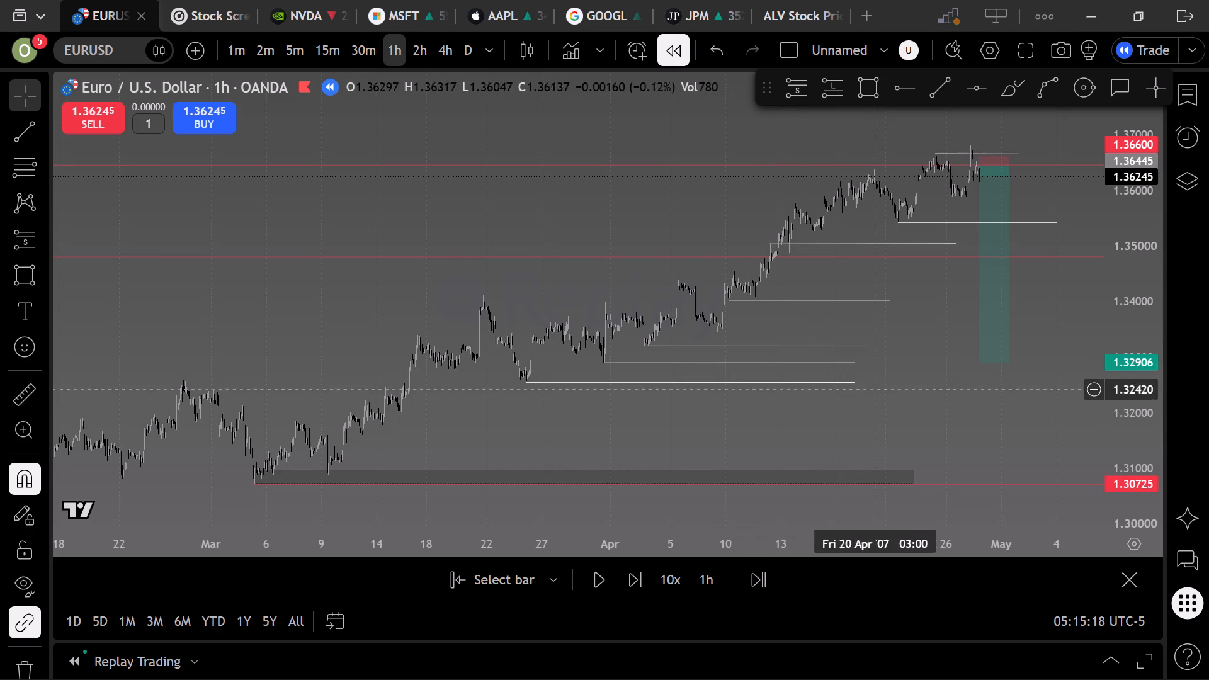
left_click_drag(977, 364, 996, 482)
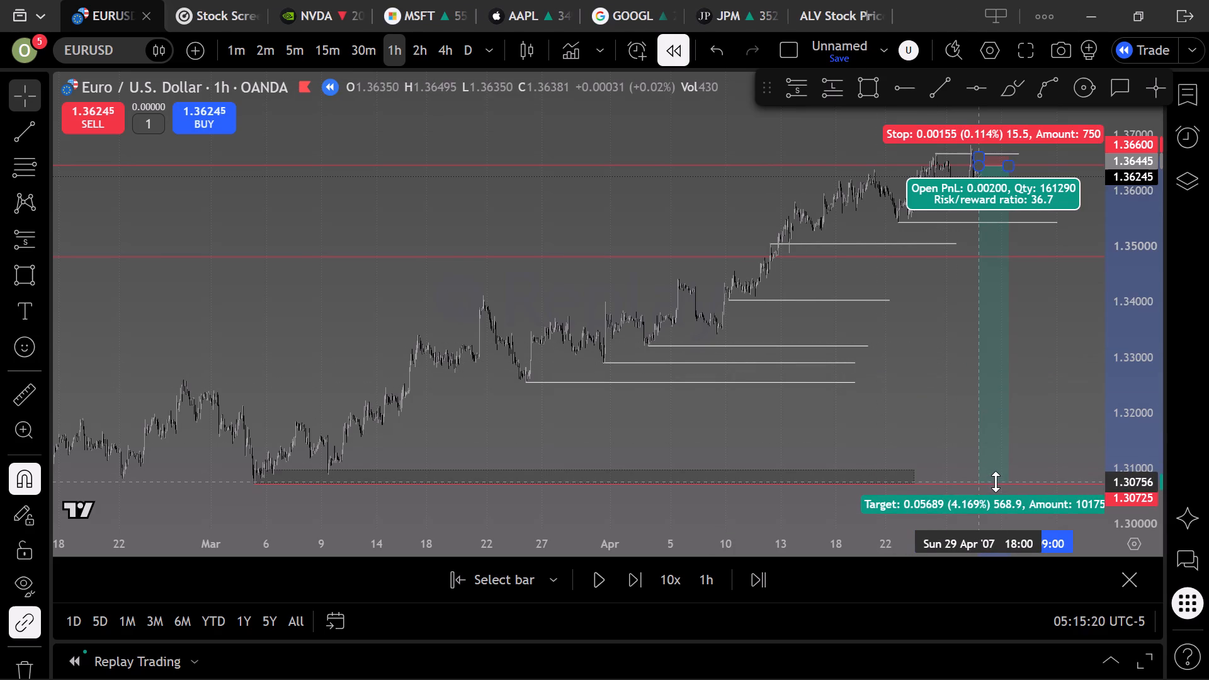
left_click_drag(996, 482, 997, 483)
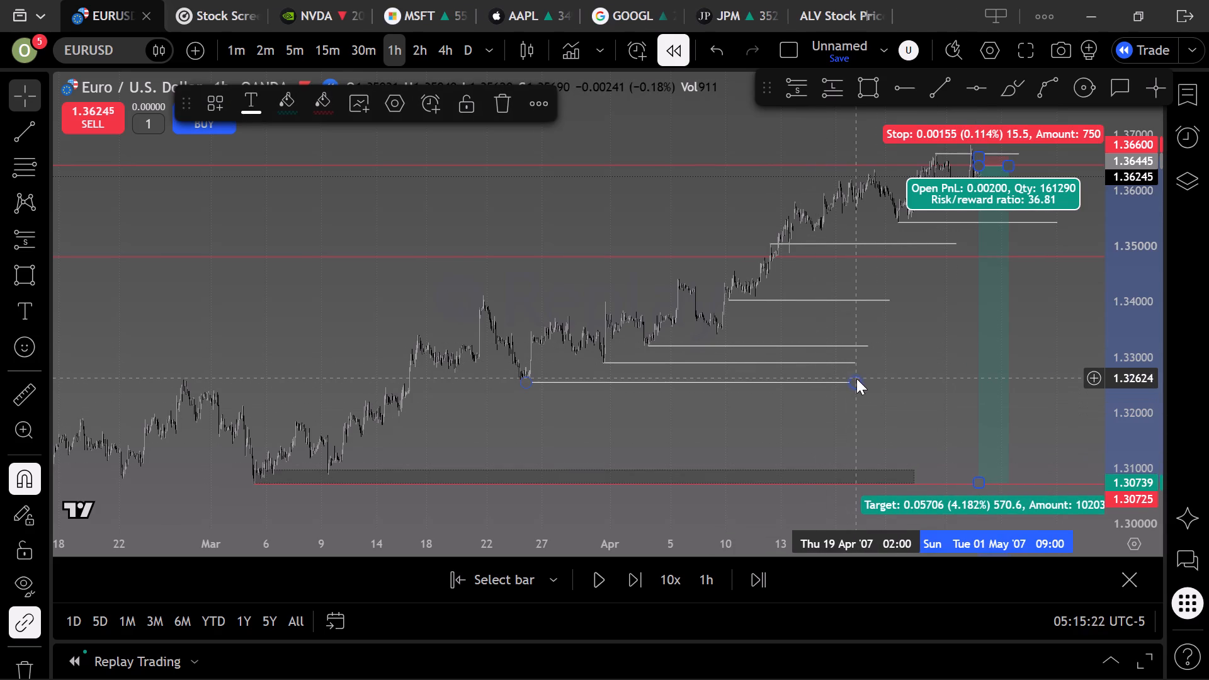
Extend the white level line from the 26 March low to 18 May, level at about 1.3254.
left_click_drag(856, 379, 1033, 383)
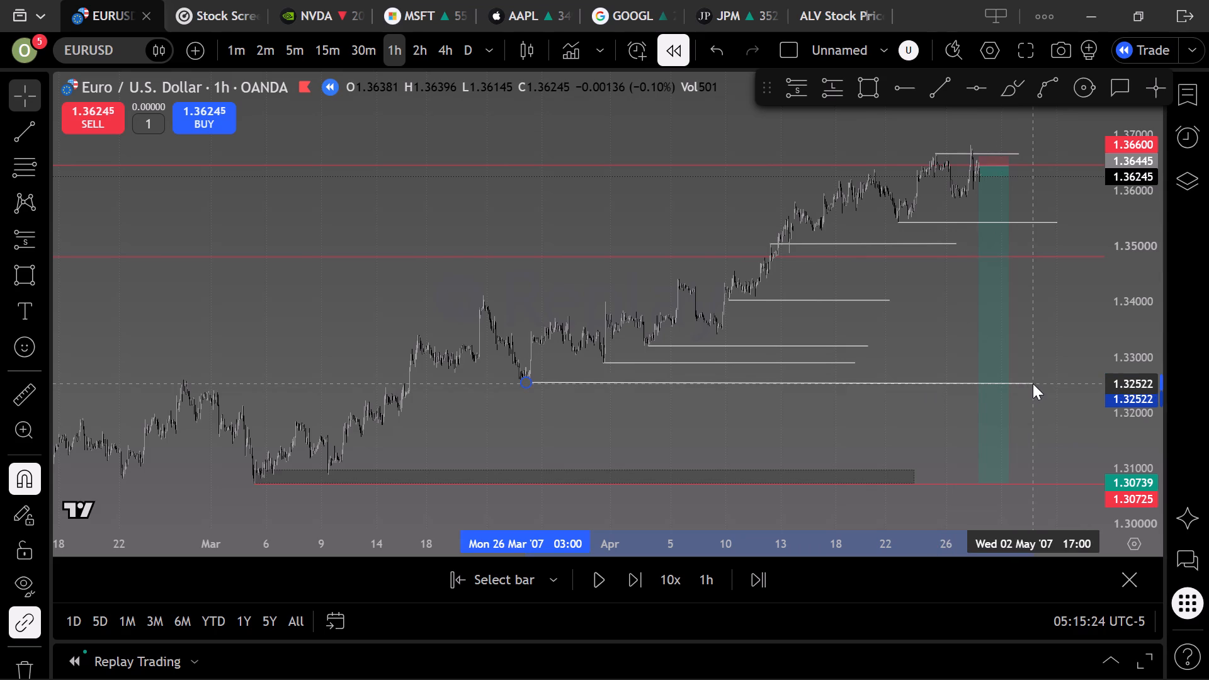
left_click_drag(1033, 383, 1031, 381)
left_click_drag(824, 418, 690, 437)
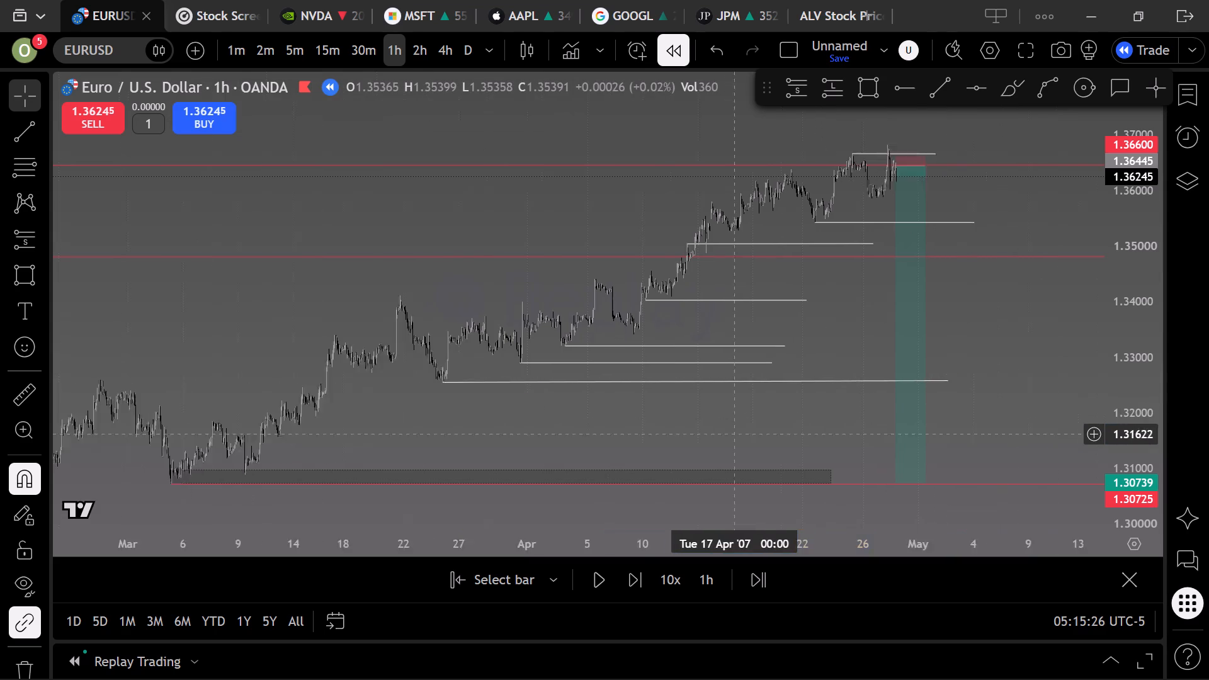
left_click_drag(690, 437, 430, 410)
scroll(543, 353, "down", 4)
left_click_drag(662, 419, 482, 414)
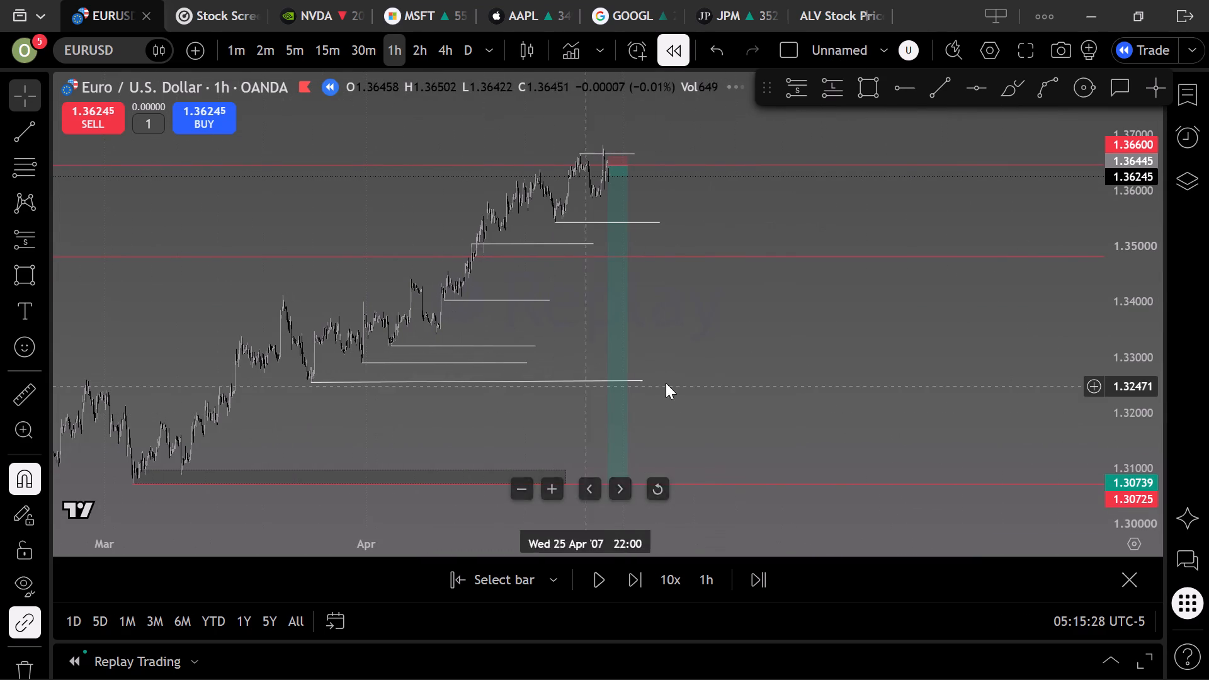
left_click_drag(640, 379, 783, 380)
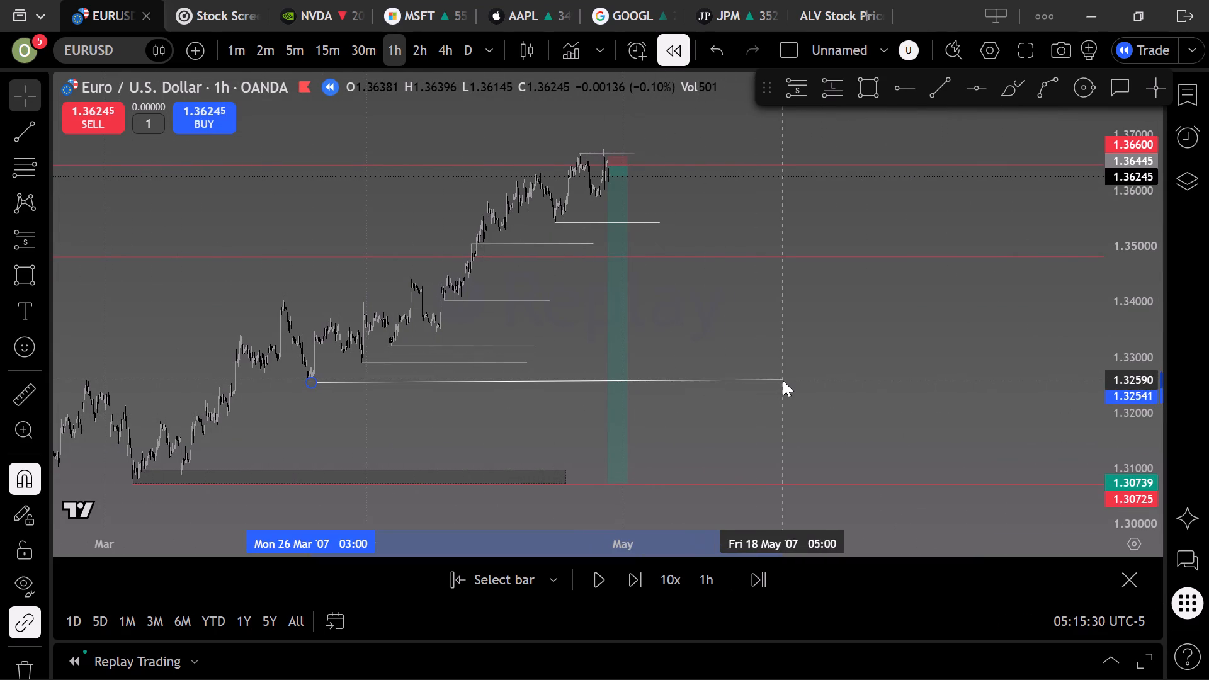
left_click_drag(783, 380, 786, 383)
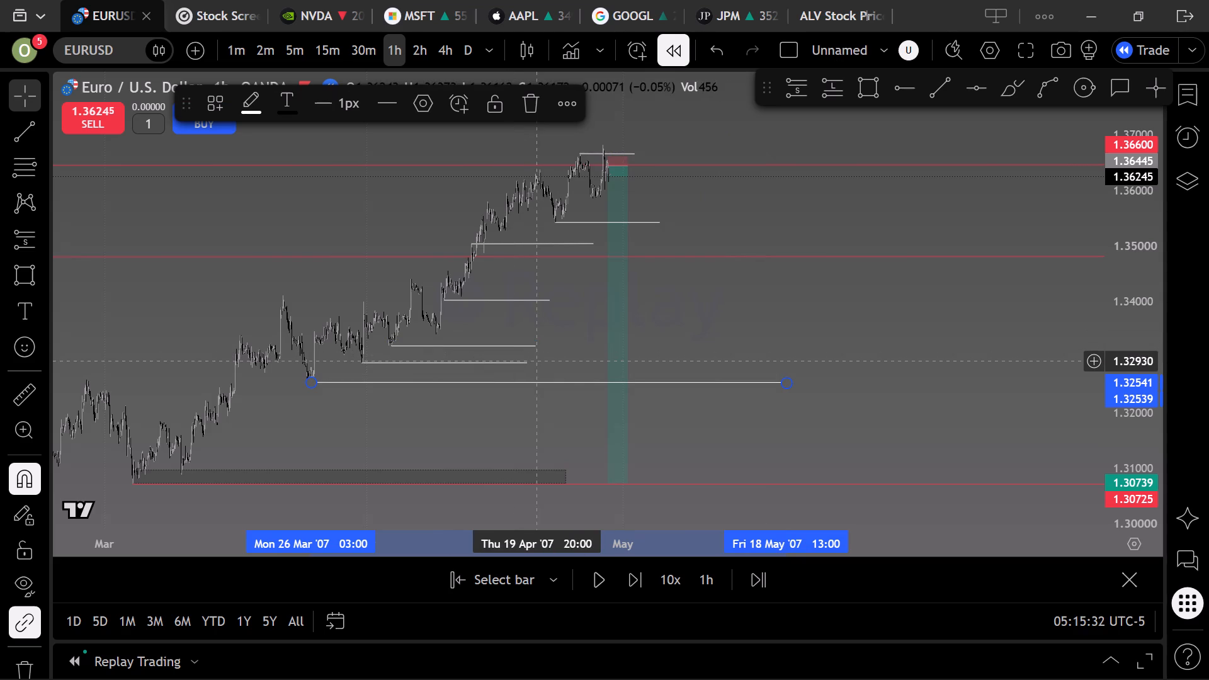
Extend the 30 March and 3 April white level lines to mid-May, level at about 1.3289 and 1.3320.
left_click_drag(524, 363, 745, 361)
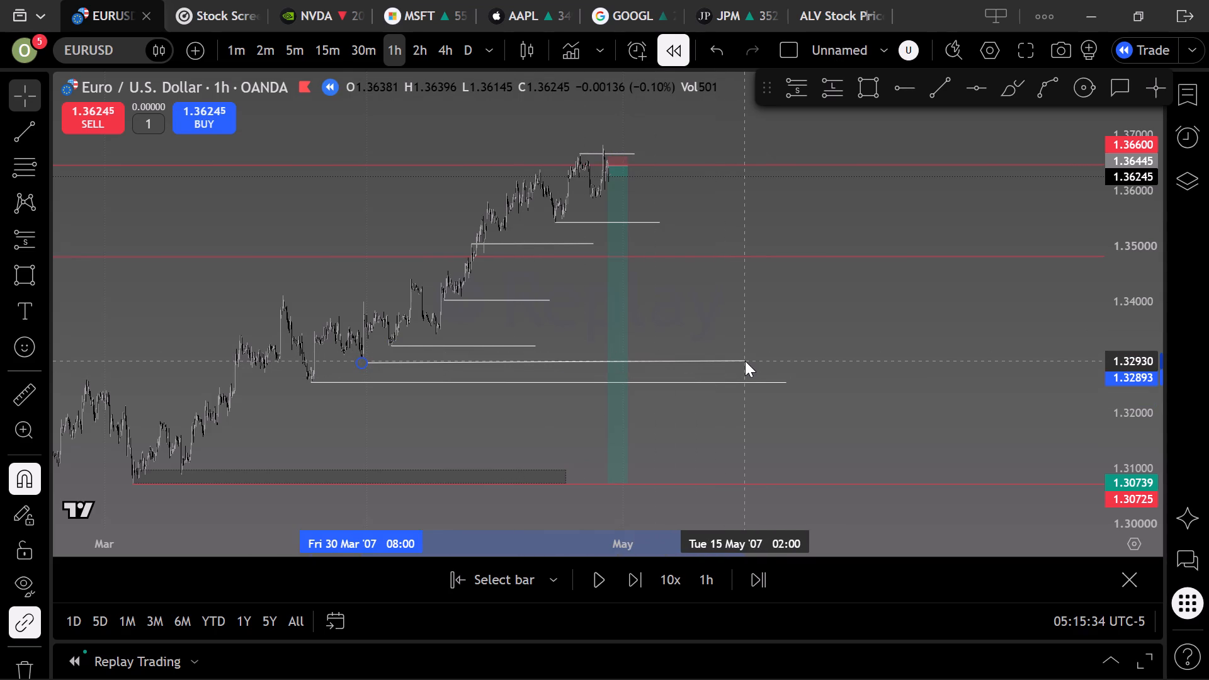
left_click_drag(745, 361, 756, 363)
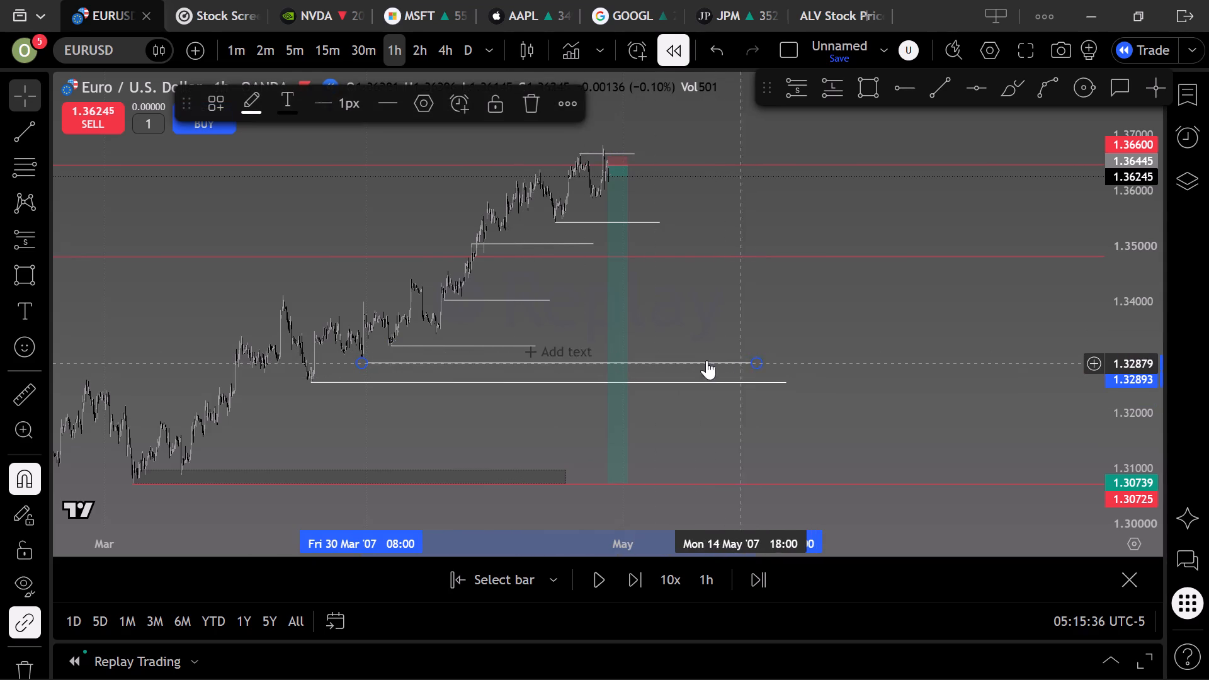
left_click_drag(537, 344, 690, 350)
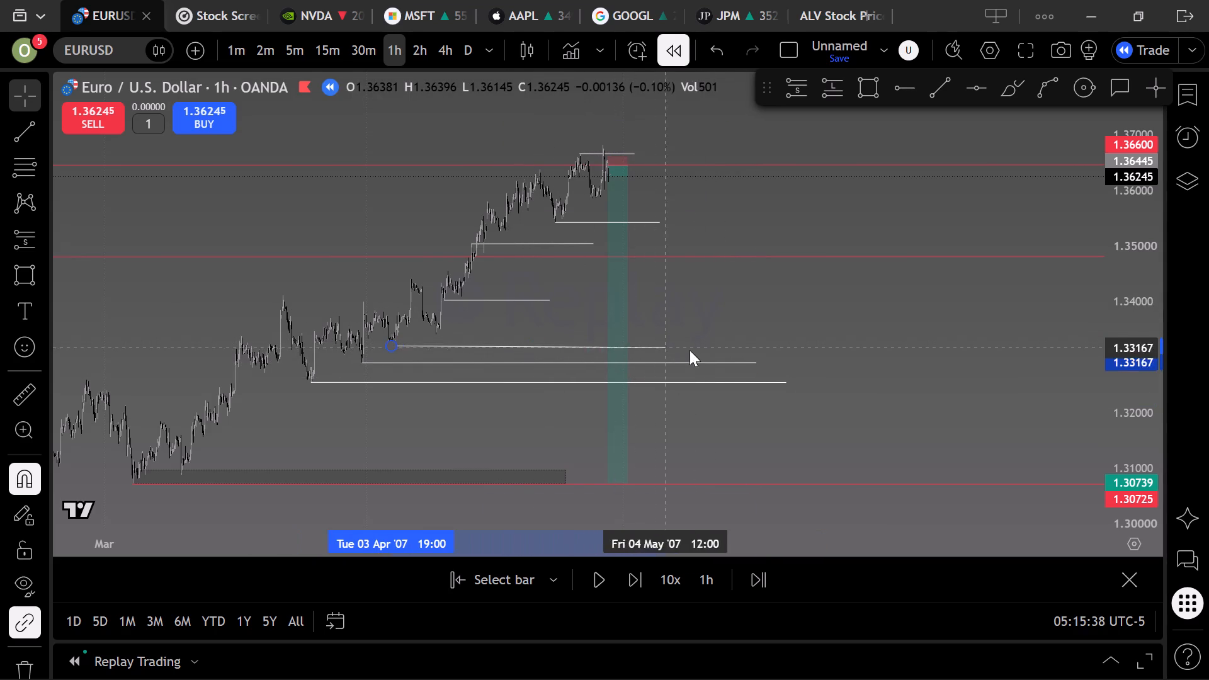
left_click_drag(690, 350, 759, 347)
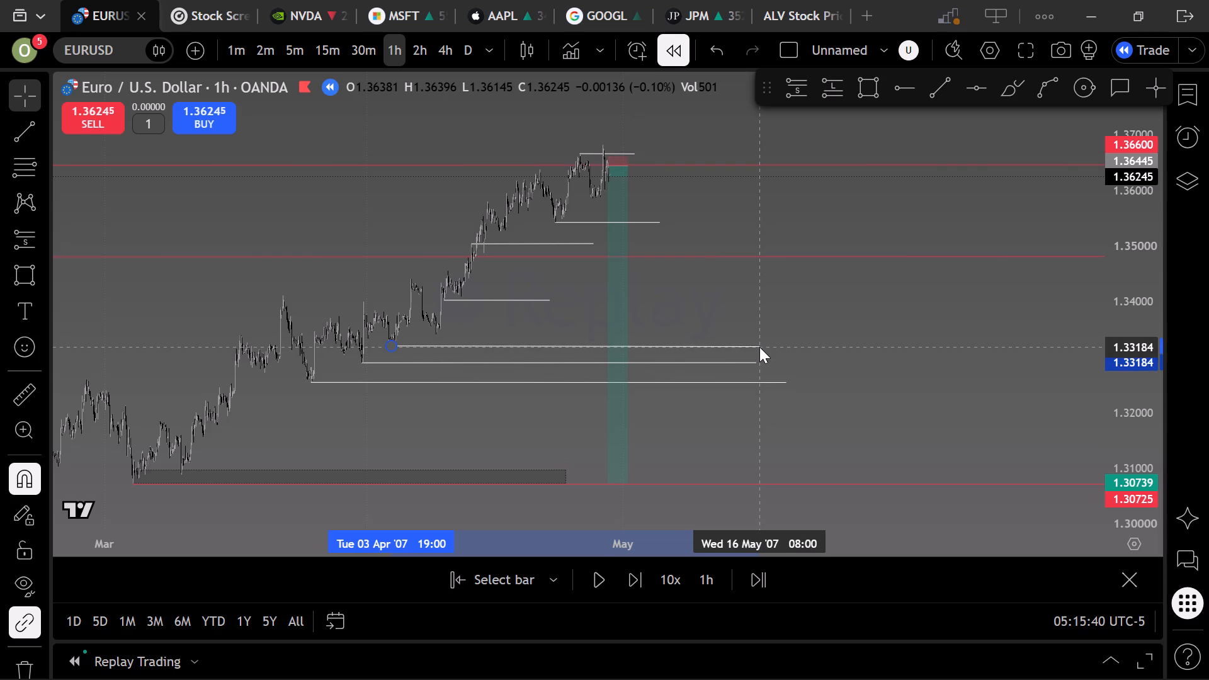
left_click_drag(759, 347, 758, 346)
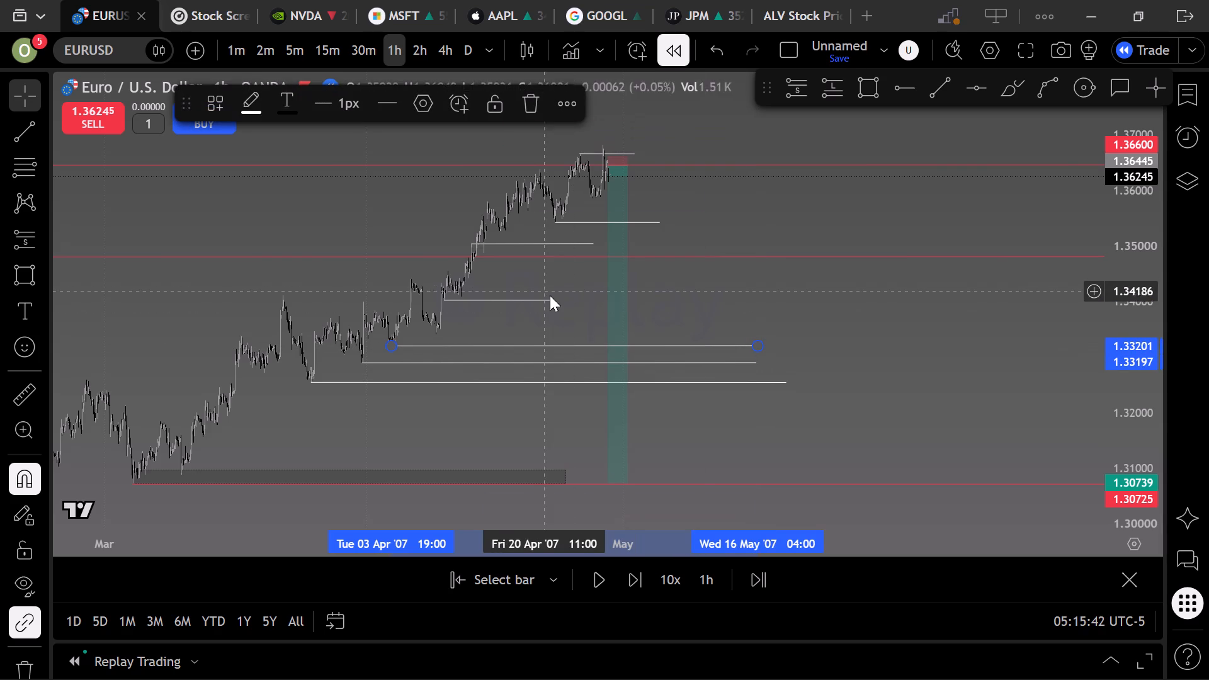
Extend the 10 April and 12 April white level lines to mid-May, level at about 1.3402 and 1.3503.
left_click_drag(552, 297, 746, 307)
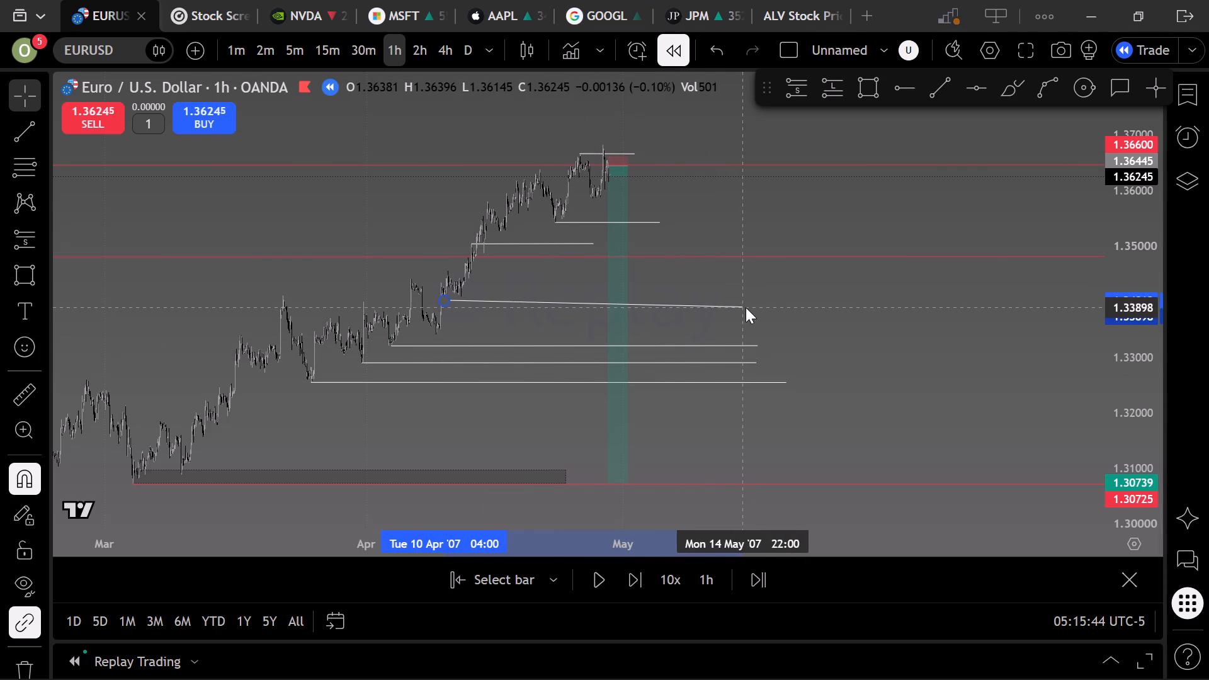
left_click_drag(746, 307, 744, 303)
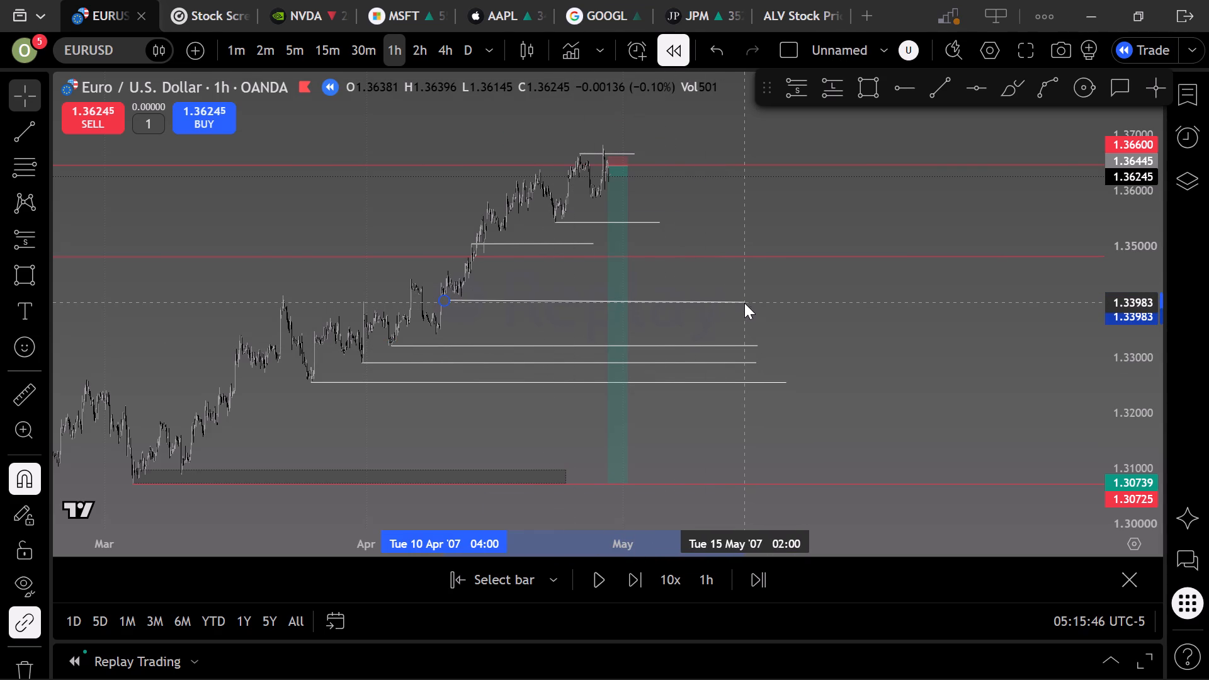
left_click_drag(744, 303, 741, 300)
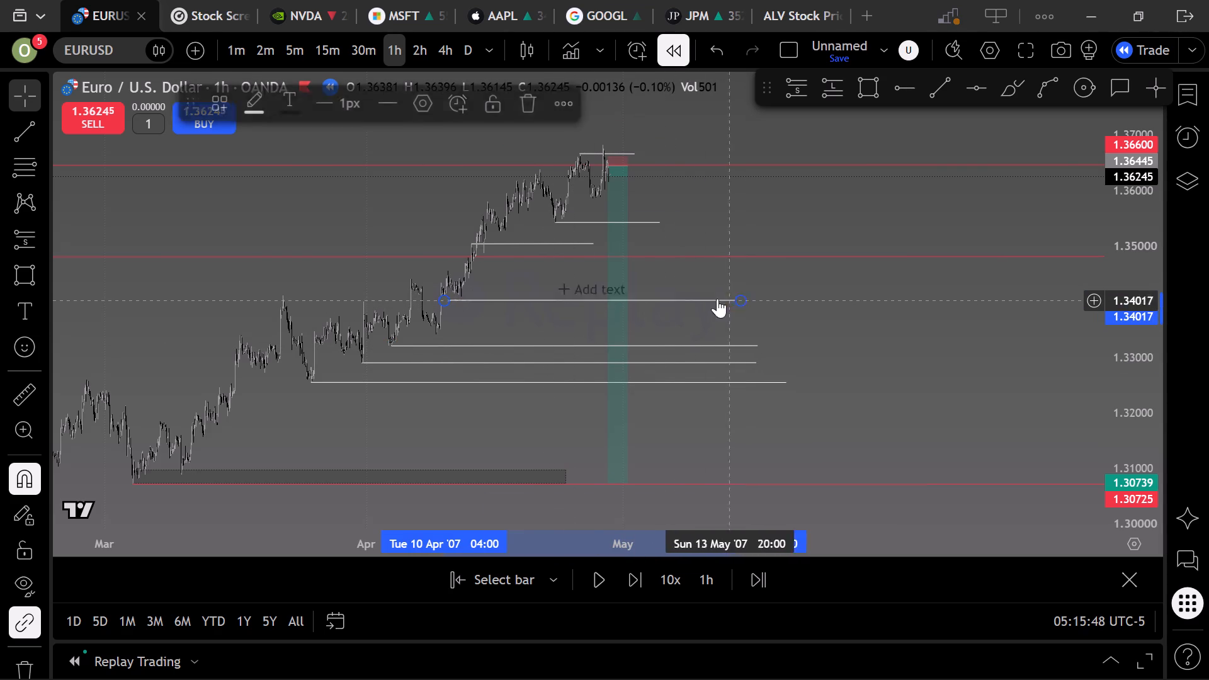
left_click_drag(594, 243, 706, 242)
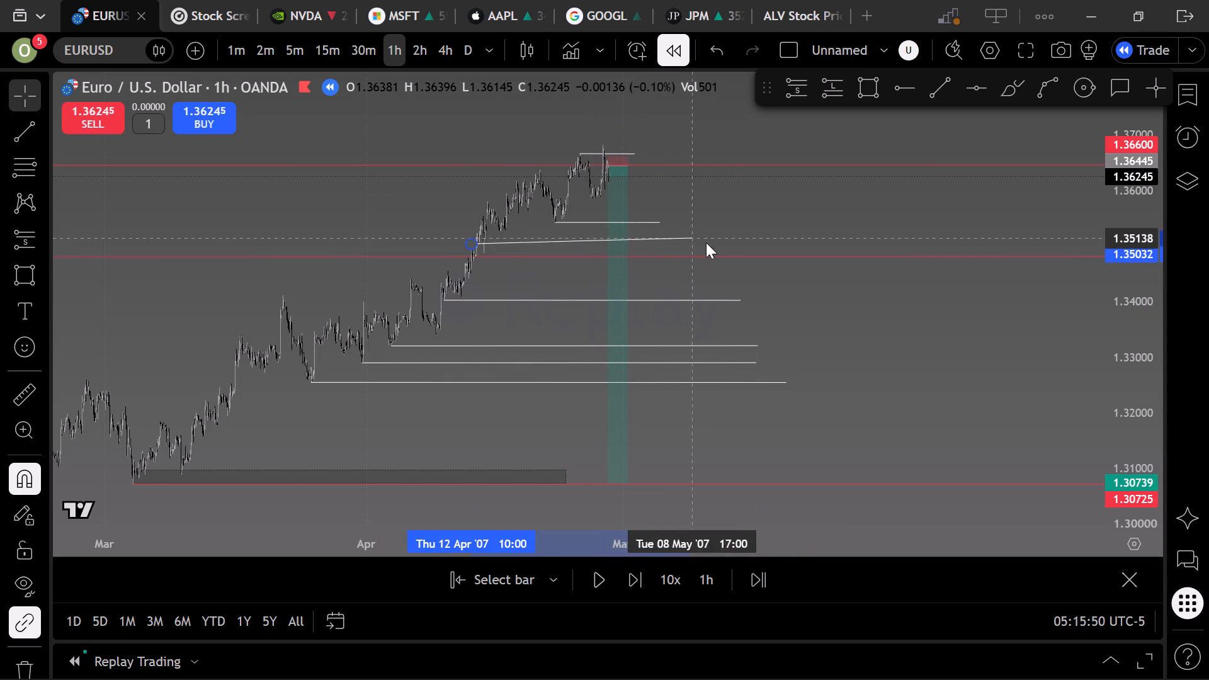
left_click_drag(706, 242, 730, 245)
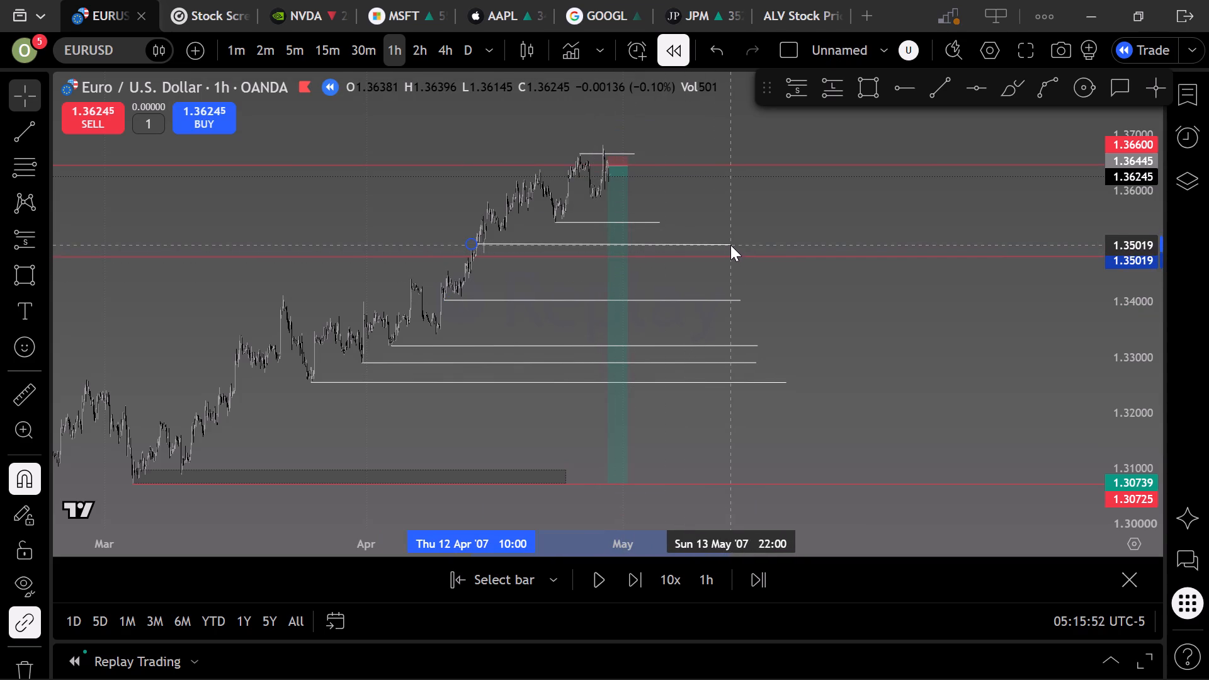
left_click_drag(730, 245, 729, 244)
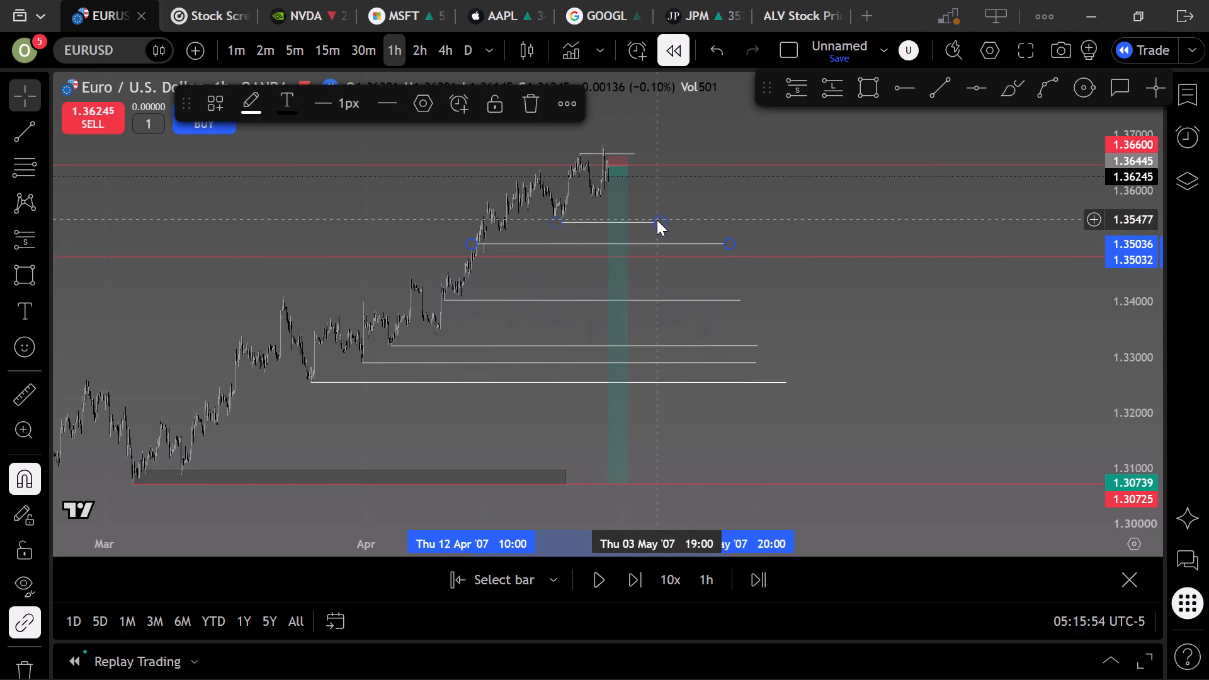
Extend the white level line from the 23 April low to 16 May, level at about 1.3542.
left_click_drag(657, 220, 758, 223)
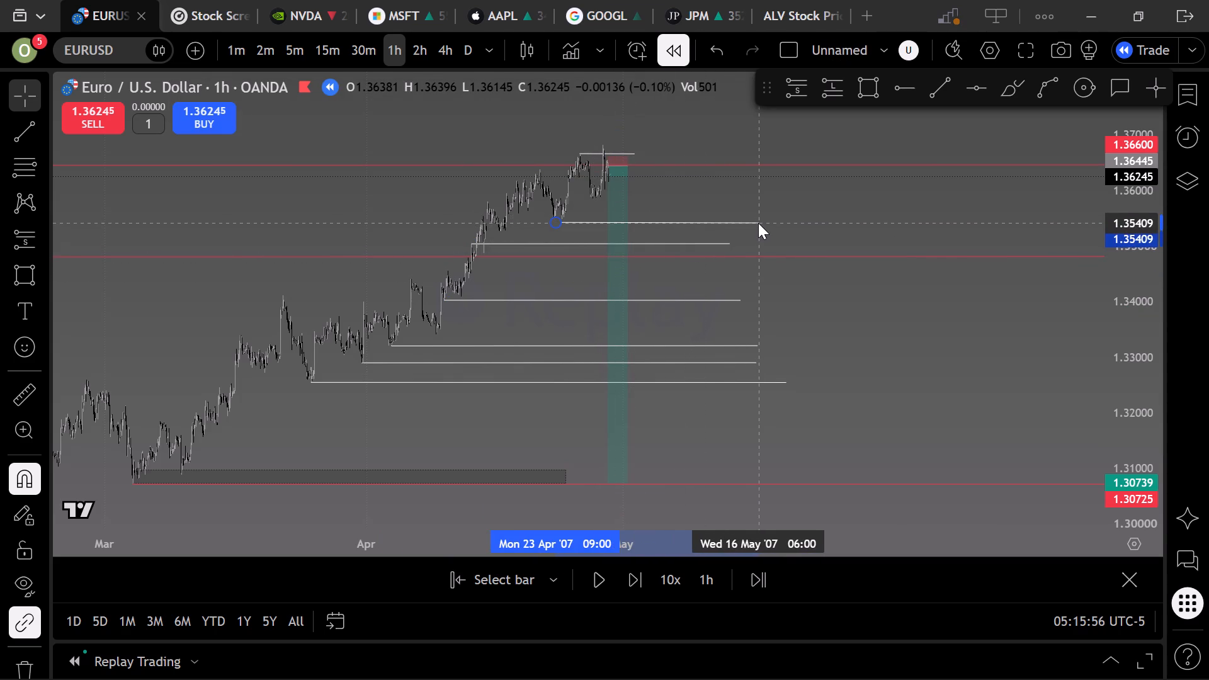
left_click_drag(758, 223, 758, 222)
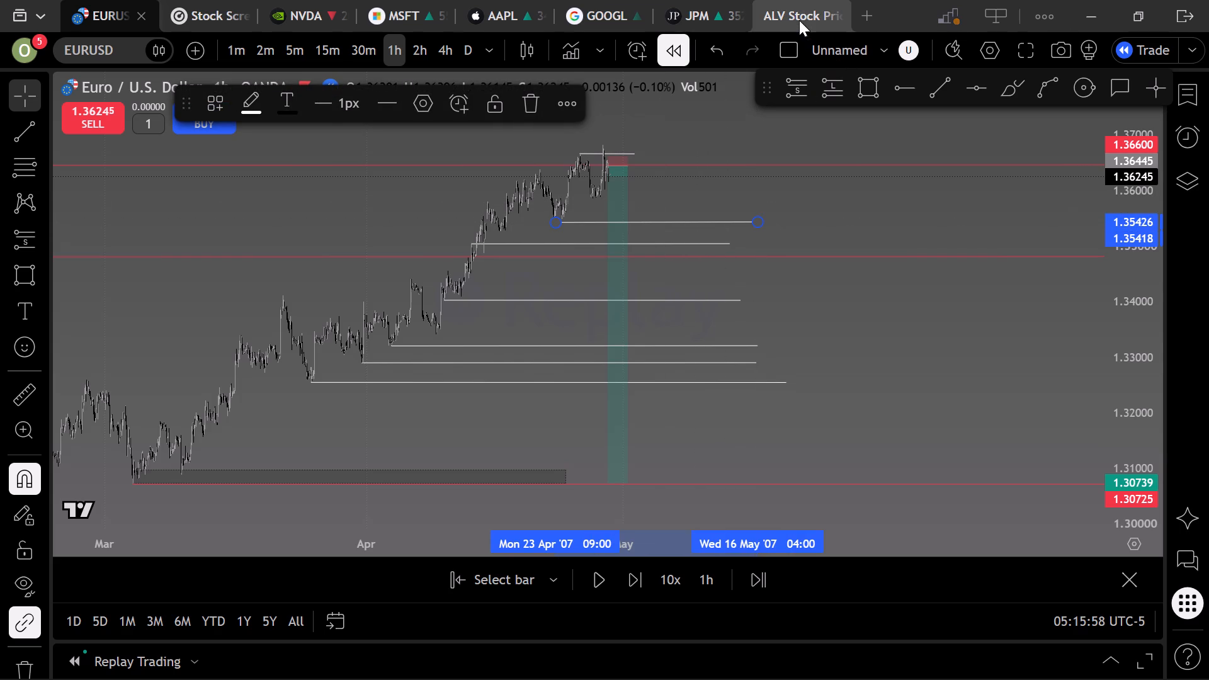
Open the full chart for Allianz SE (ALV) from its overview page and return to the EURUSD chart.
left_click(800, 16)
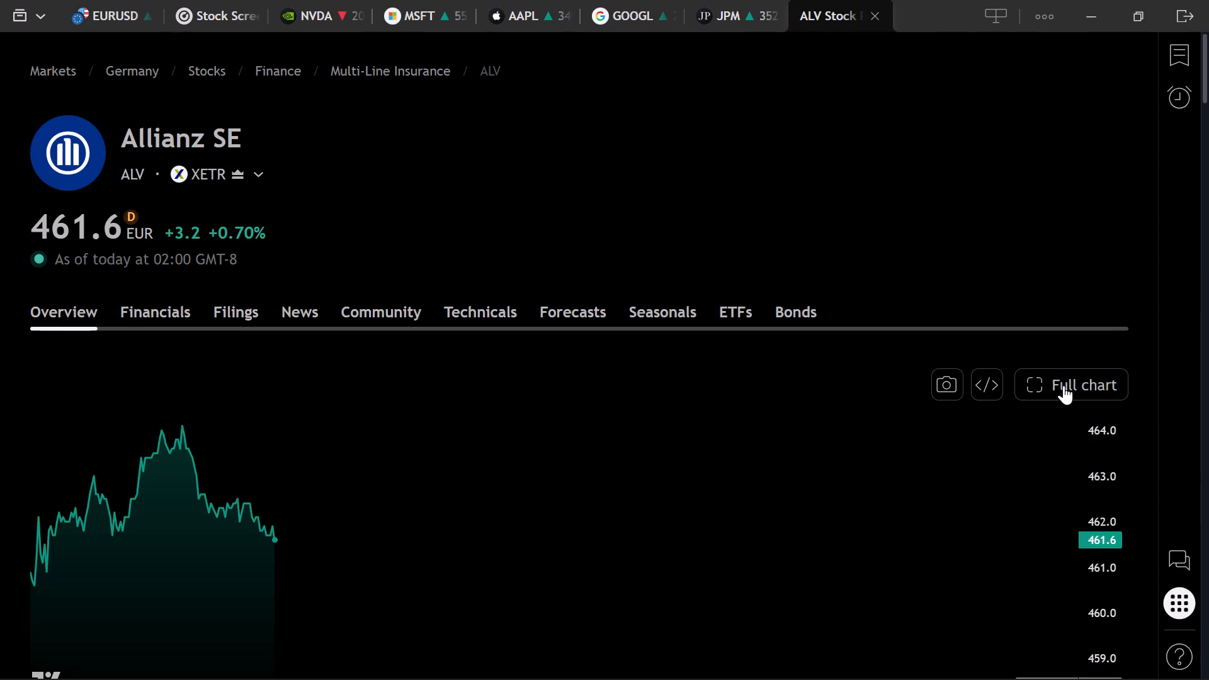
left_click(1065, 387)
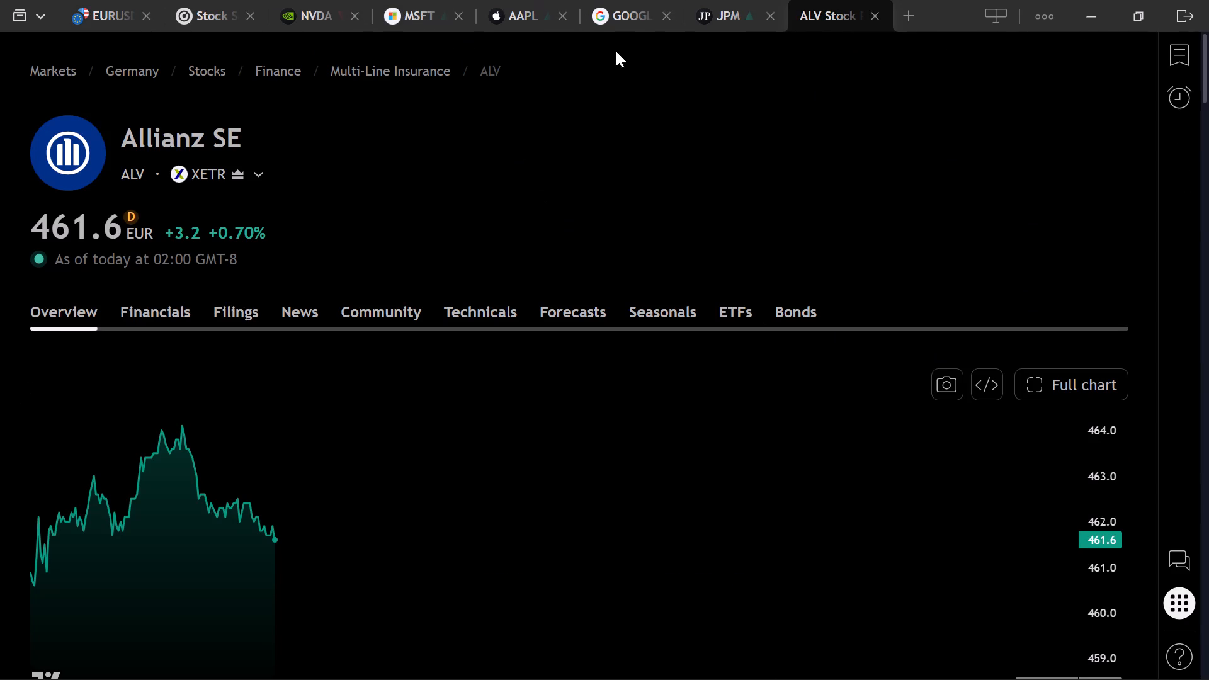
left_click(101, 17)
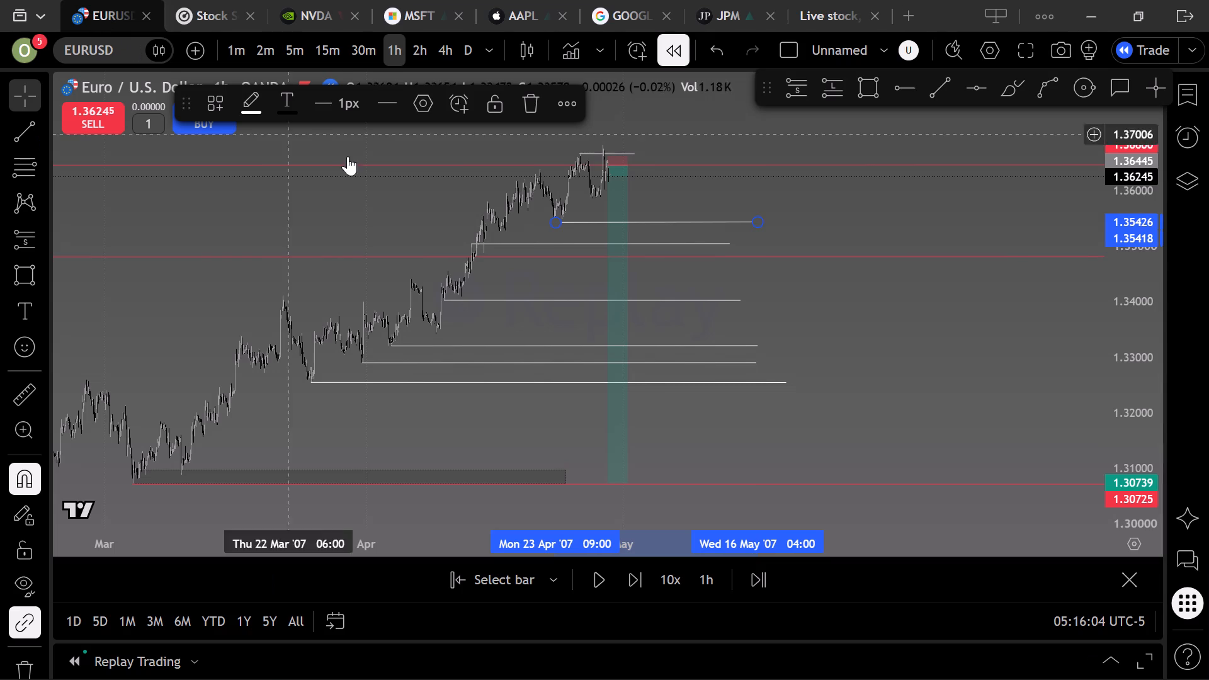
left_click(753, 196)
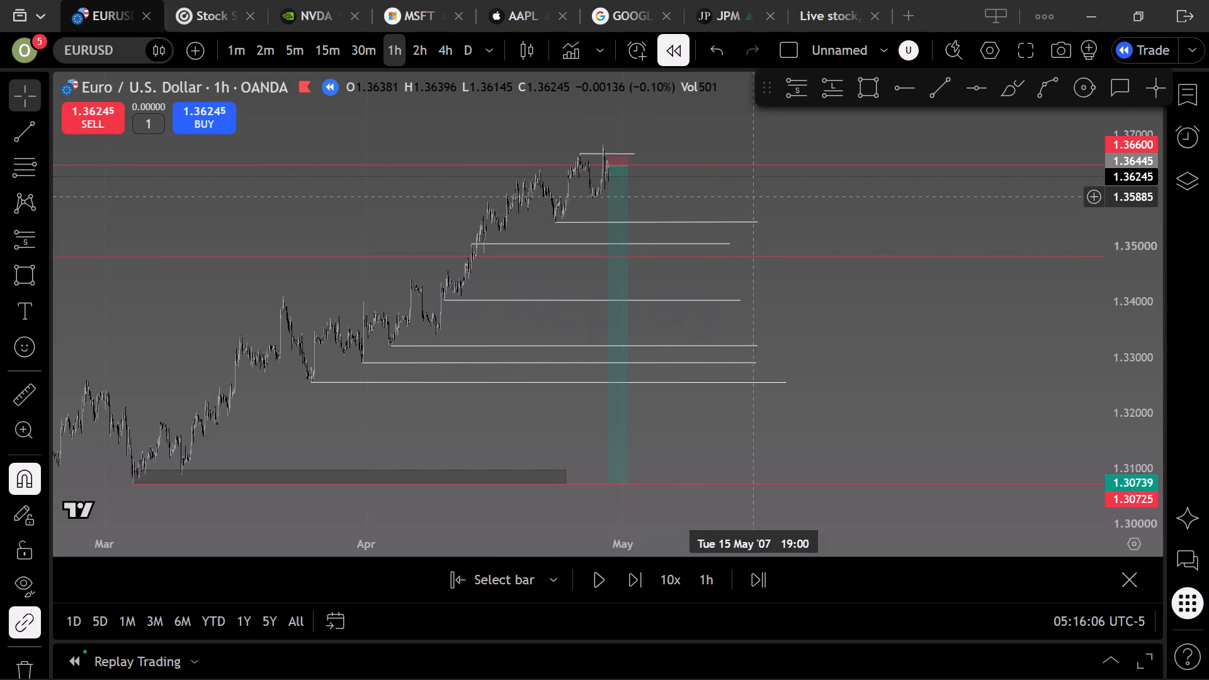
Examine the late April EURUSD price action around the short position, up close and against the surrounding level lines.
scroll(759, 188, "up", 7)
left_click_drag(489, 238, 982, 259)
scroll(963, 243, "up", 8)
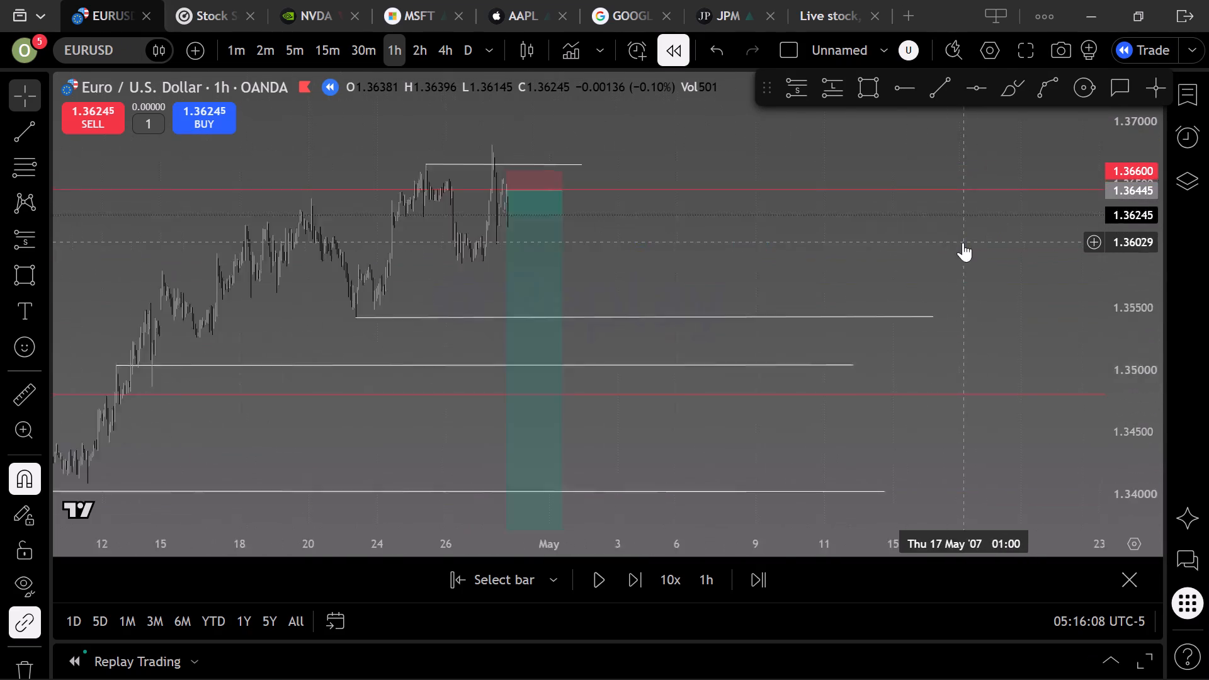
left_click_drag(594, 318, 1018, 252)
scroll(1010, 240, "up", 8)
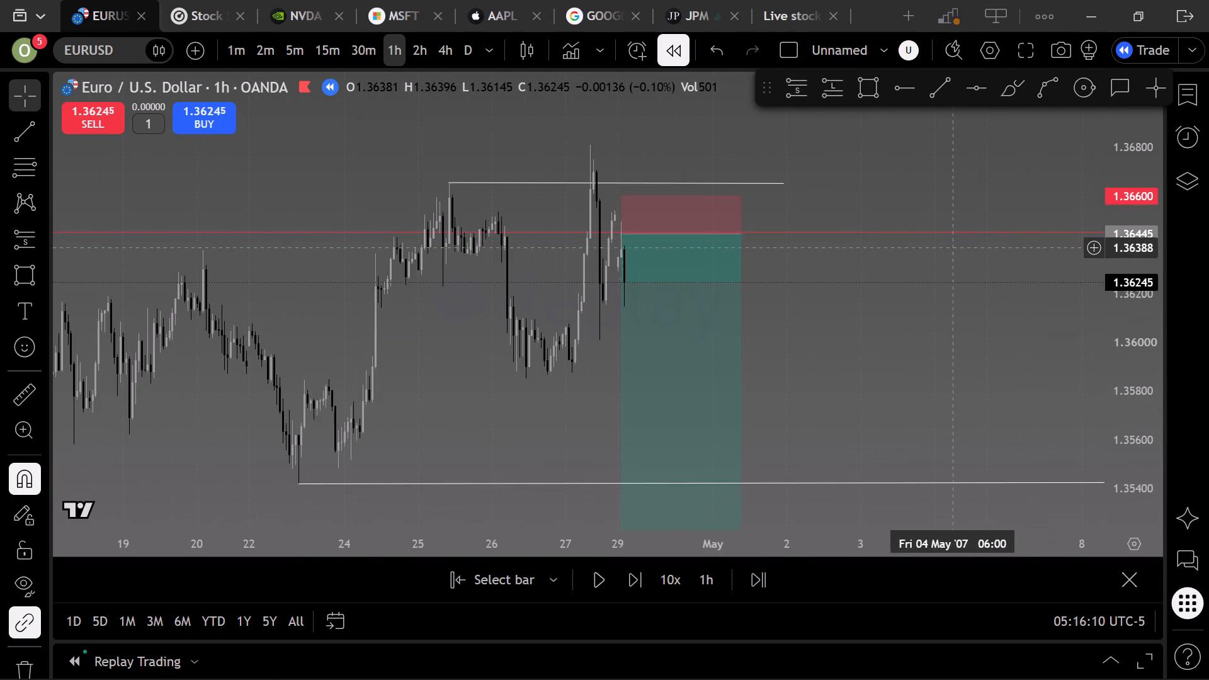
left_click_drag(865, 339, 997, 345)
left_click_drag(986, 341, 1099, 344)
scroll(1084, 338, "up", 5)
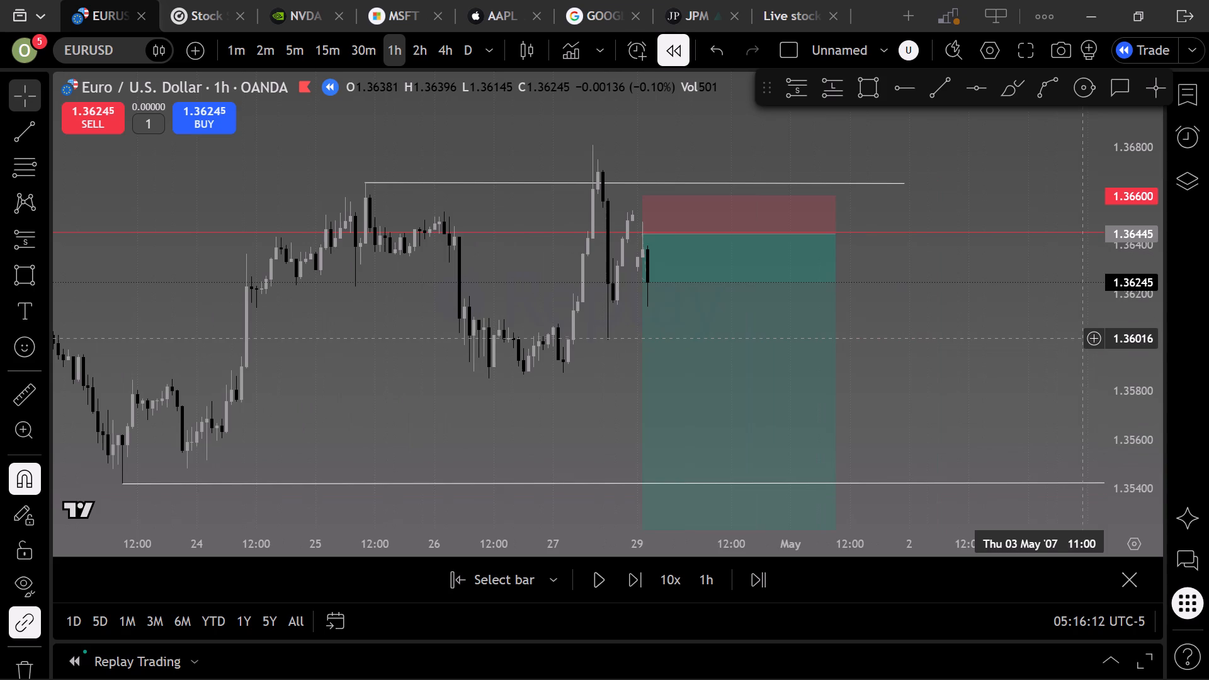
left_click_drag(970, 346, 998, 317)
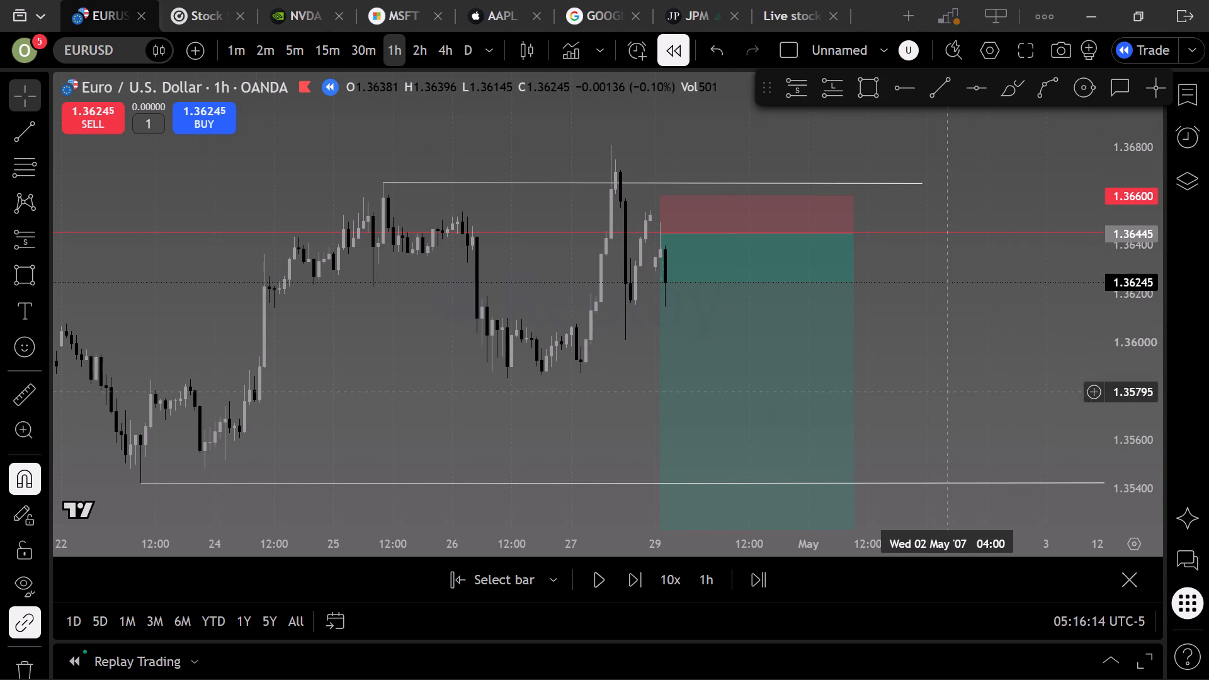
scroll(964, 361, "down", 3)
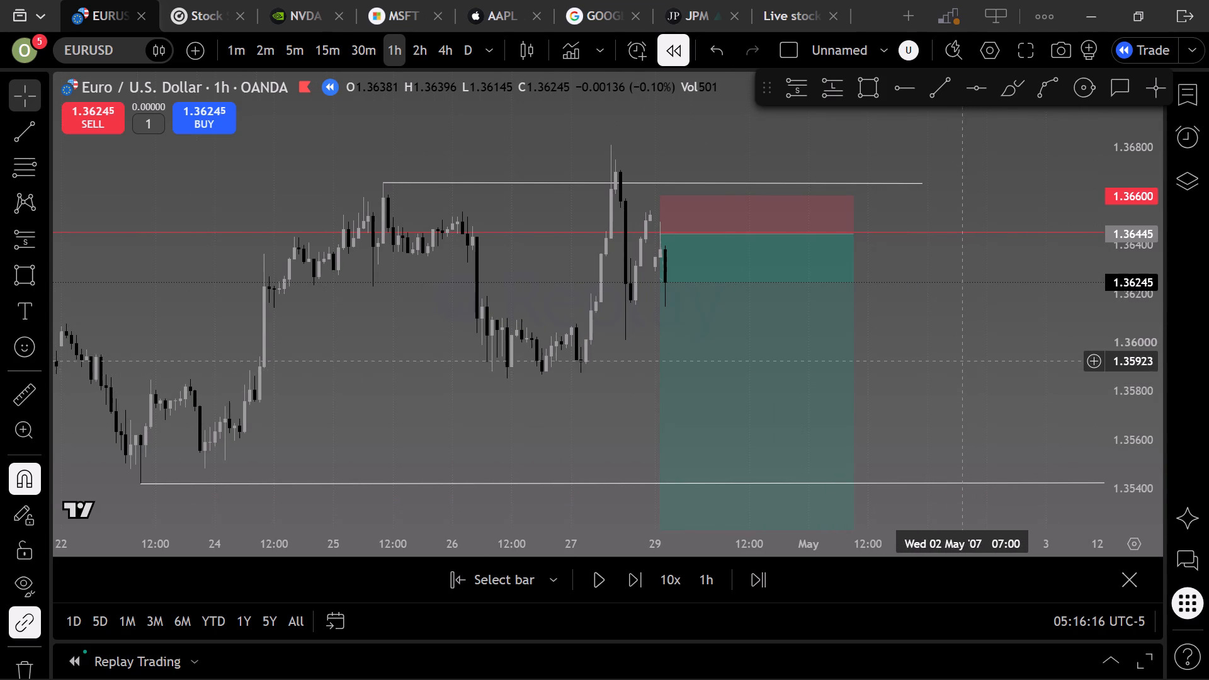
scroll(963, 361, "down", 2)
left_click_drag(1007, 334, 928, 276)
scroll(943, 291, "down", 6)
scroll(1006, 240, "up", 4)
left_click_drag(983, 254, 914, 242)
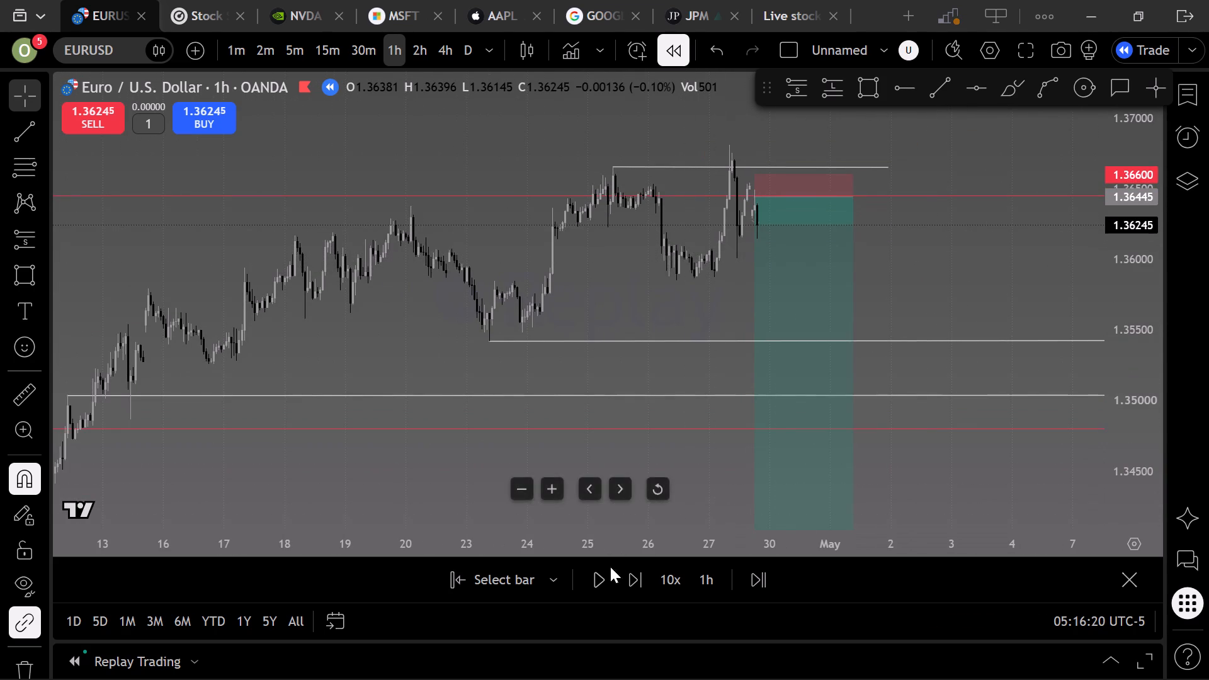
Play the replay forward through 30 April and pause it.
left_click(594, 584)
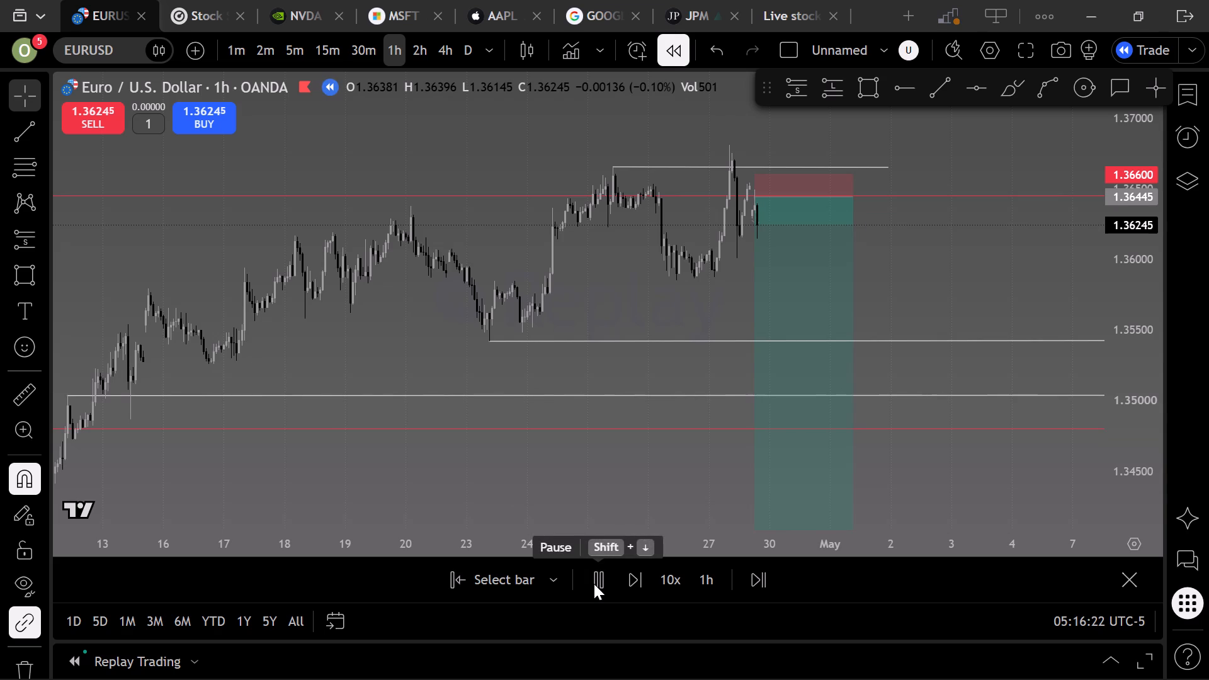
left_click(594, 584)
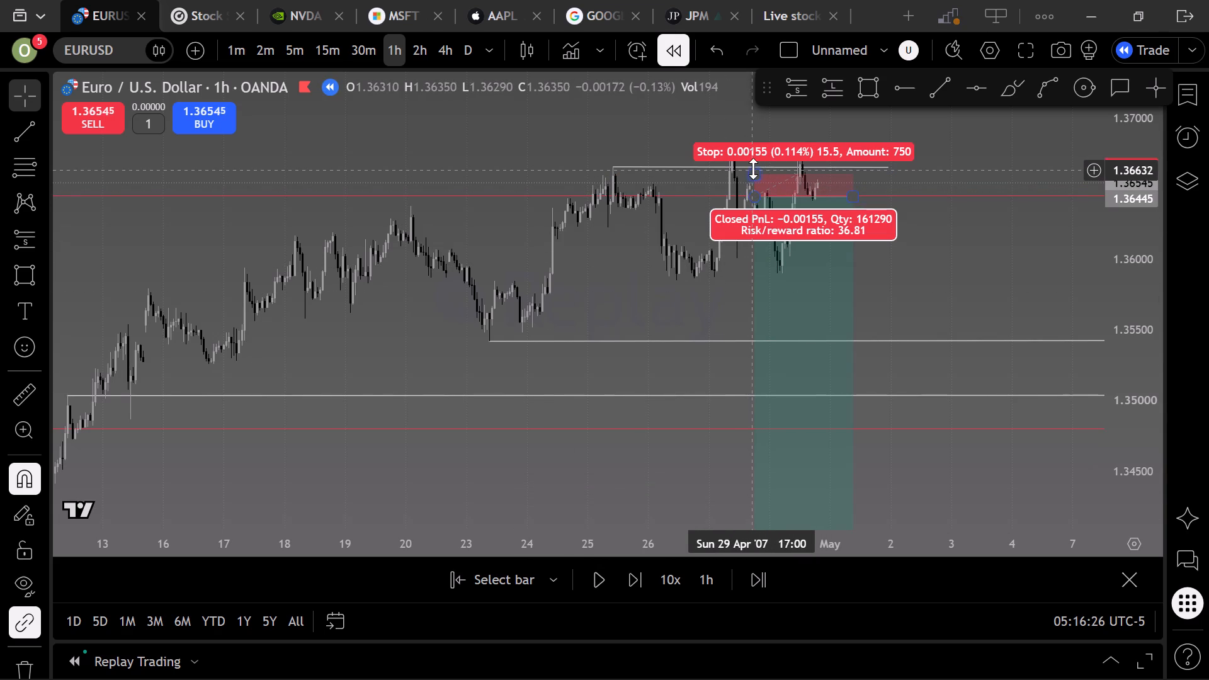
Raise the short position's stop to 1.36846, above the late April highs.
left_click_drag(754, 167, 750, 138)
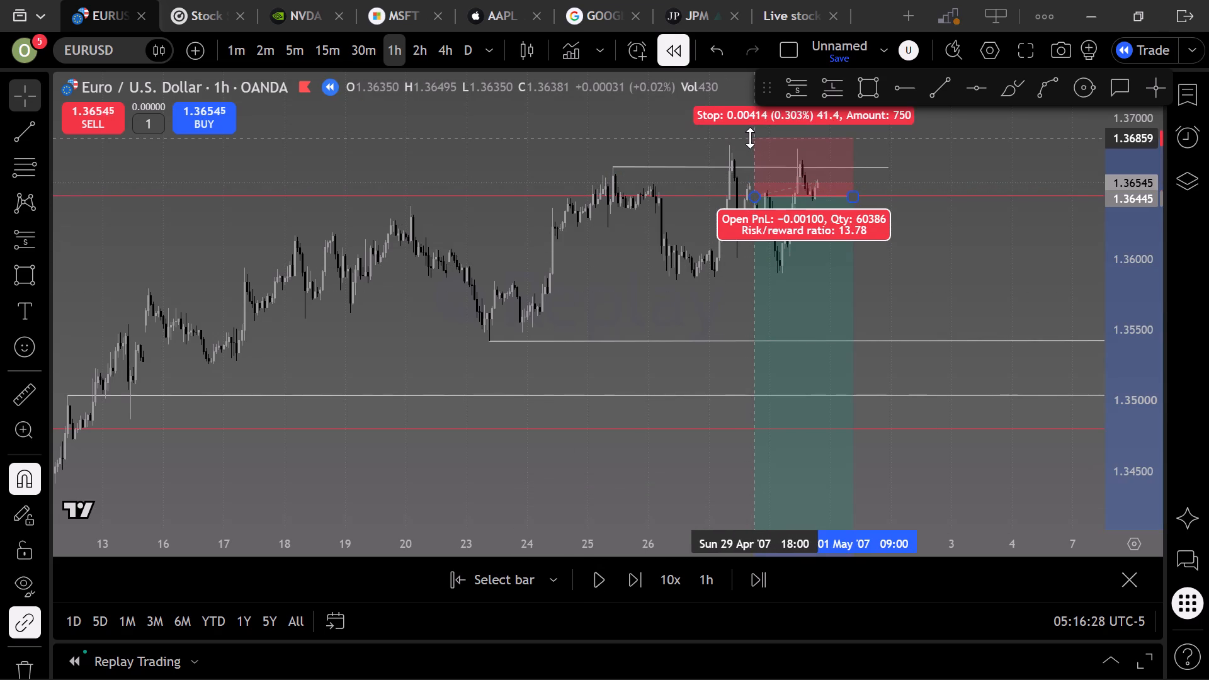
left_click_drag(750, 138, 735, 135)
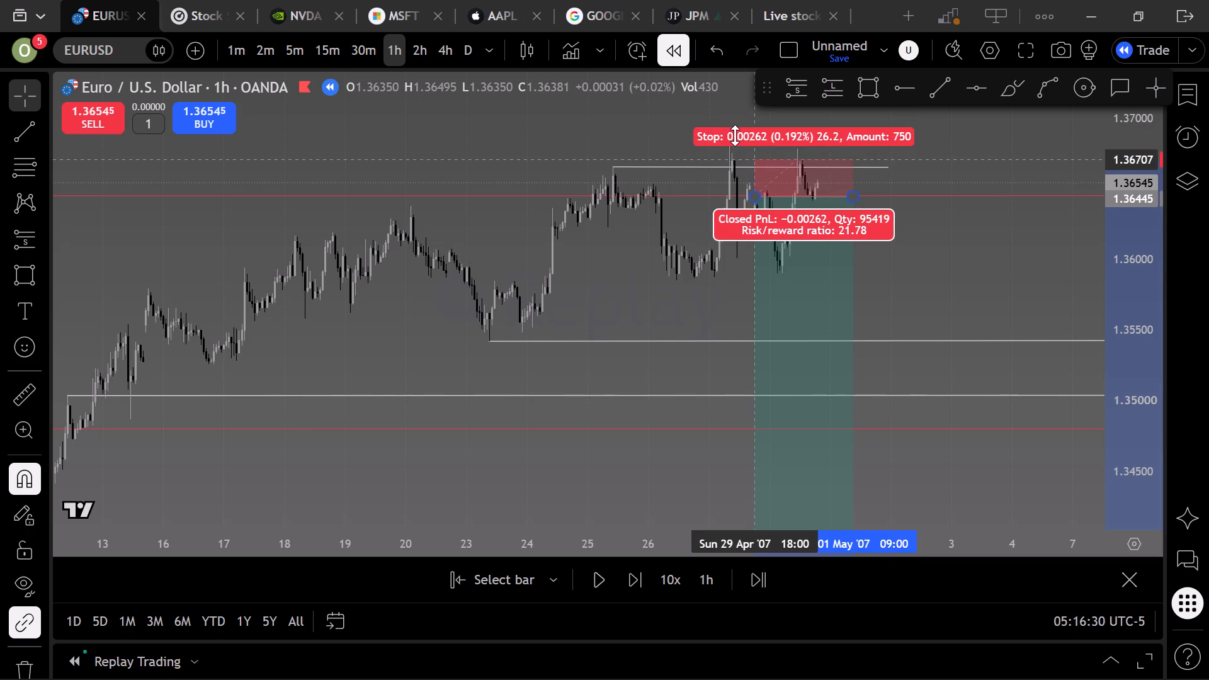
left_click_drag(735, 135, 899, 142)
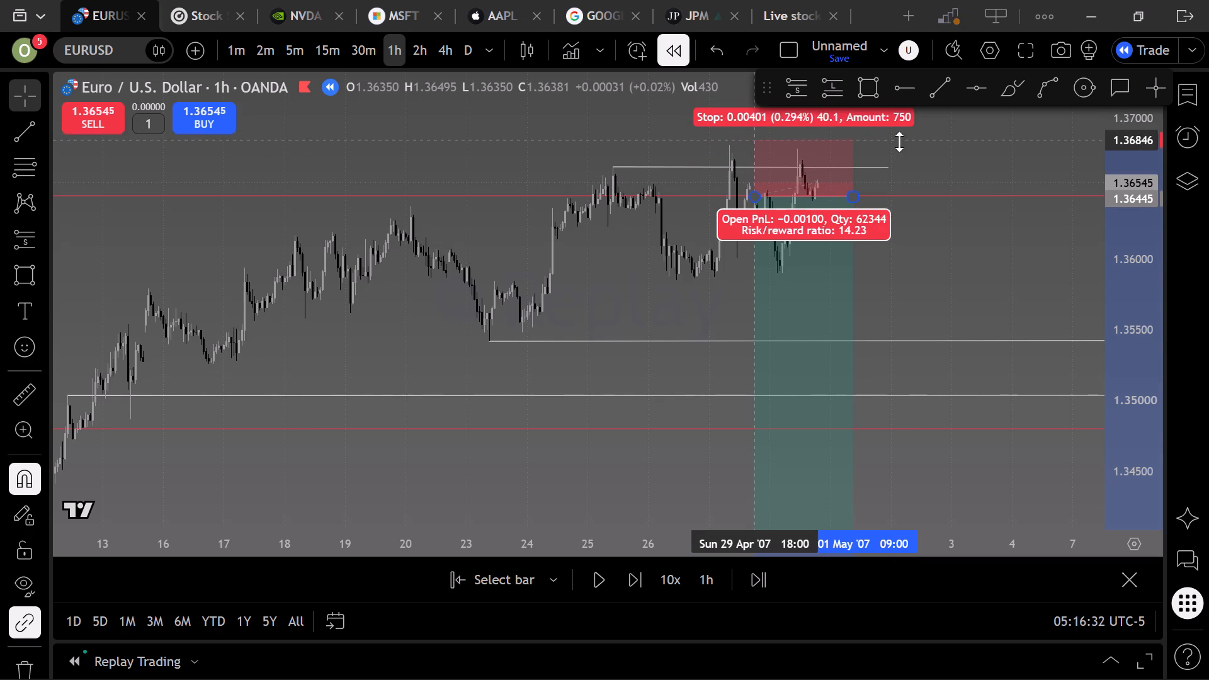
left_click_drag(899, 142, 912, 140)
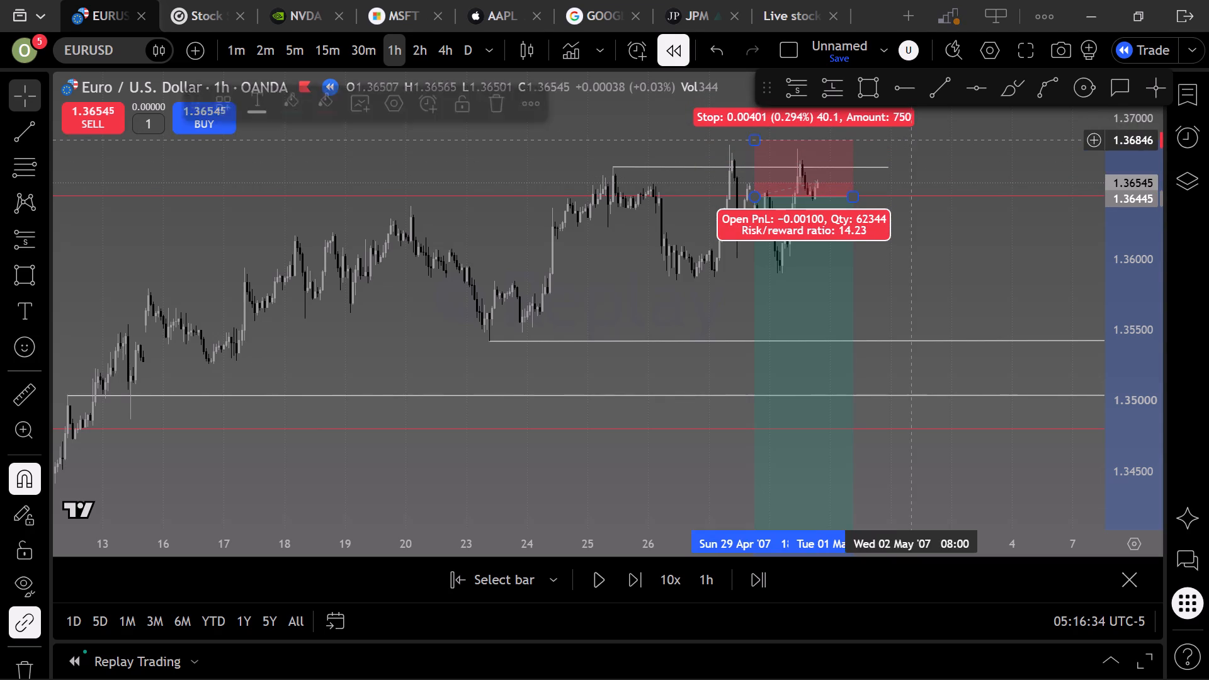
left_click(945, 267)
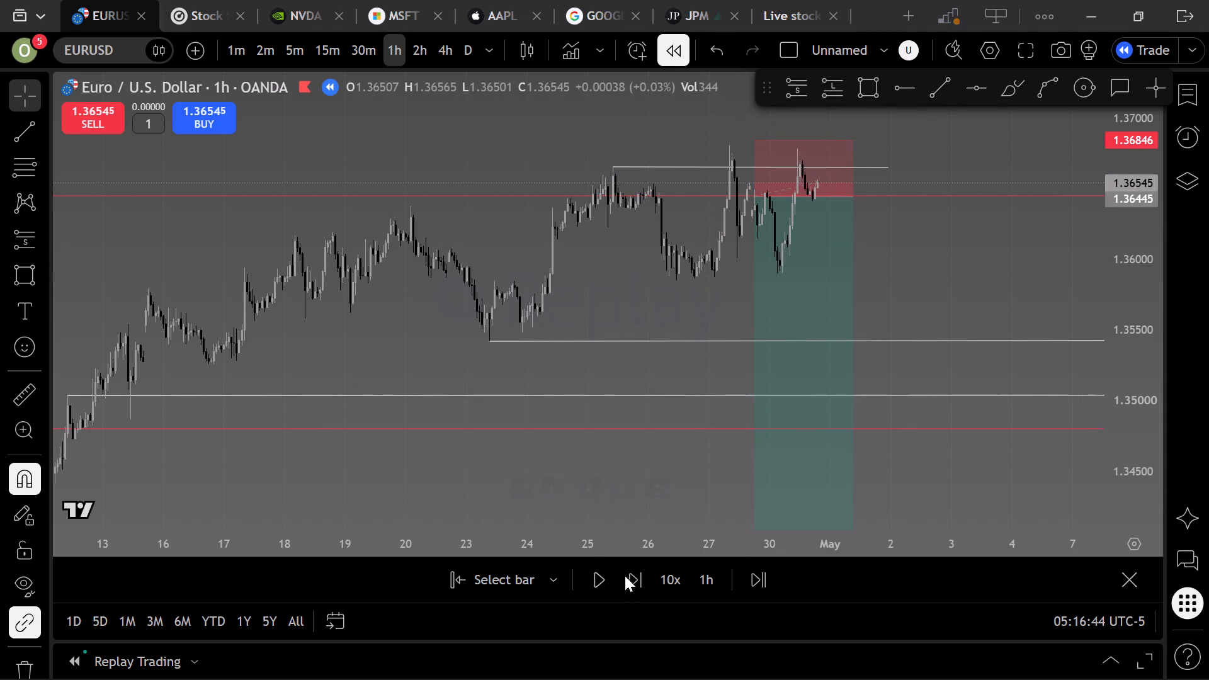
Resume the replay and pause it at about 7 May.
left_click(598, 579)
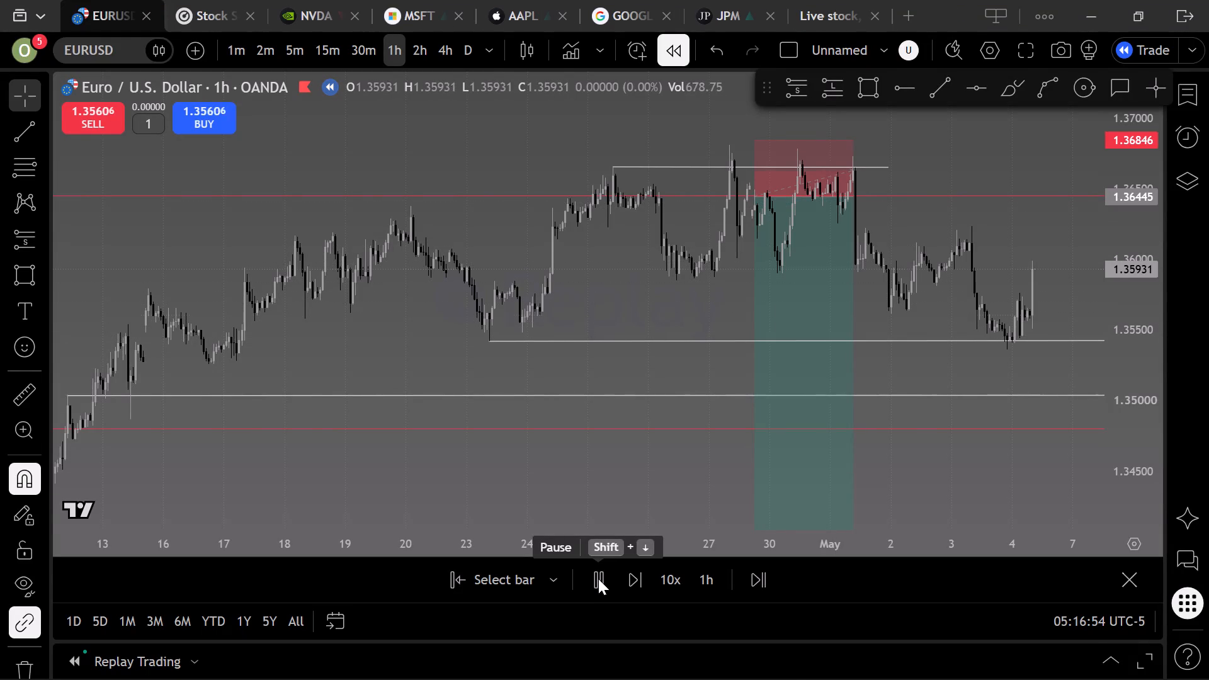
left_click(598, 579)
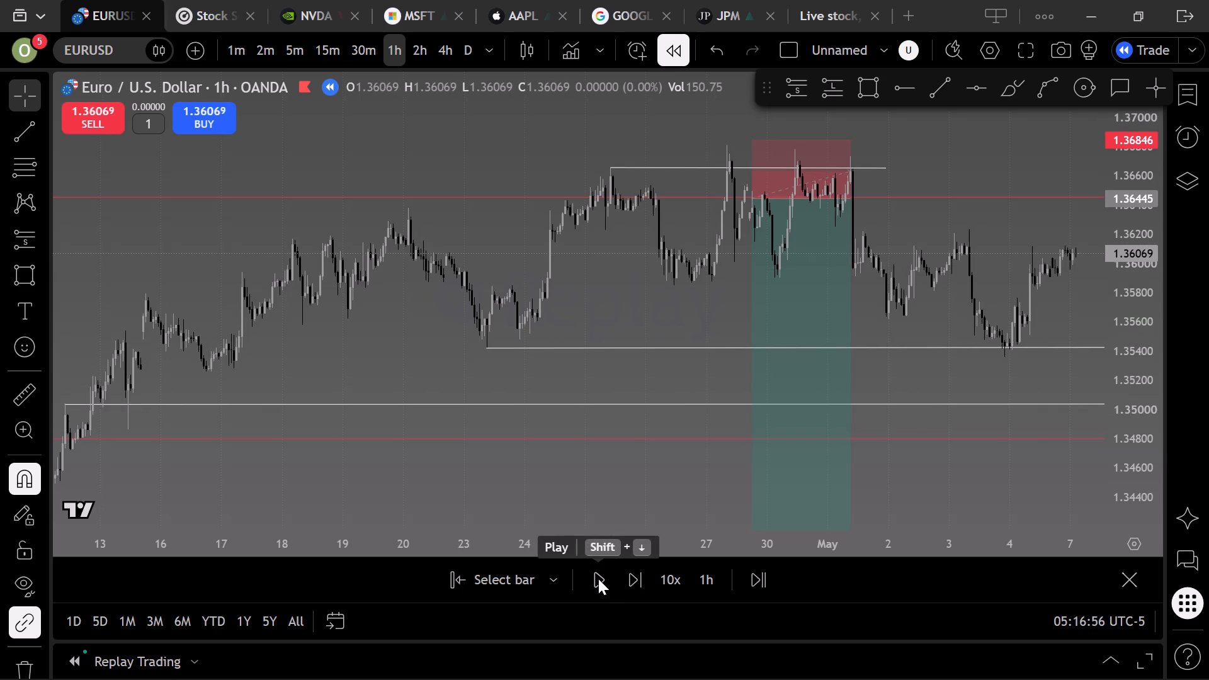
Continue the replay from 7 May and pause it at about 14 May.
left_click_drag(968, 373, 693, 351)
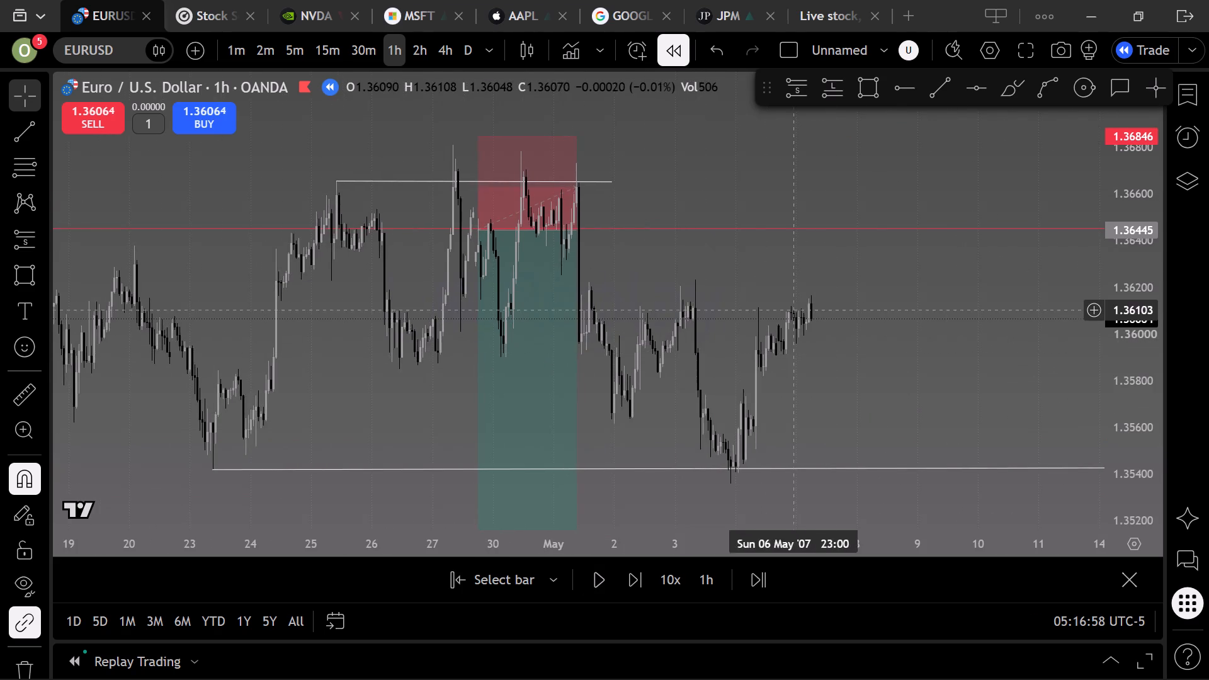
scroll(867, 305, "down", 2)
left_click_drag(787, 425, 822, 390)
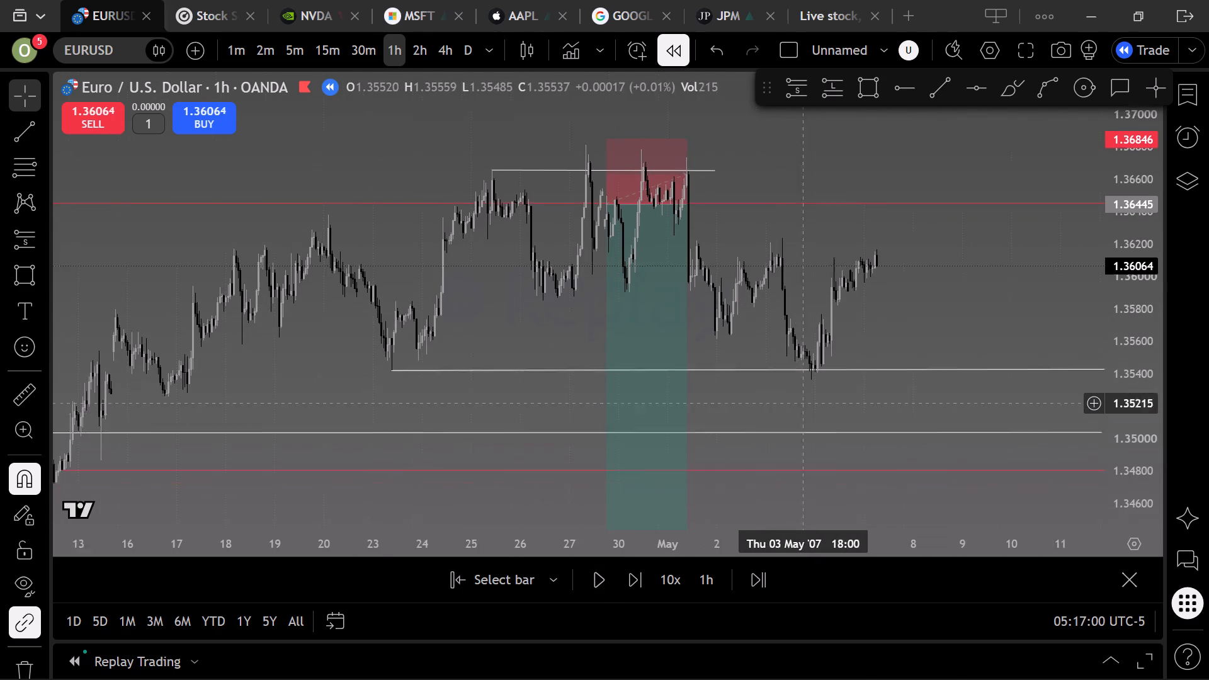
left_click_drag(822, 390, 843, 373)
left_click(599, 579)
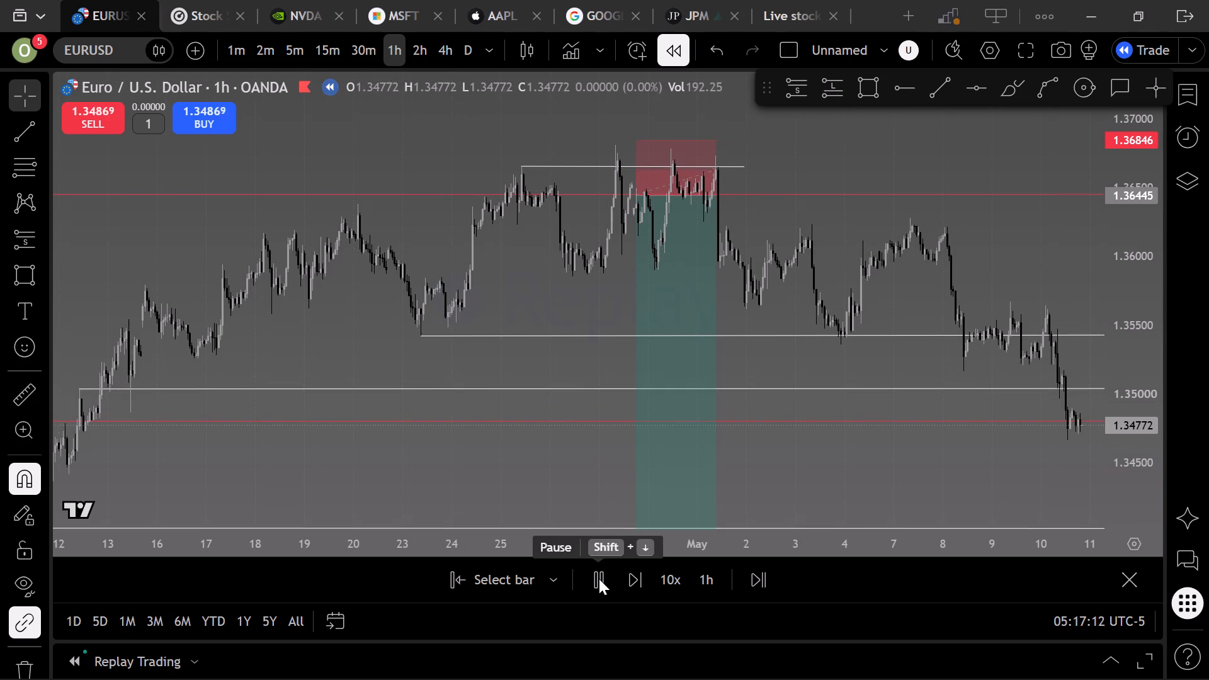
left_click(599, 579)
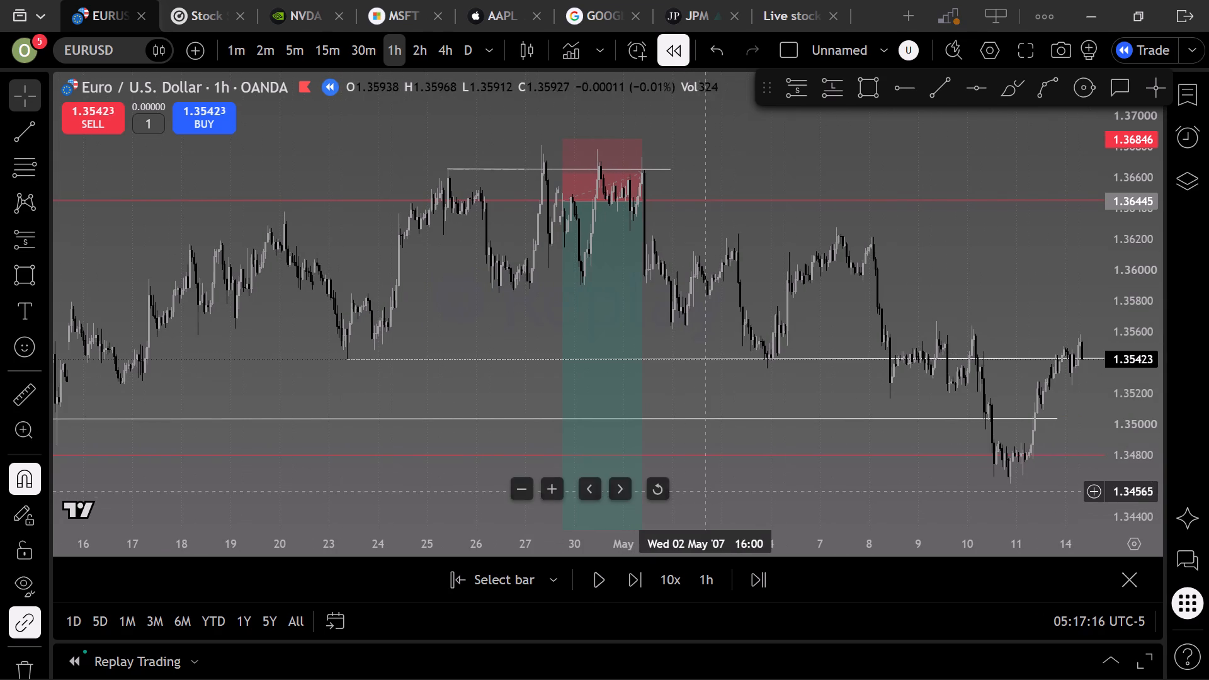
Draw a level trend line at about 1.3564 from 8 May 08:00 to 17 May, along the 8–10 May highs.
left_click_drag(993, 239, 854, 226)
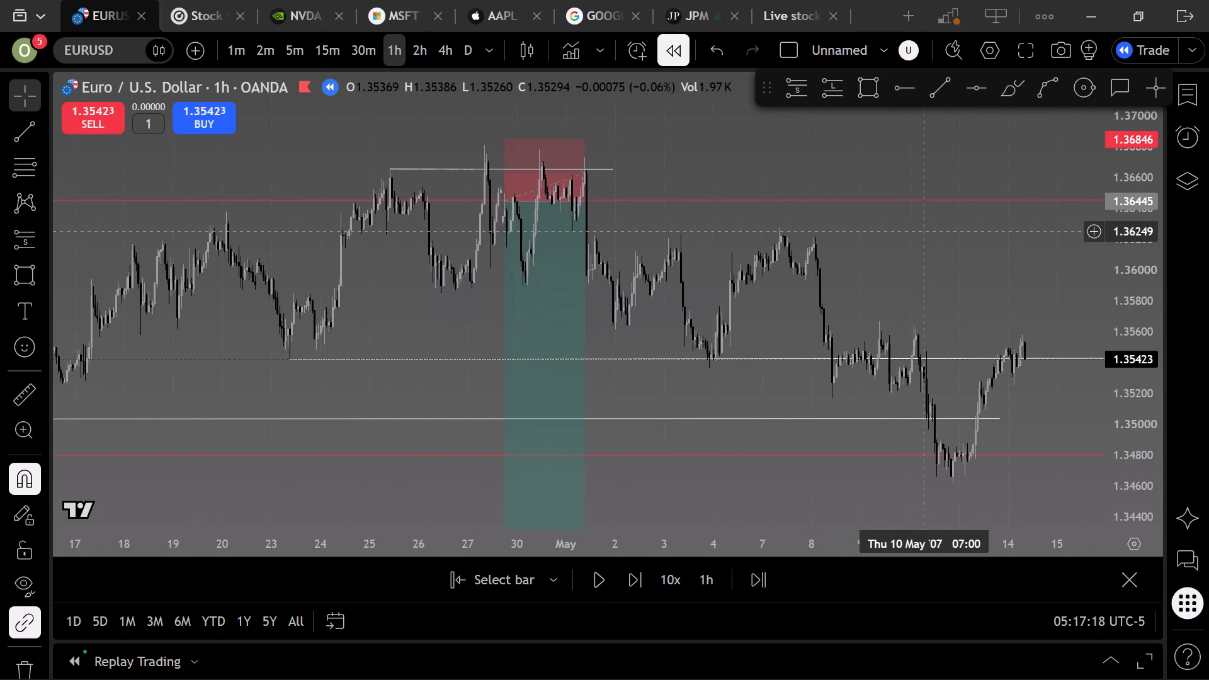
left_click_drag(854, 226, 664, 215)
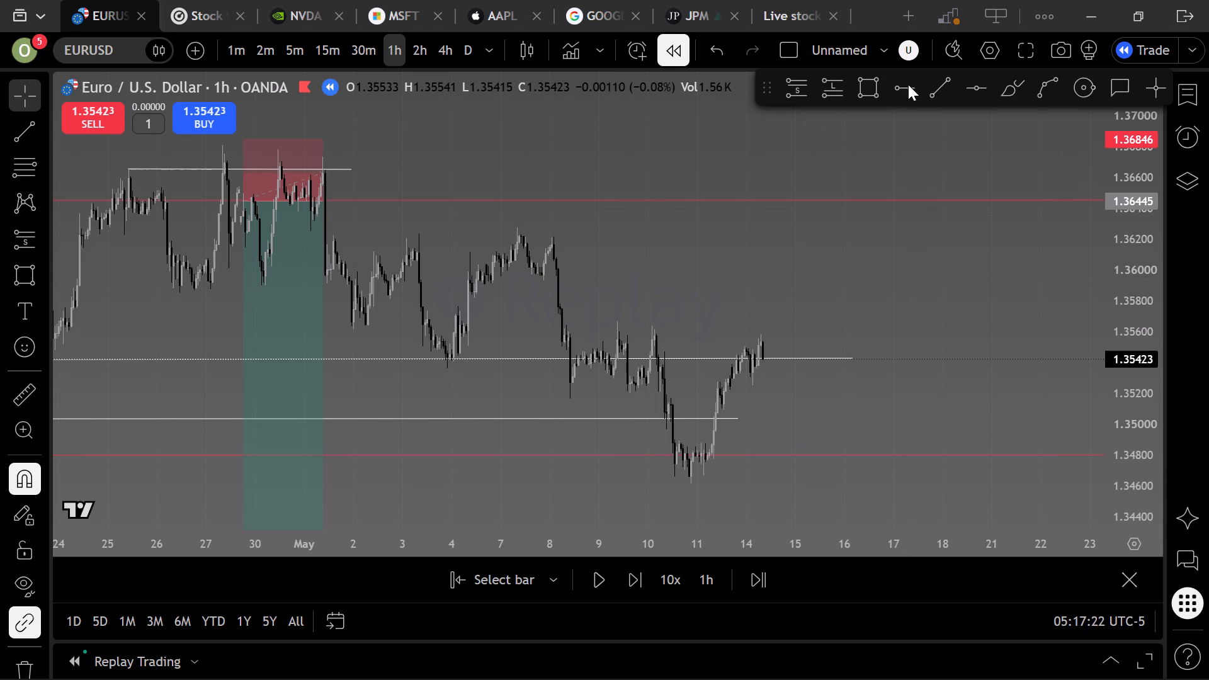
left_click(931, 97)
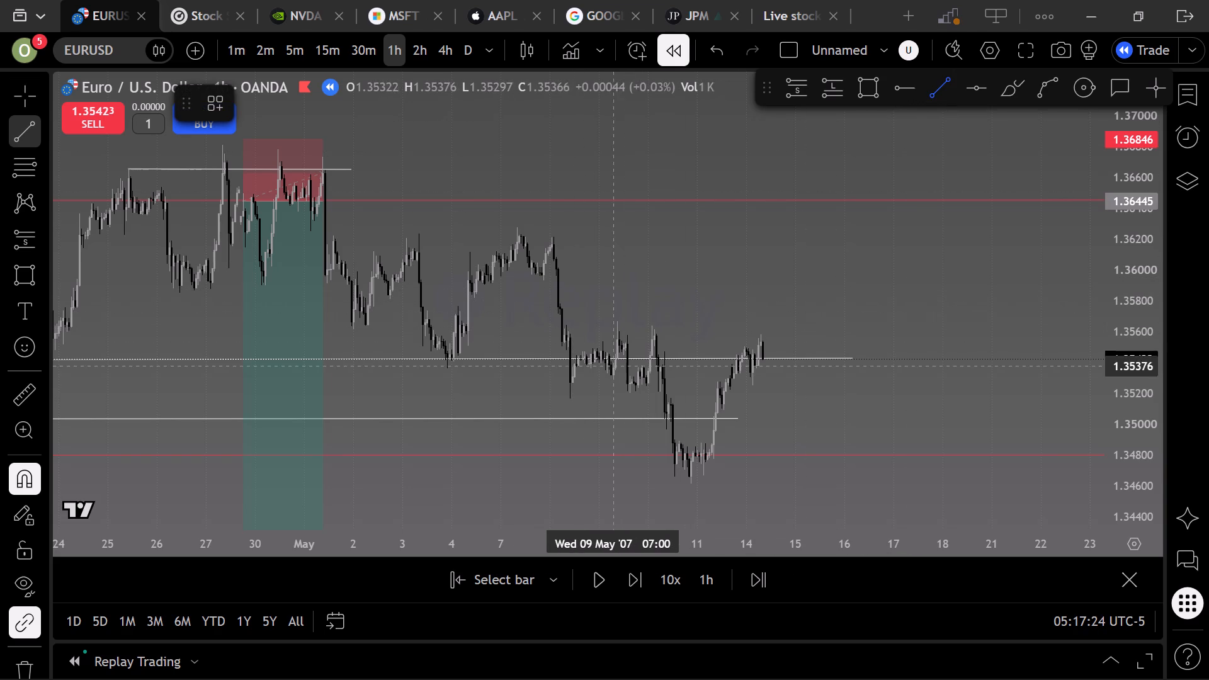
left_click(567, 313)
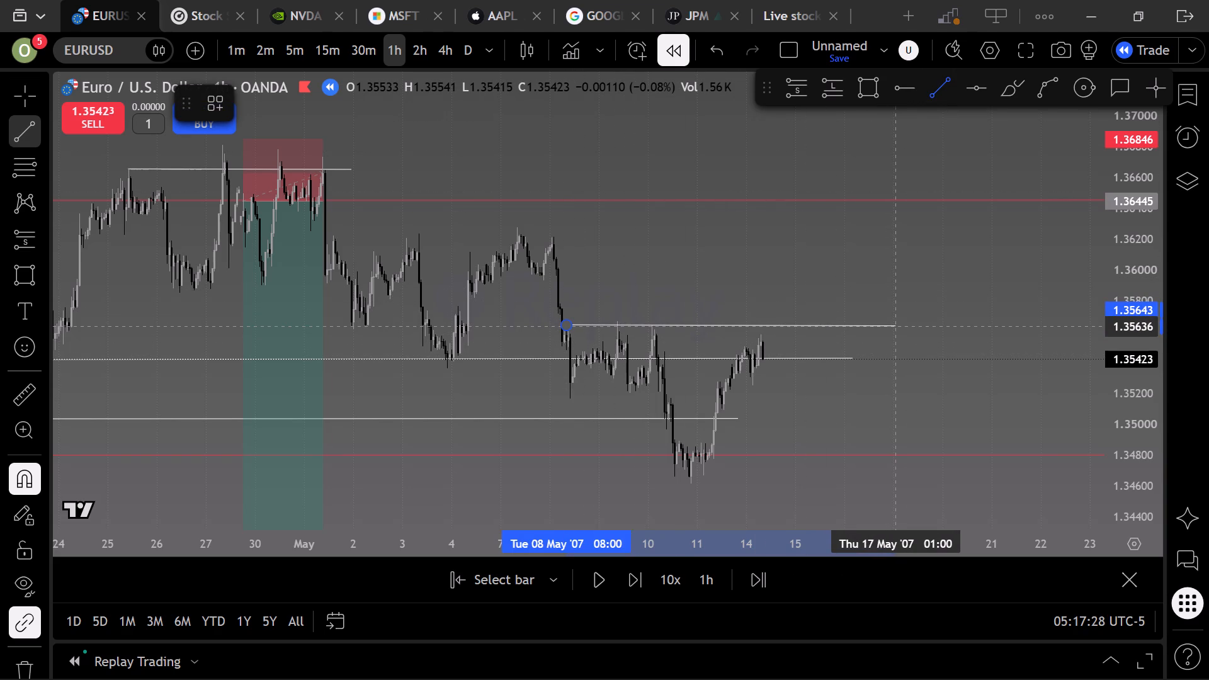
left_click(893, 325)
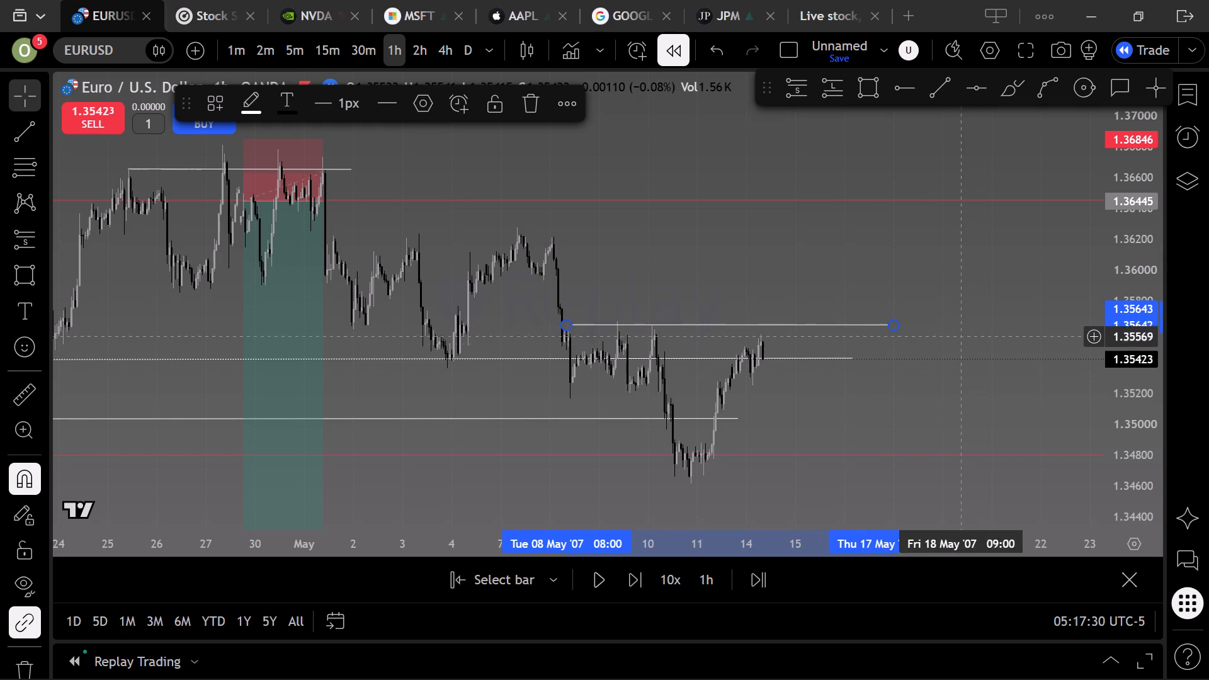
left_click(980, 318)
Delete the white level lines starting at 23 April (about 1.3542) and 12 April (about 1.3503).
scroll(775, 395, "down", 2)
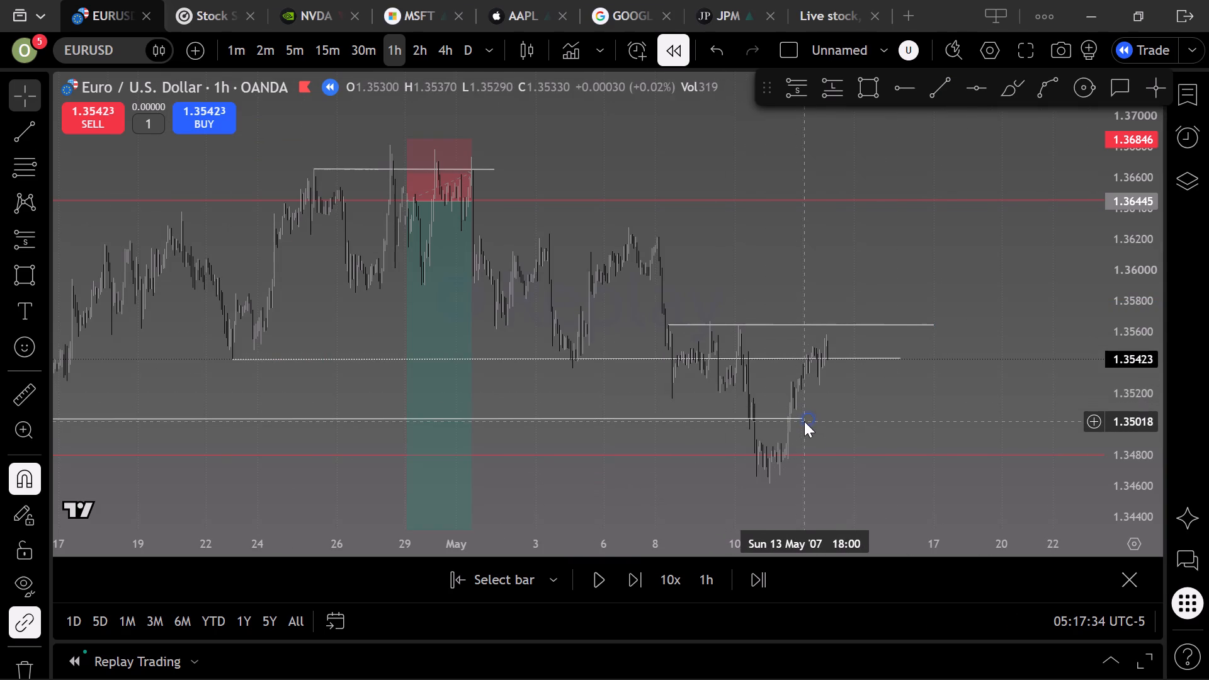
scroll(803, 421, "down", 5)
scroll(798, 415, "up", 5)
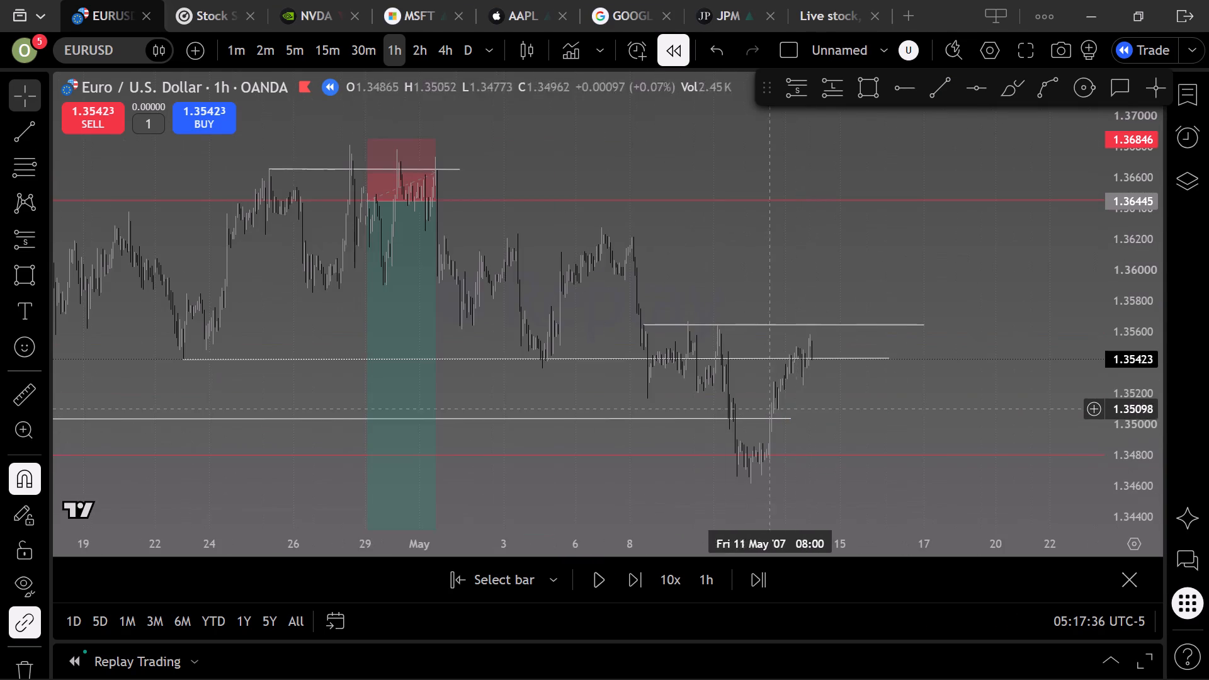
left_click(263, 359)
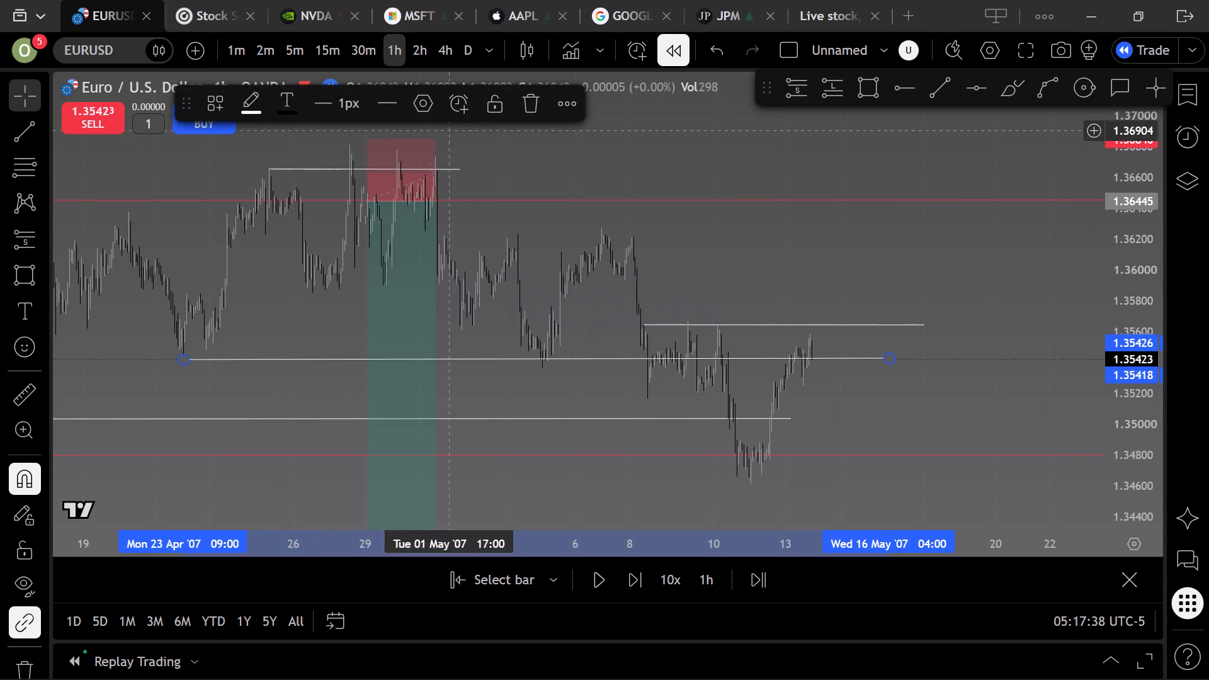
left_click(528, 107)
scroll(281, 378, "down", 4)
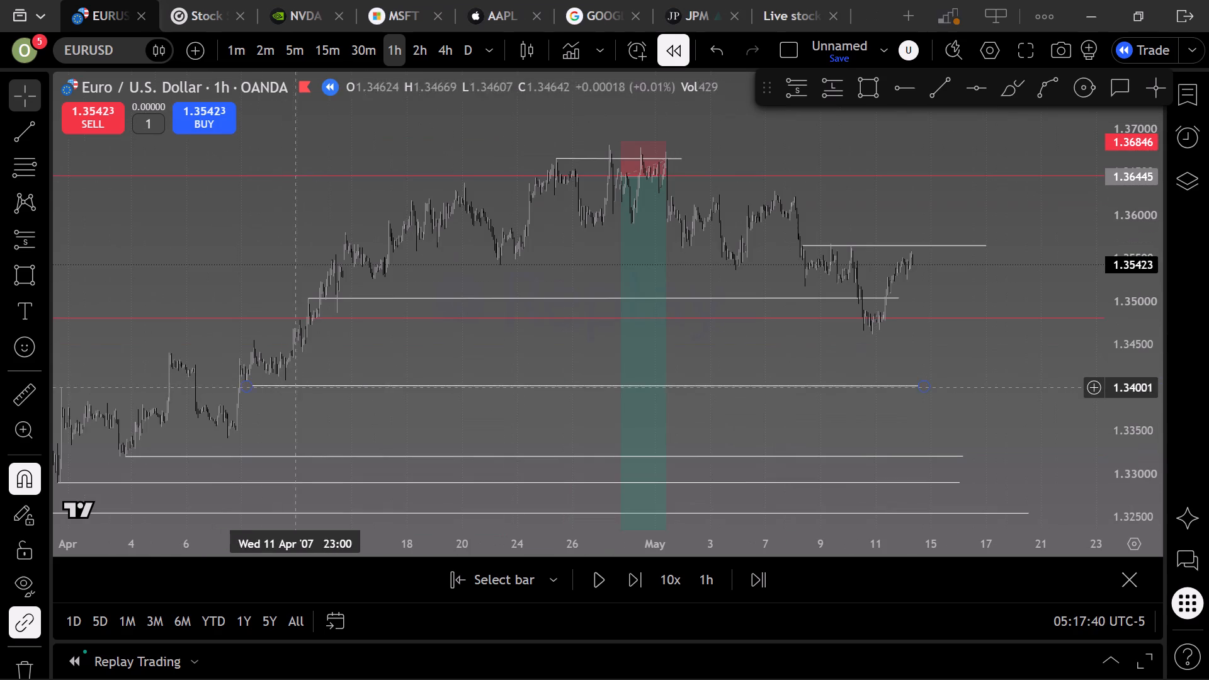
left_click(384, 297)
left_click(538, 93)
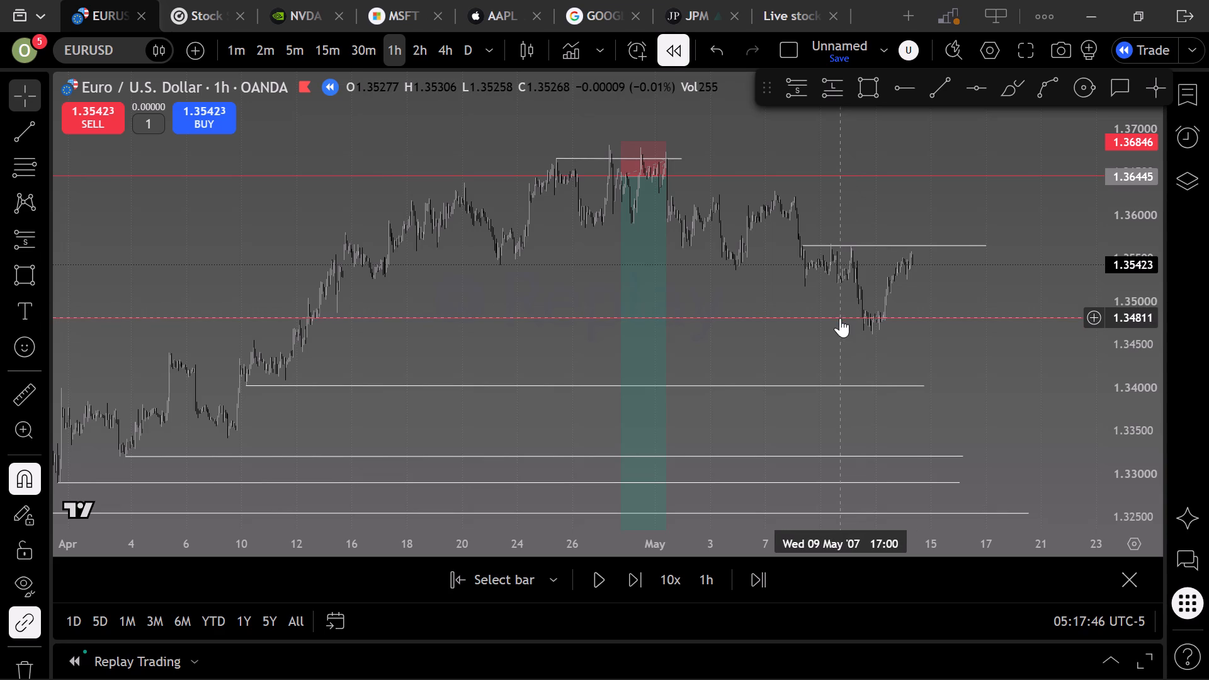
Delete the red dashed horizontal line at about 1.3482.
left_click(453, 317)
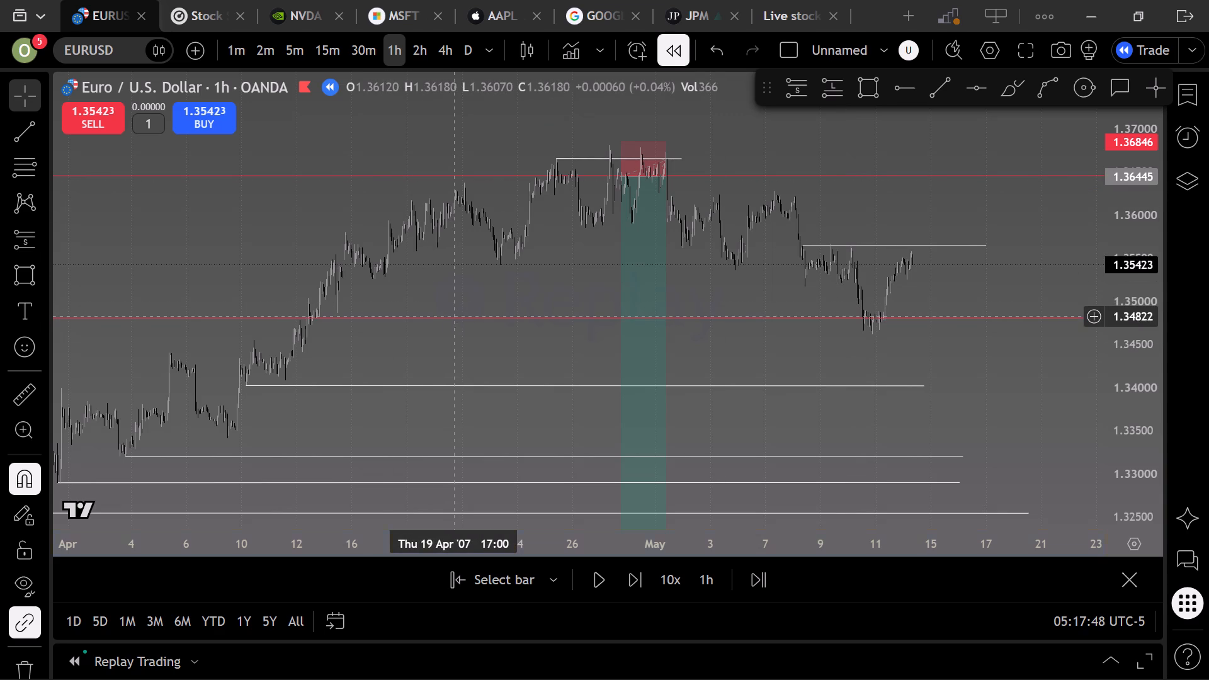
left_click(485, 105)
left_click(528, 104)
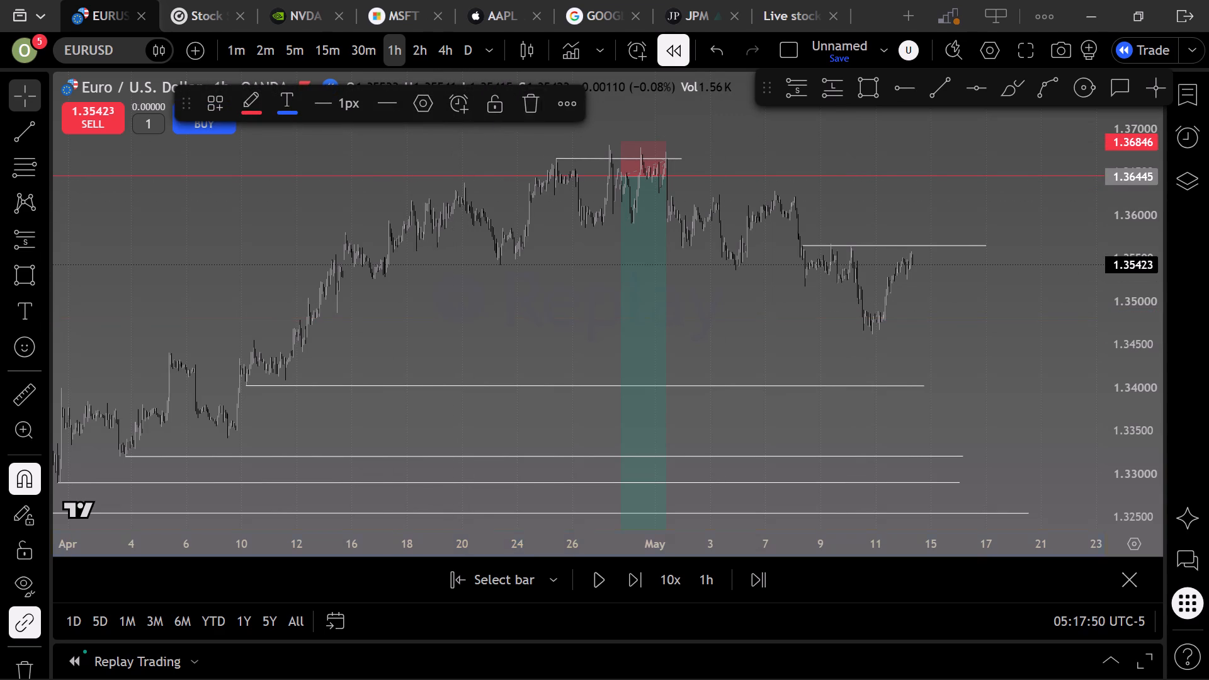
Advance the replay bar by bar from the morning to the end of 14 May.
scroll(596, 279, "up", 6)
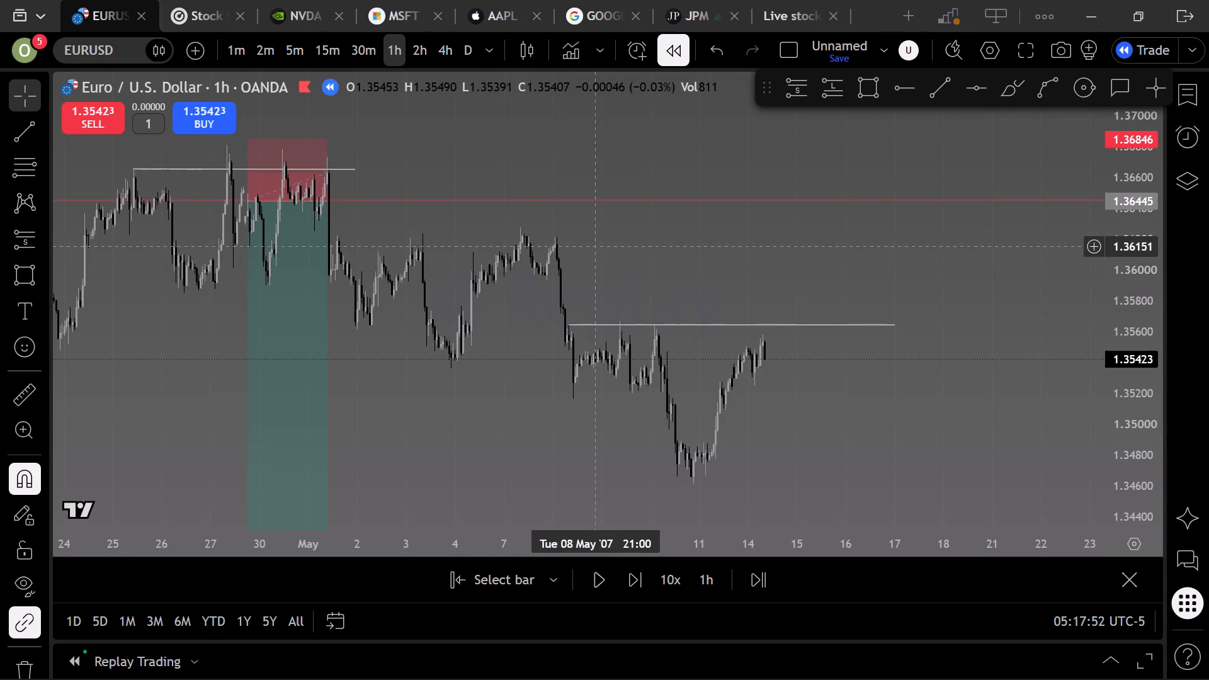
scroll(642, 258, "up", 3)
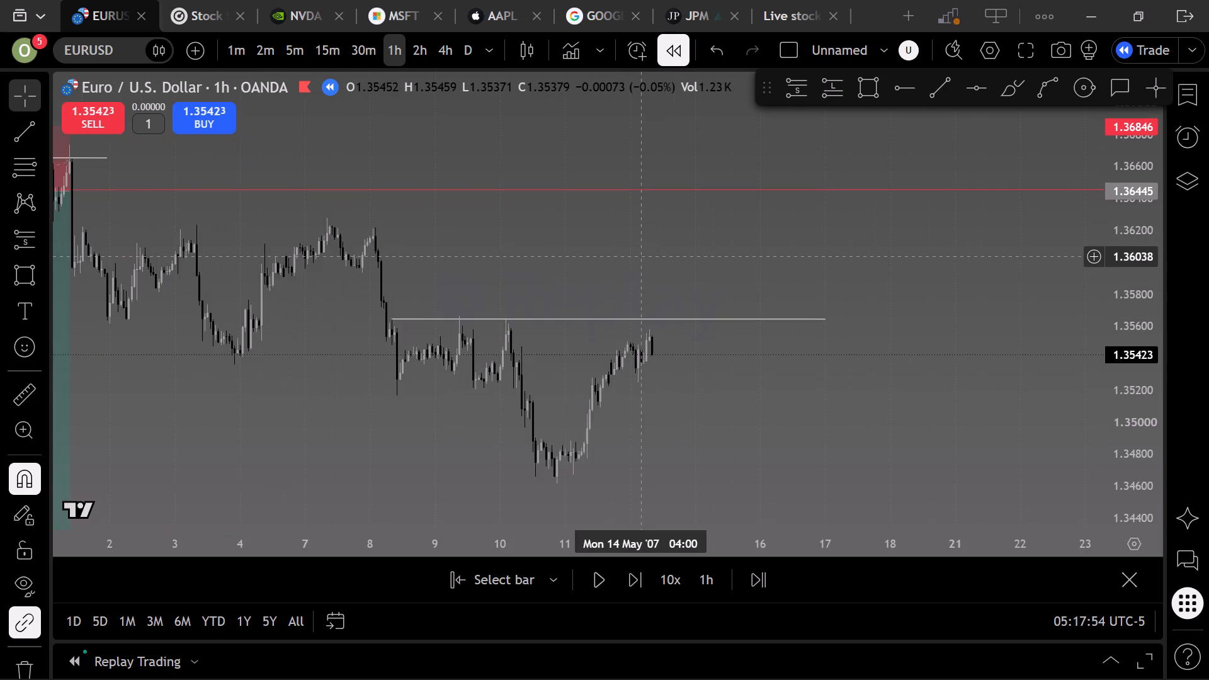
scroll(640, 256, "up", 2)
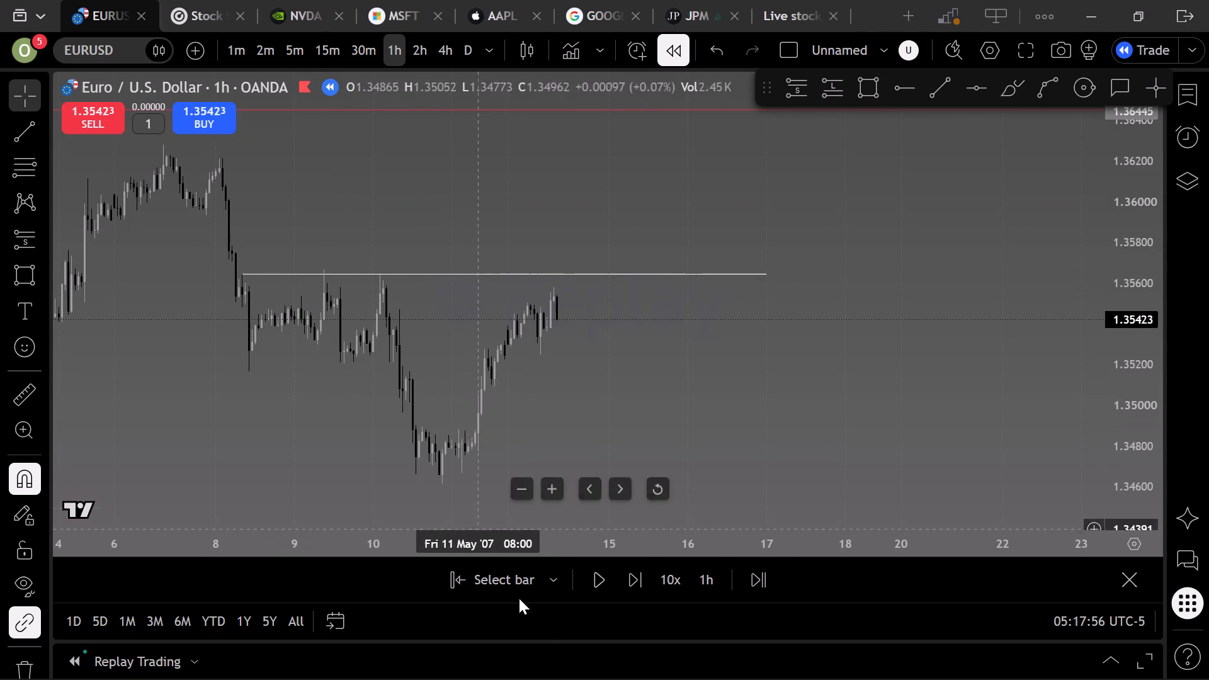
triple_click(633, 574)
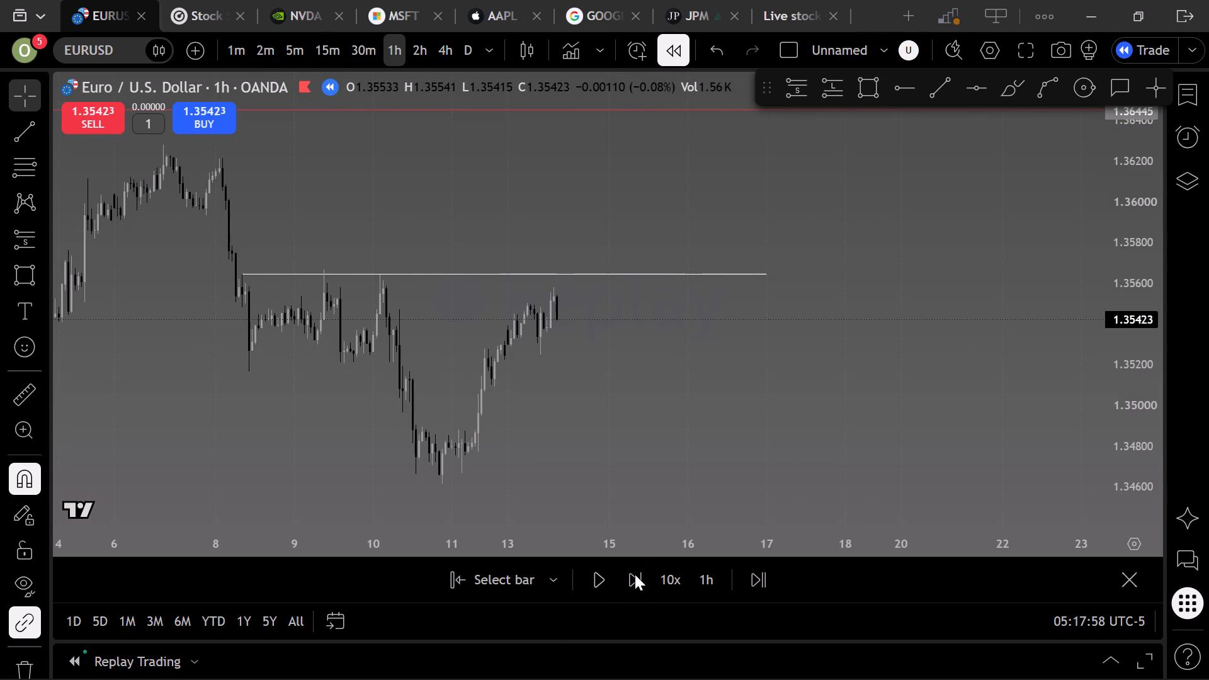
left_click(635, 574)
left_click(635, 574)
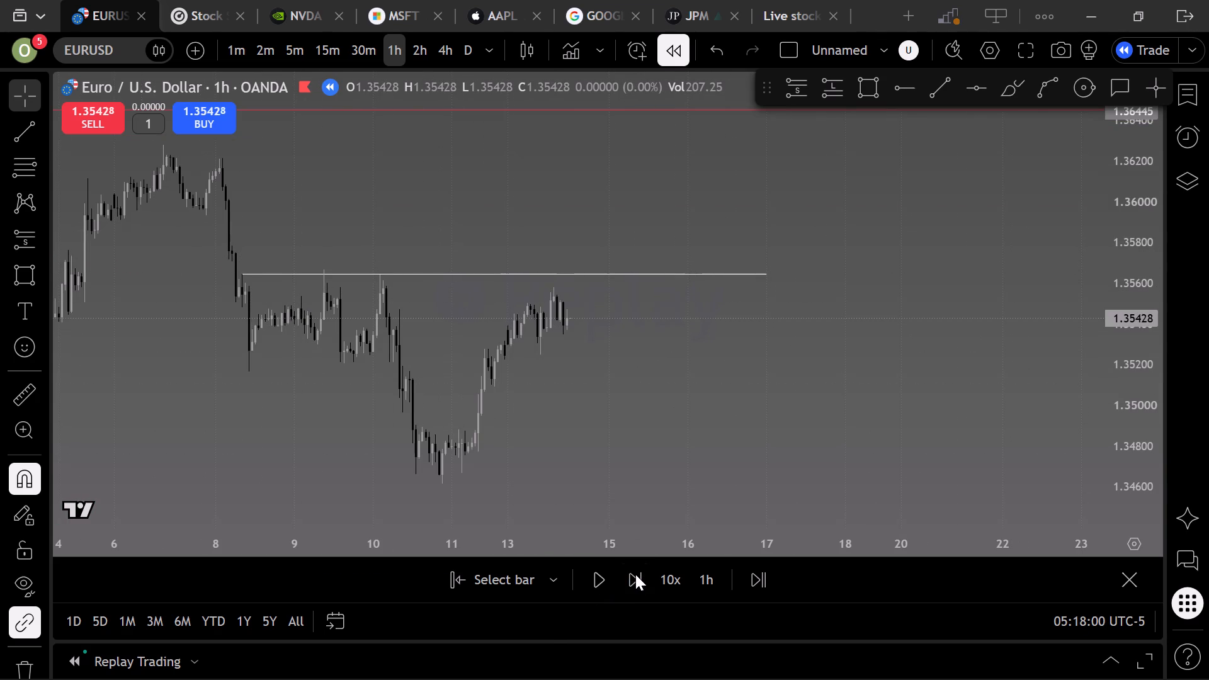
left_click(635, 574)
triple_click(635, 574)
triple_click(635, 574)
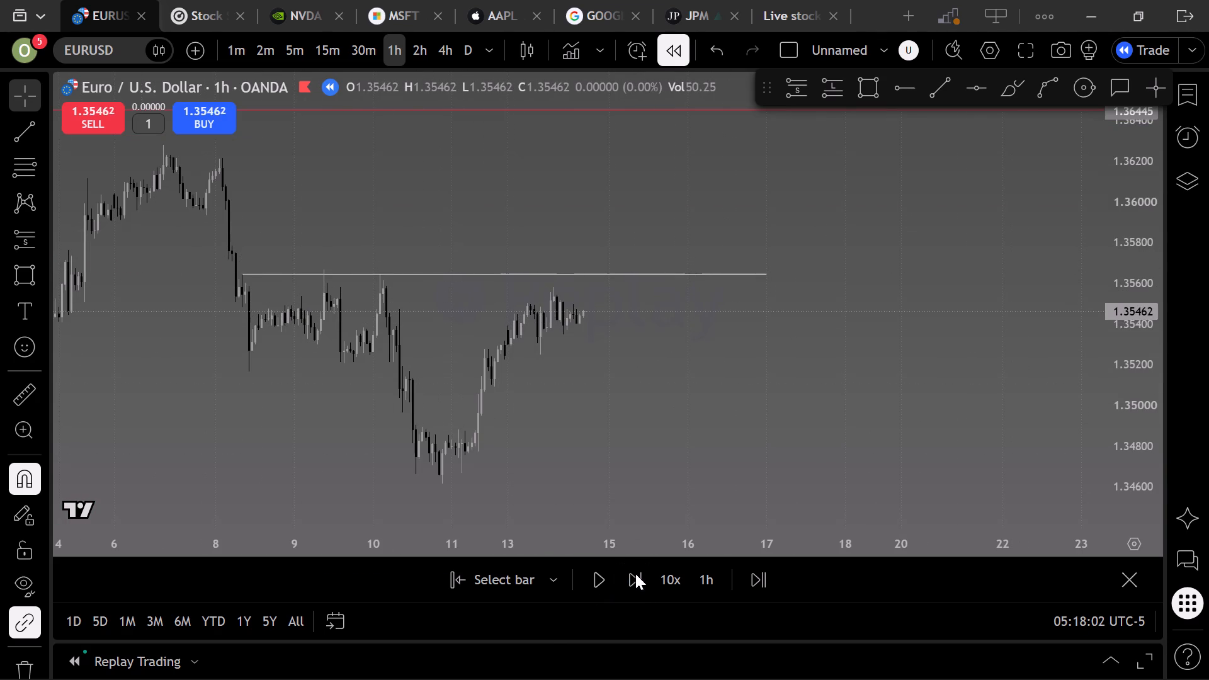
triple_click(635, 574)
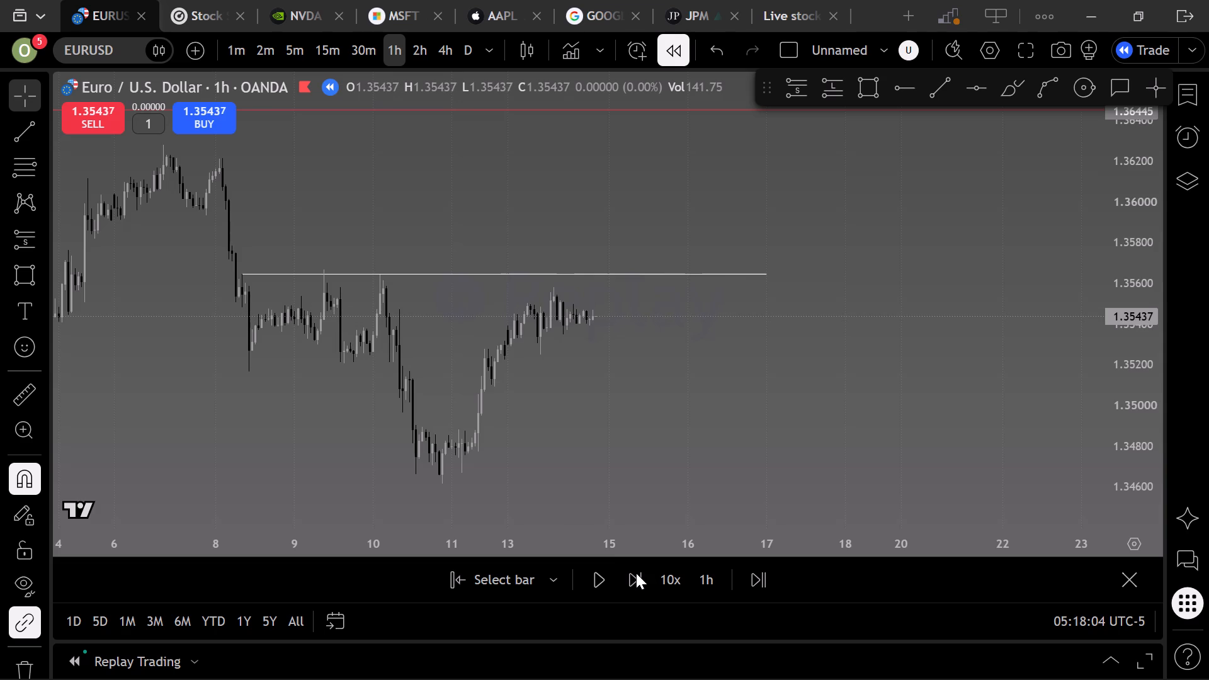
left_click(636, 573)
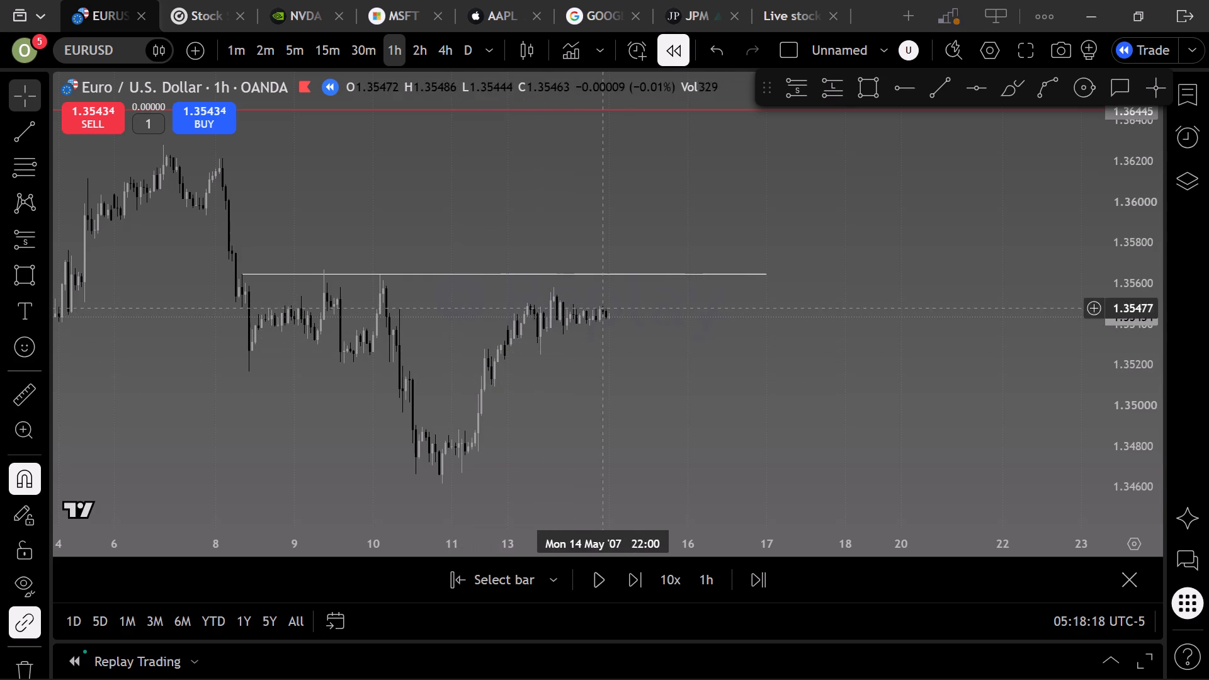
Place a horizontal ray at 1.35249 starting from the early 14 May swing low.
left_click(909, 86)
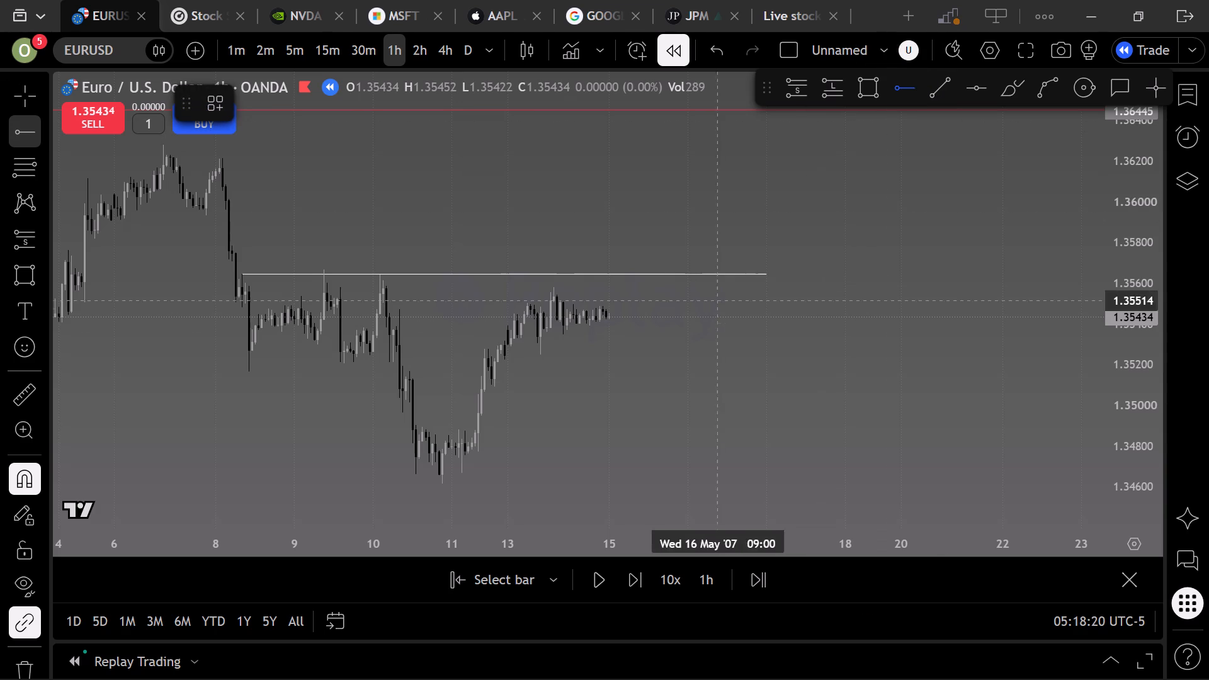
left_click(541, 369)
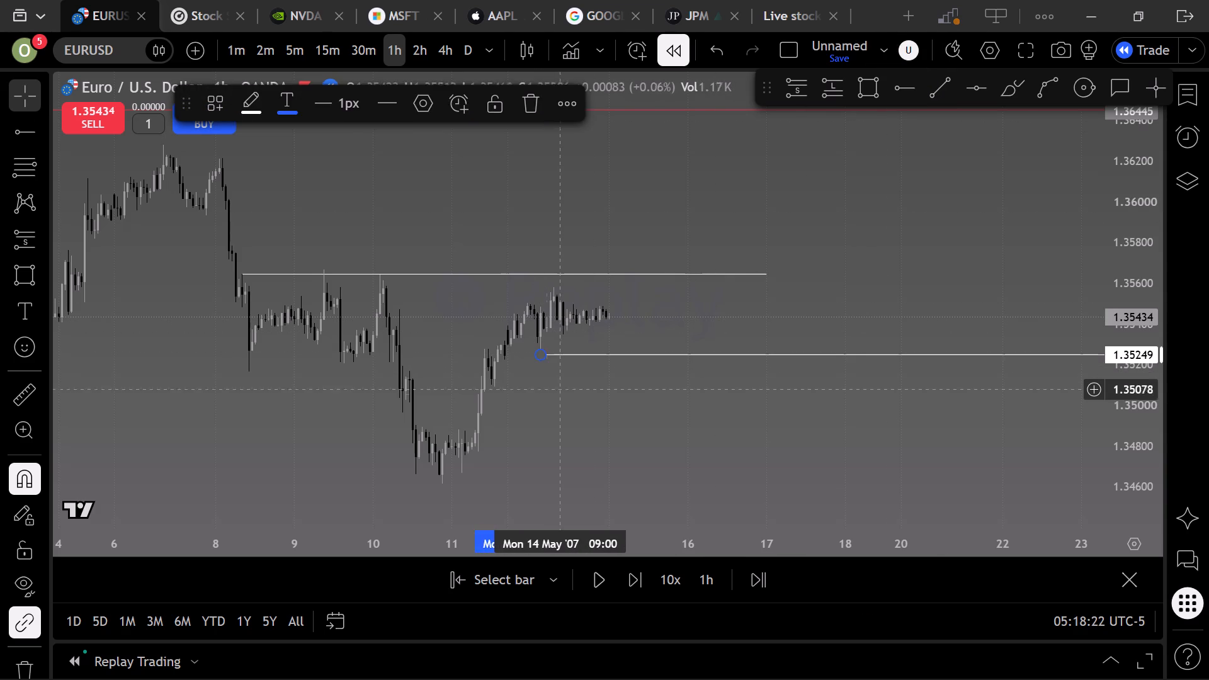
left_click(570, 395)
Resume the replay and pause it on 15 May, after the break above the 1.3564 level line.
left_click(596, 586)
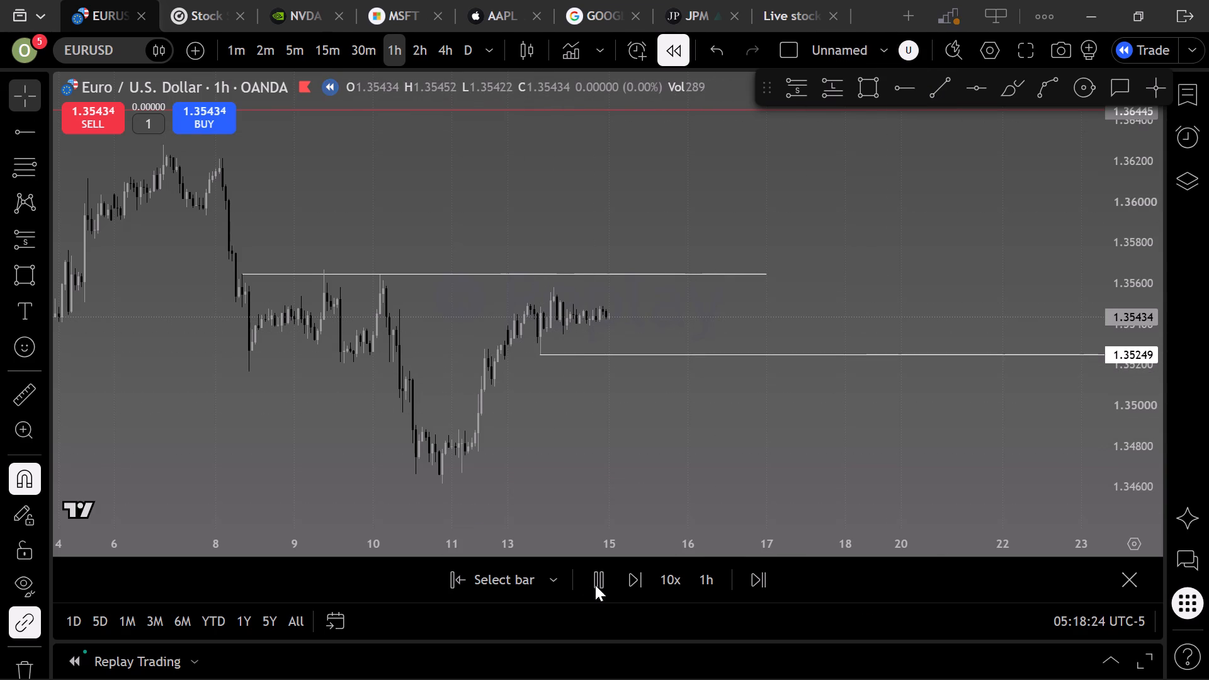
left_click(595, 585)
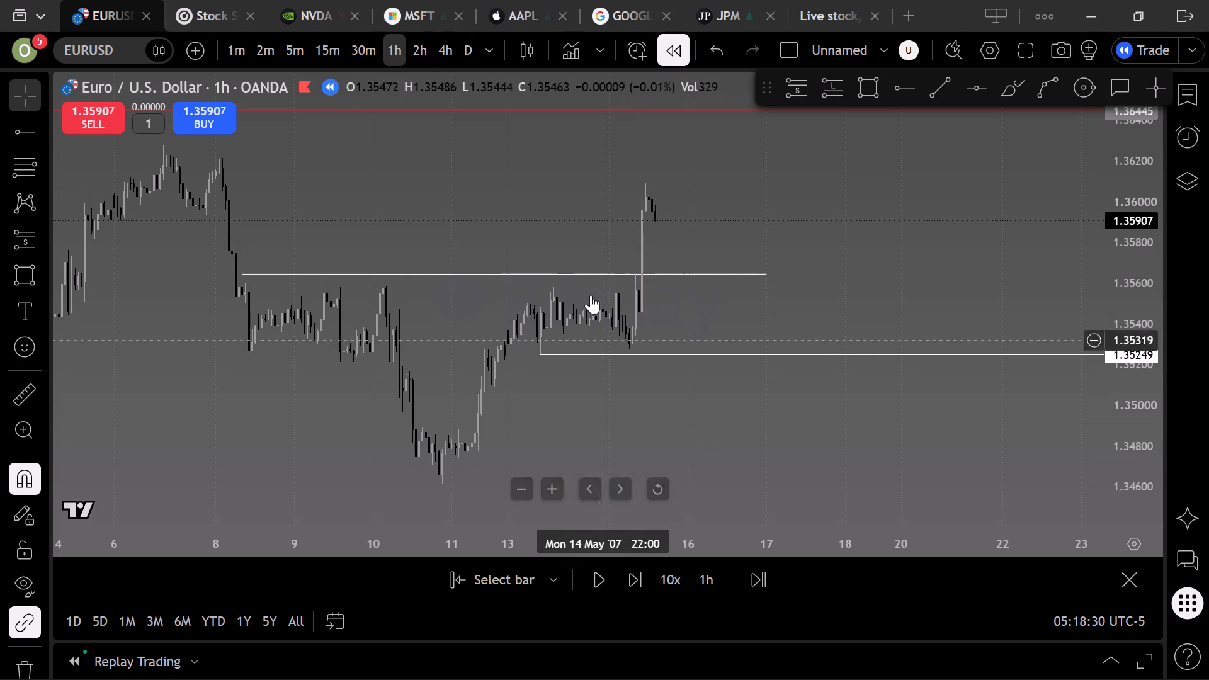
Draw a rectangle zone from 1 May 09:00 at about 1.3595 to 18 May 02:00 at about 1.3627.
scroll(566, 203, "down", 6)
left_click_drag(704, 237, 642, 223)
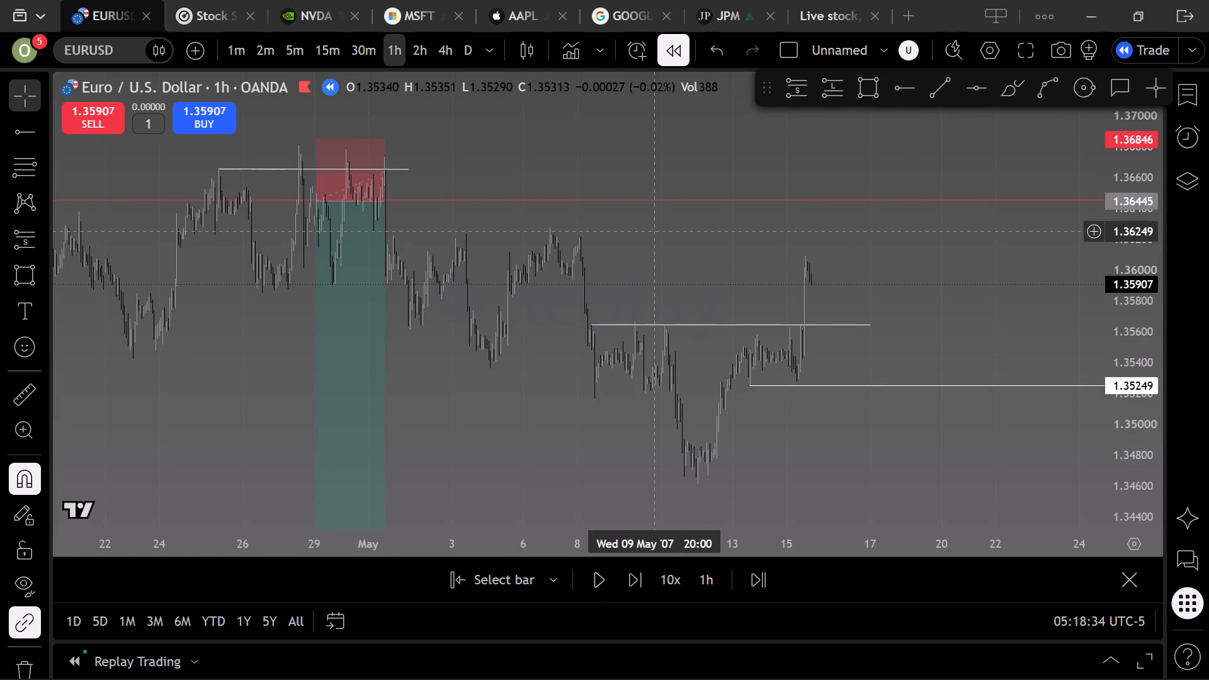
scroll(817, 258, "up", 6)
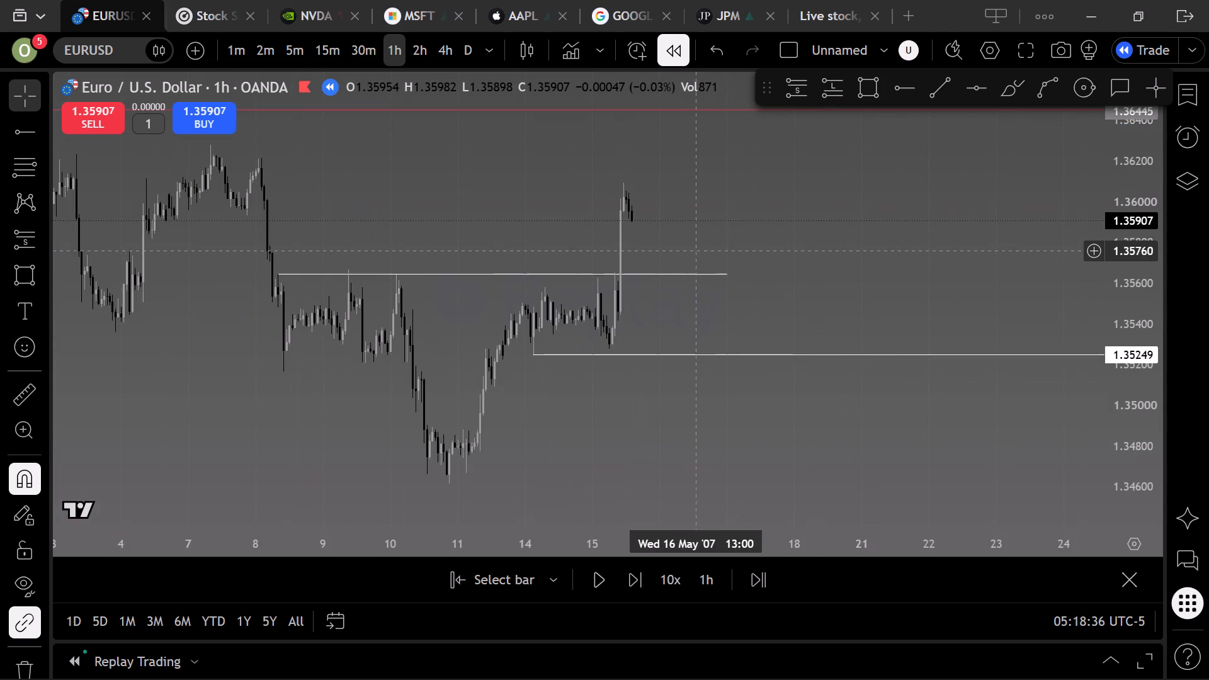
left_click_drag(700, 249, 934, 303)
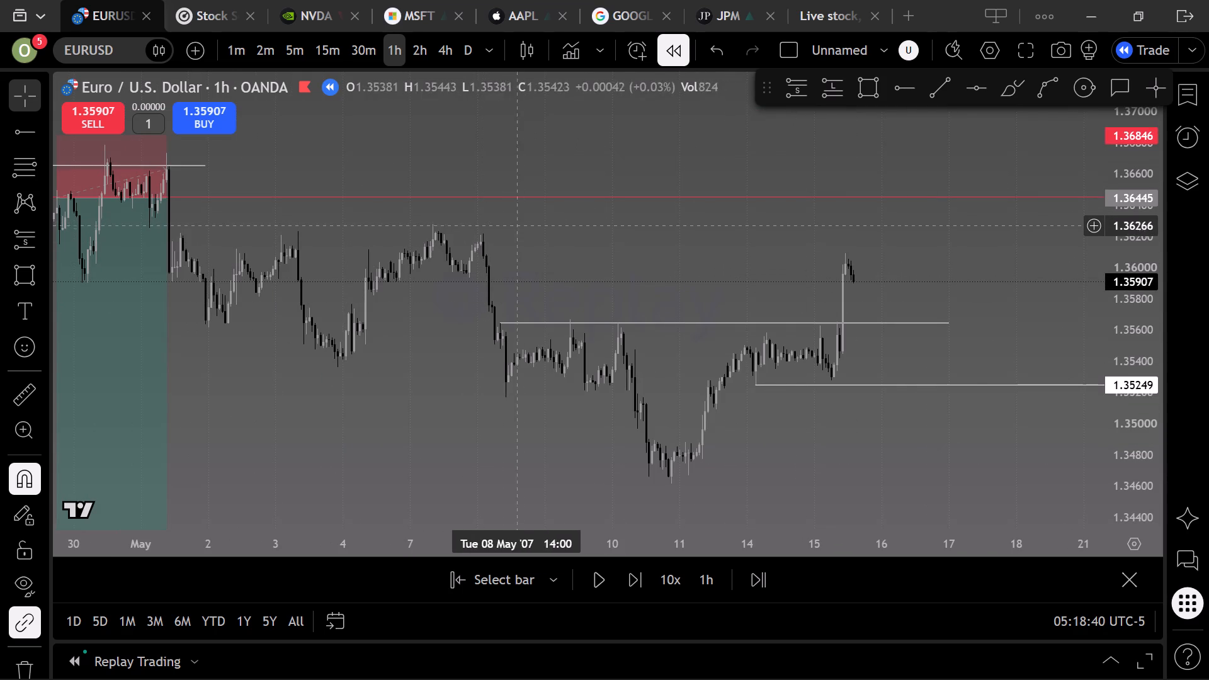
left_click(871, 81)
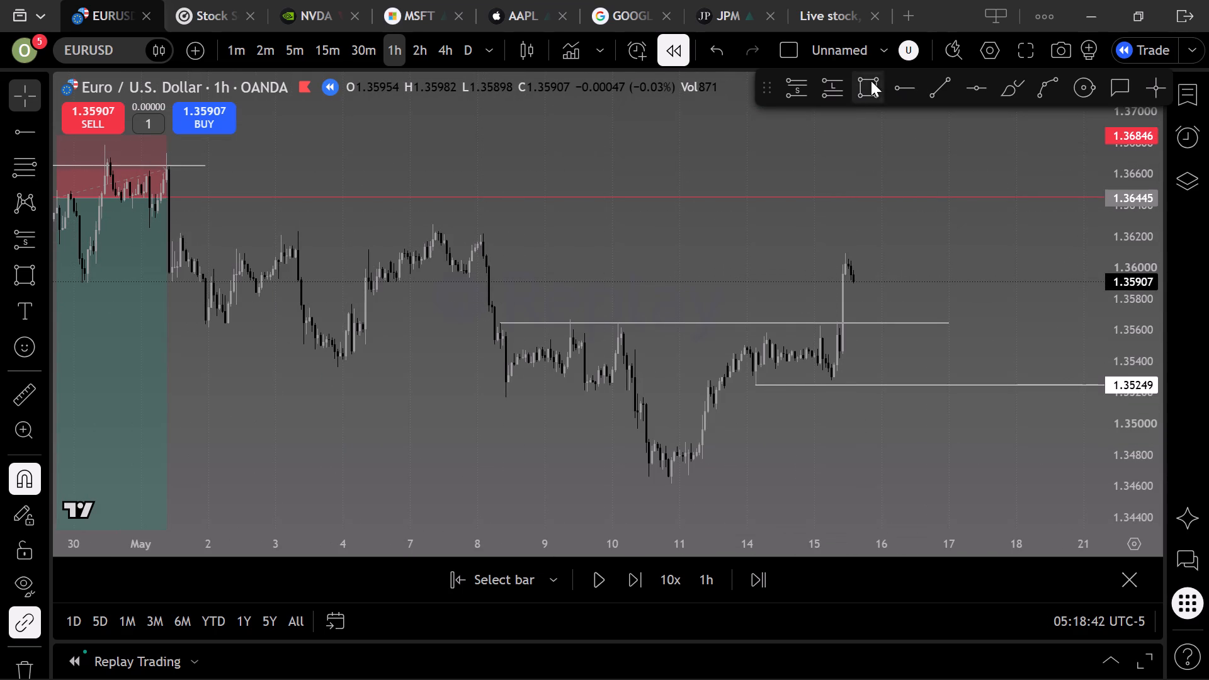
left_click(167, 275)
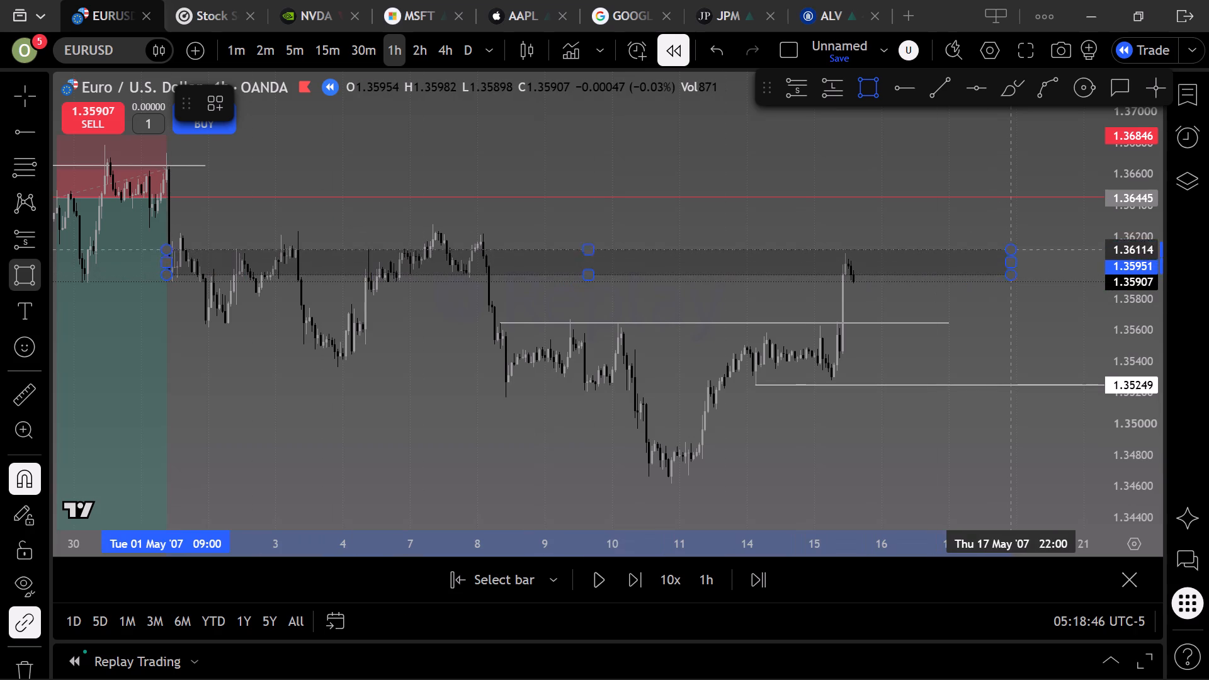
left_click(1023, 225)
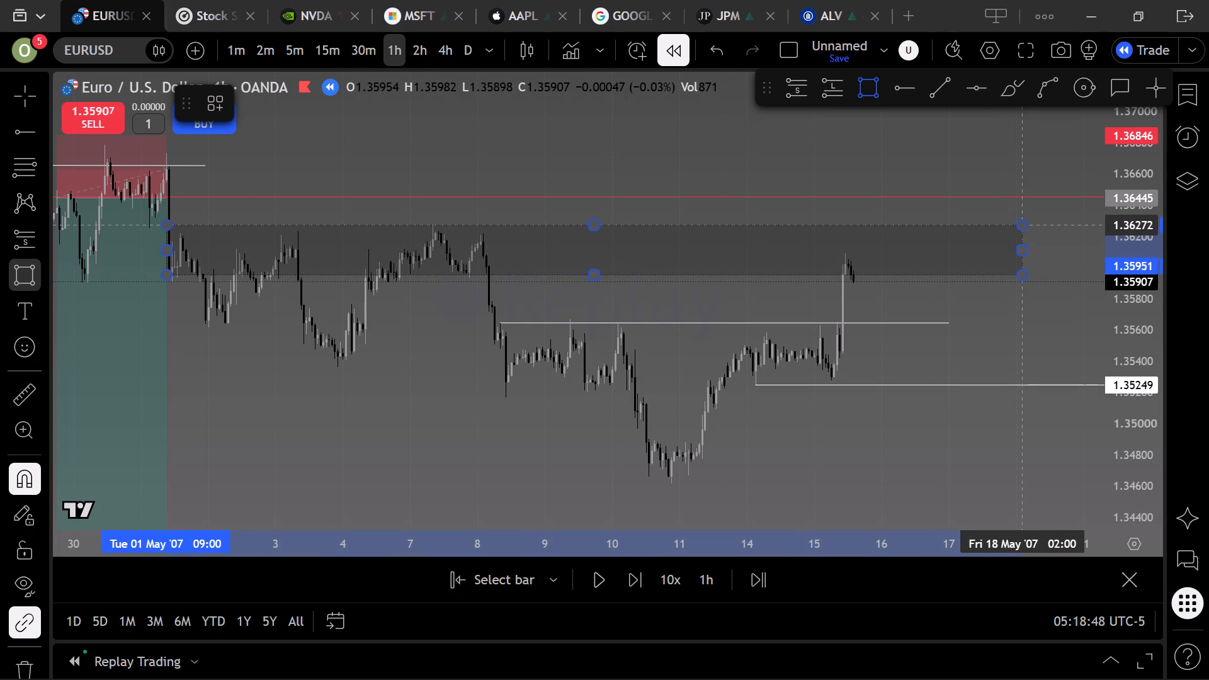
left_click(1020, 289)
left_click_drag(1028, 301, 1017, 299)
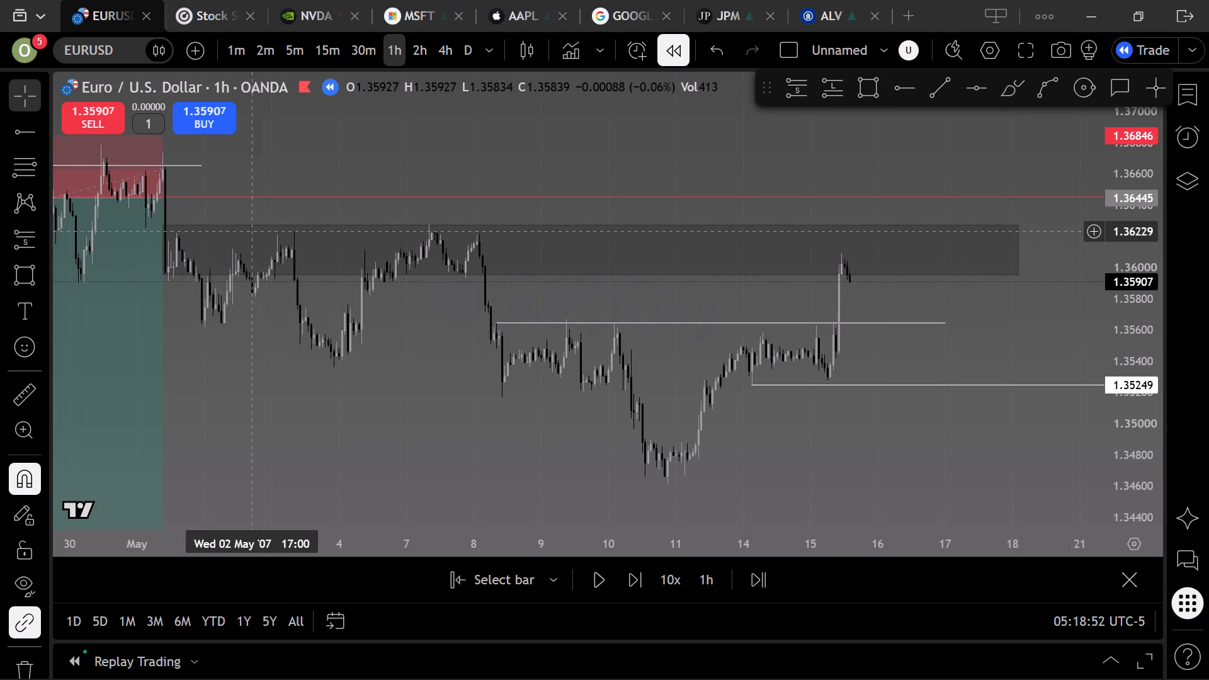
Adjust the rectangle zone to a top of about 1.3622, with its starting edge just after the 1 May drop.
left_click_drag(163, 224, 163, 226)
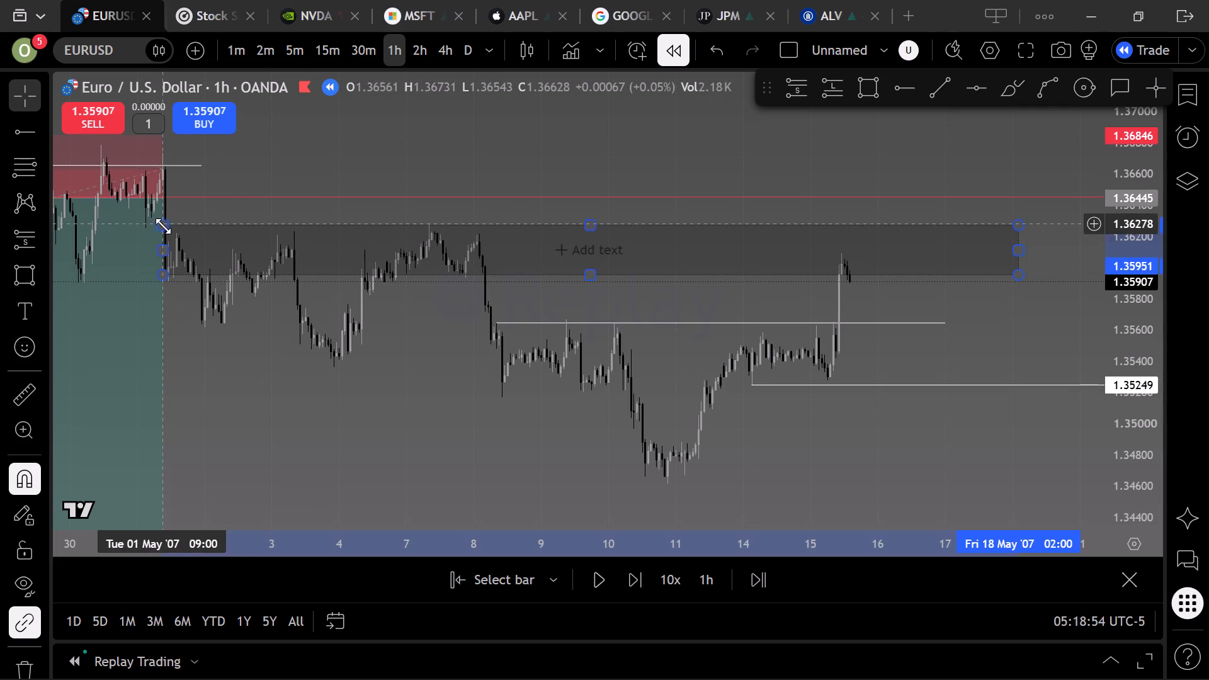
left_click_drag(163, 226, 176, 232)
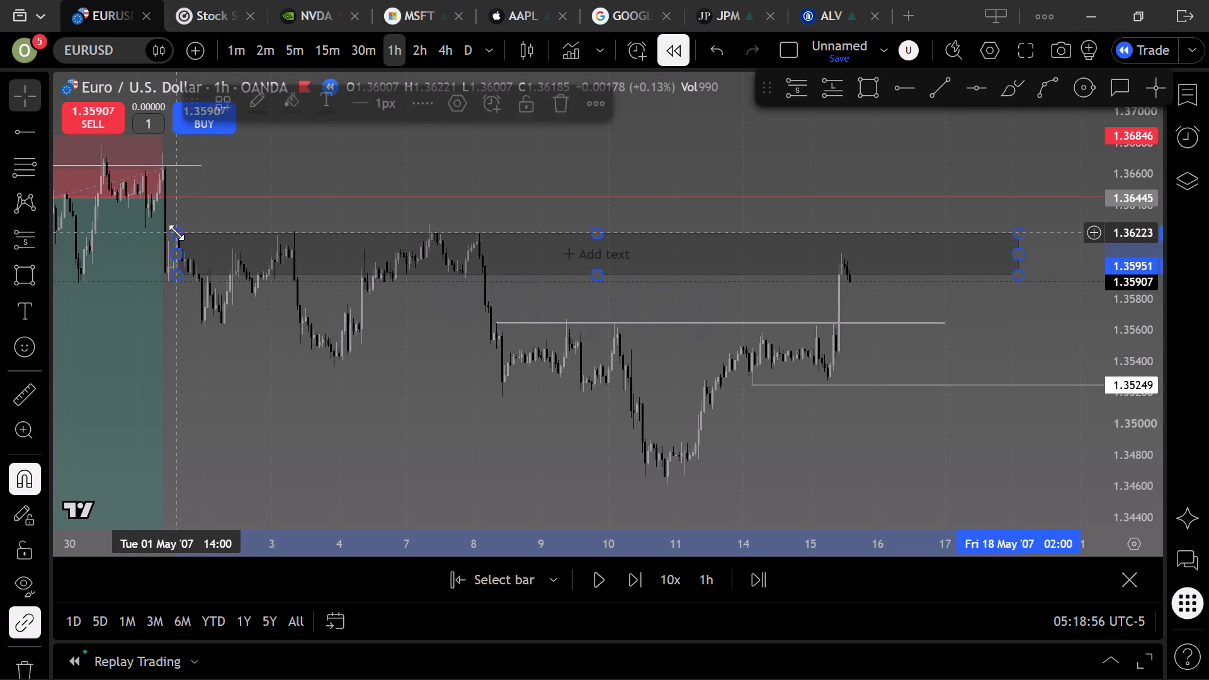
left_click_drag(176, 253, 167, 248)
left_click(583, 160)
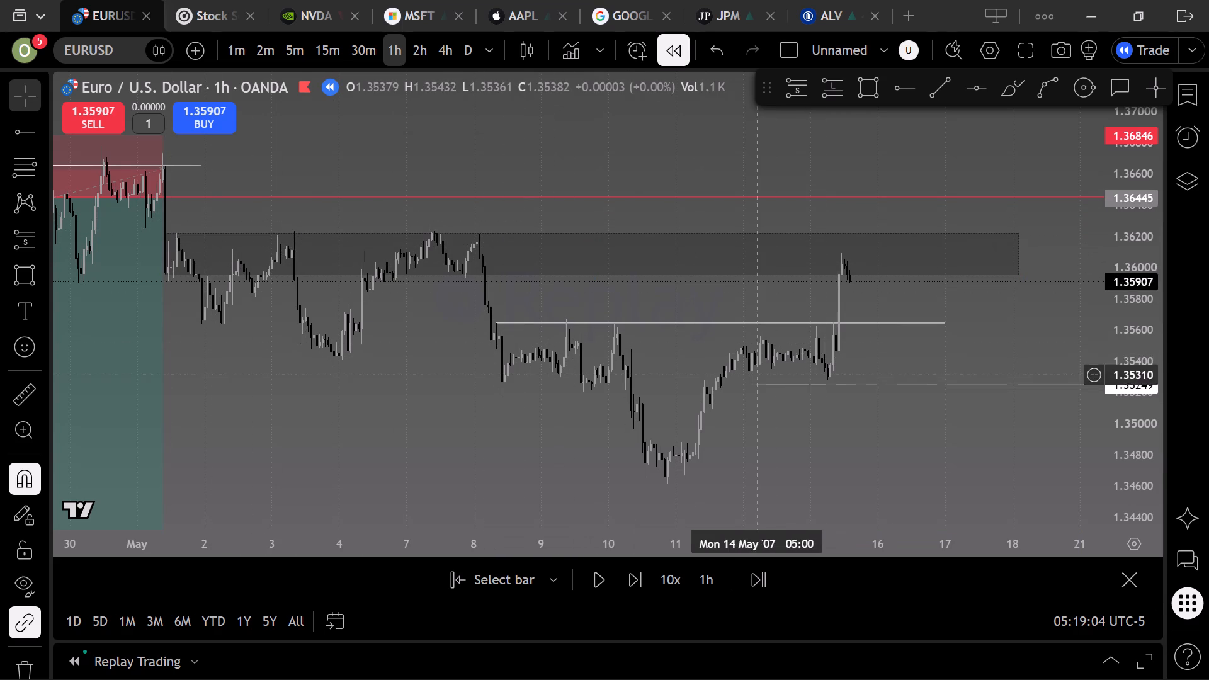
Place a short position at 15 May 17:00 with entry 1.35950, stop 1.36270 and target 1.35630.
left_click_drag(998, 332, 885, 351)
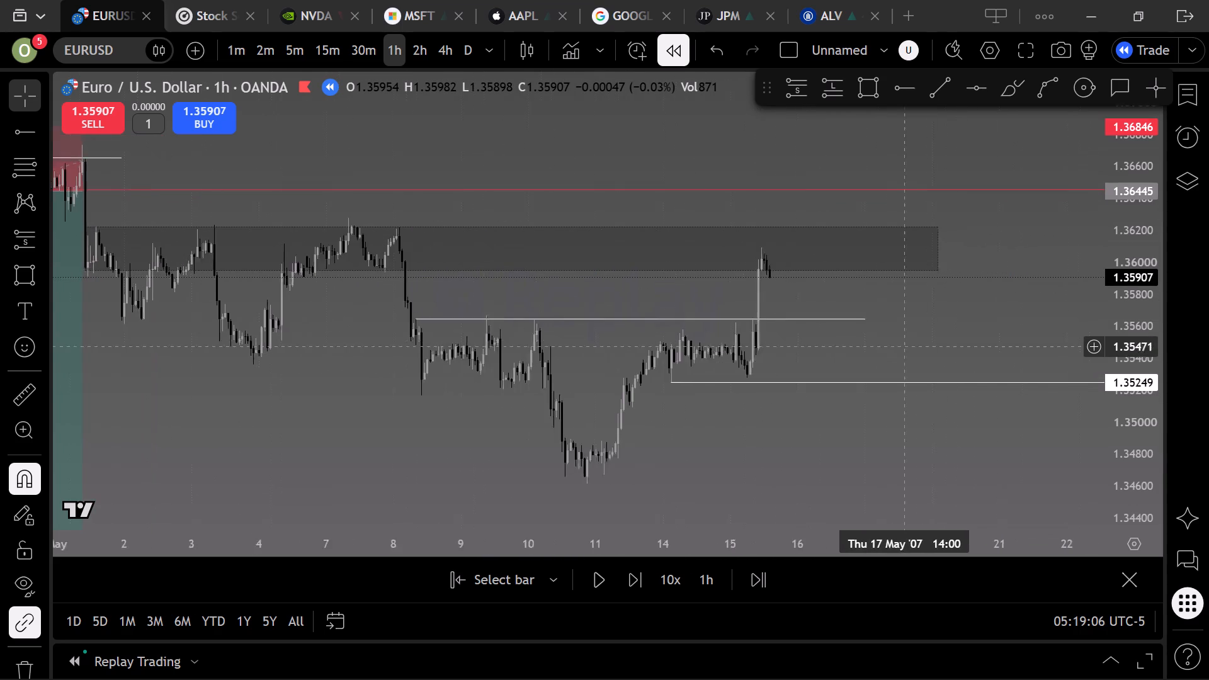
left_click_drag(885, 351, 868, 352)
left_click(801, 90)
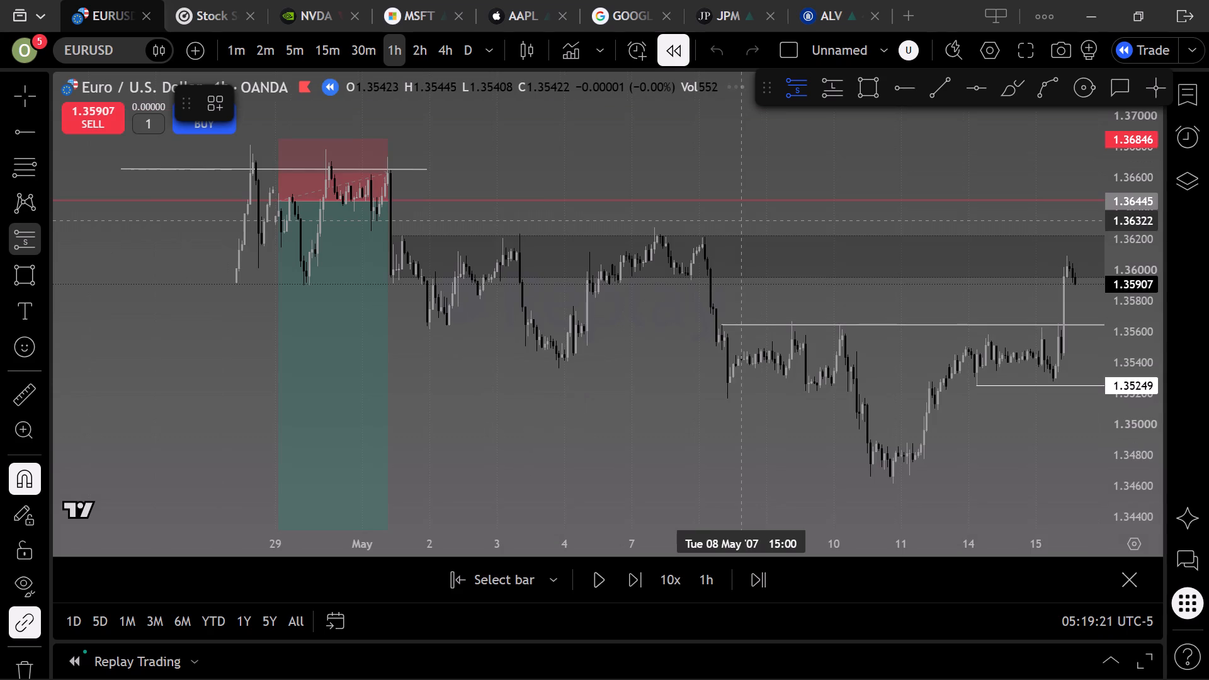
scroll(741, 220, "up", 4)
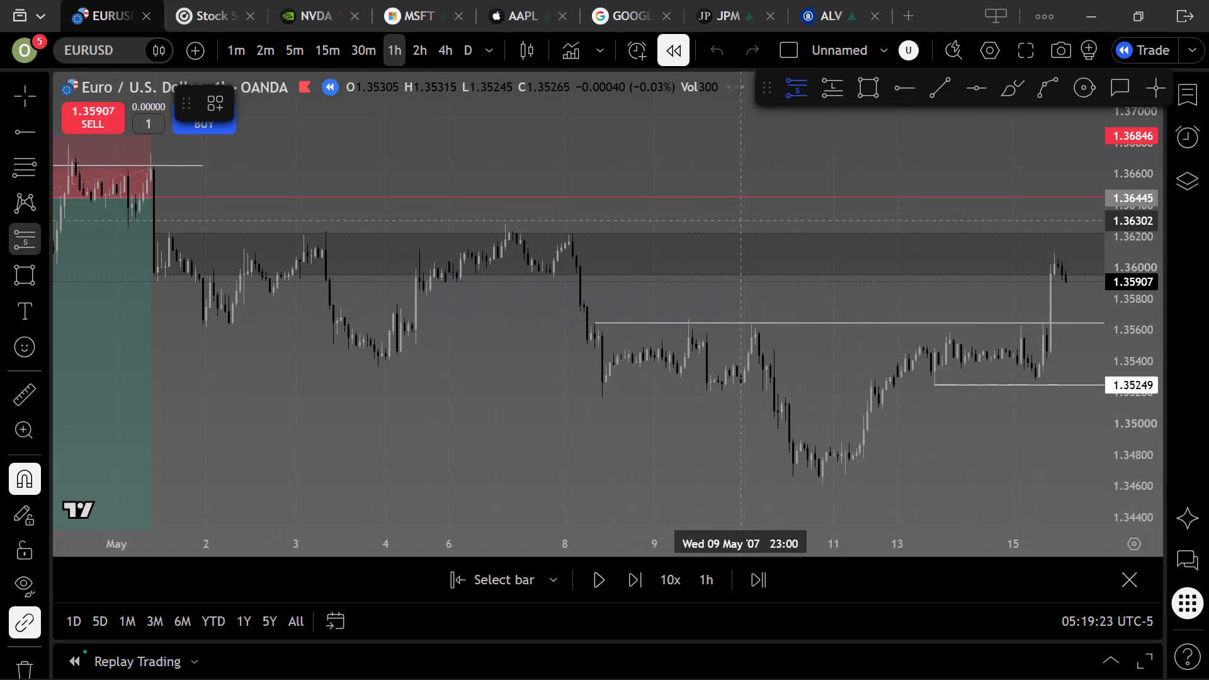
scroll(741, 220, "up", 7)
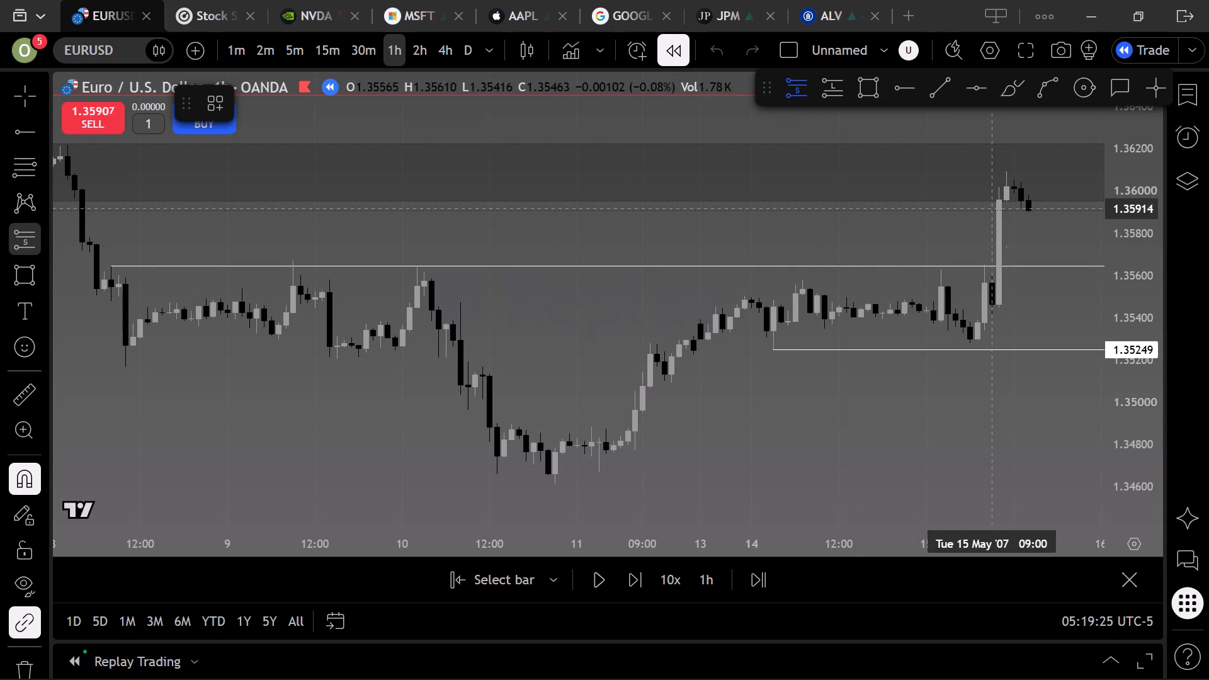
left_click(1048, 201)
Examine the price structure from late April to mid-May around the rectangle zone and the new short position.
left_click_drag(929, 233, 785, 252)
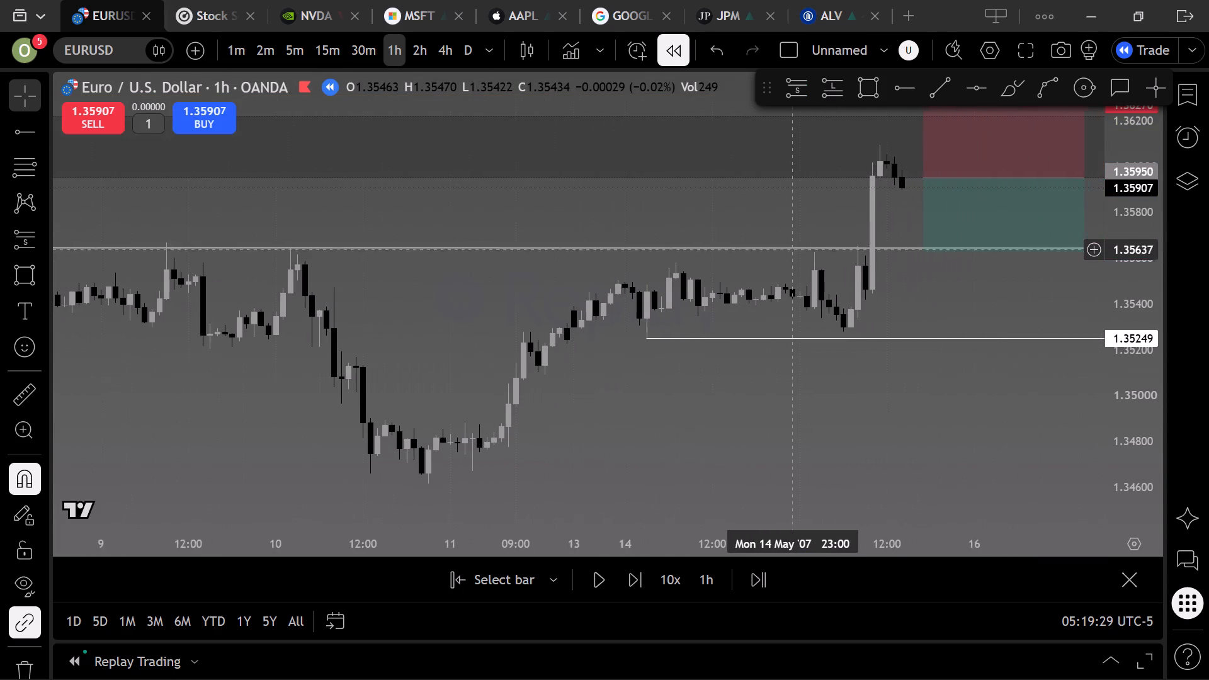
left_click_drag(785, 252, 773, 253)
scroll(766, 248, "down", 5)
scroll(877, 256, "down", 5)
left_click_drag(926, 298, 803, 301)
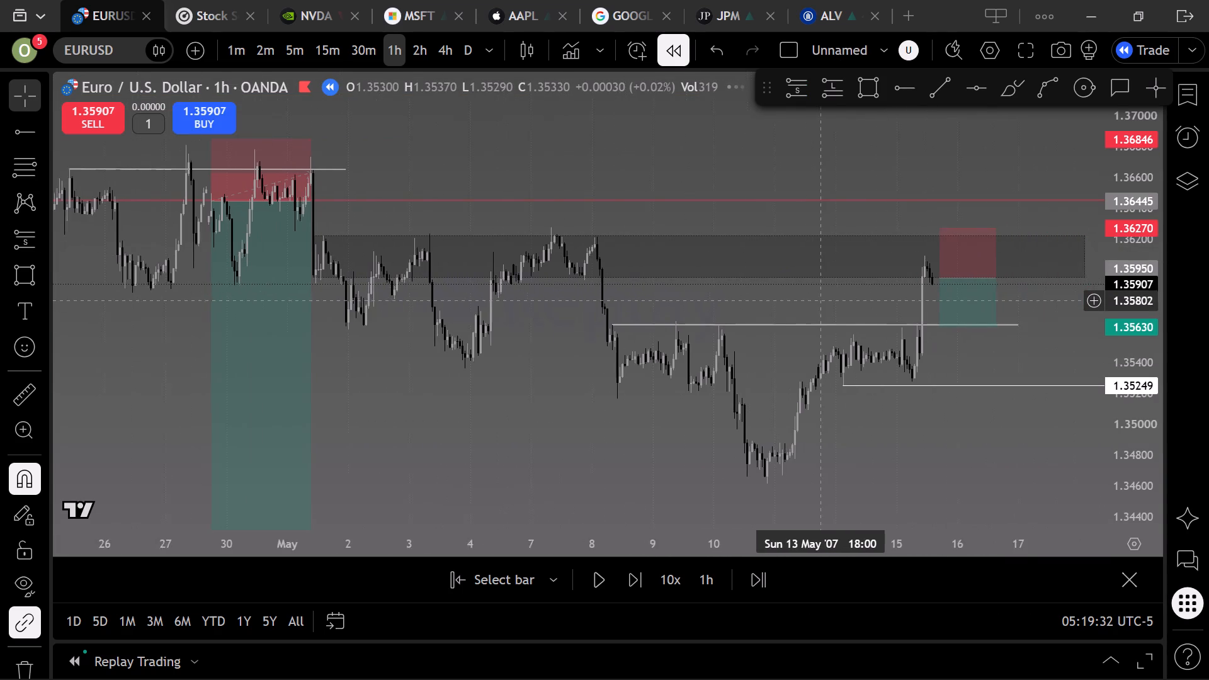
left_click_drag(803, 301, 645, 302)
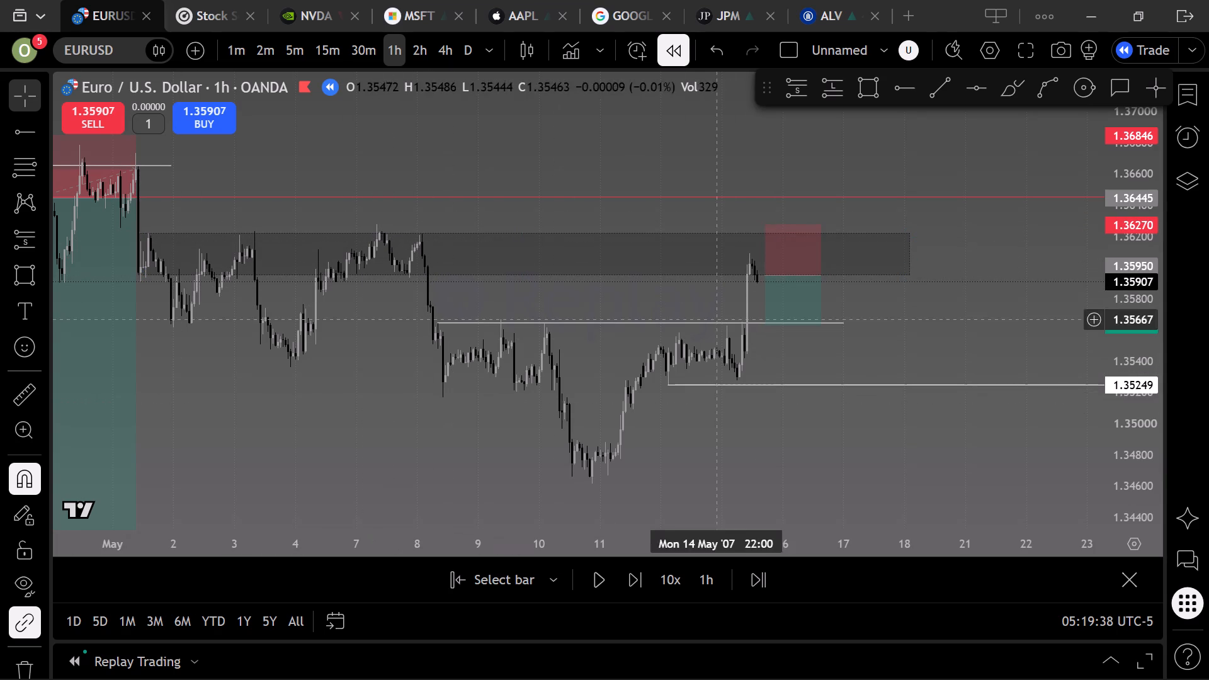
scroll(346, 209, "down", 3)
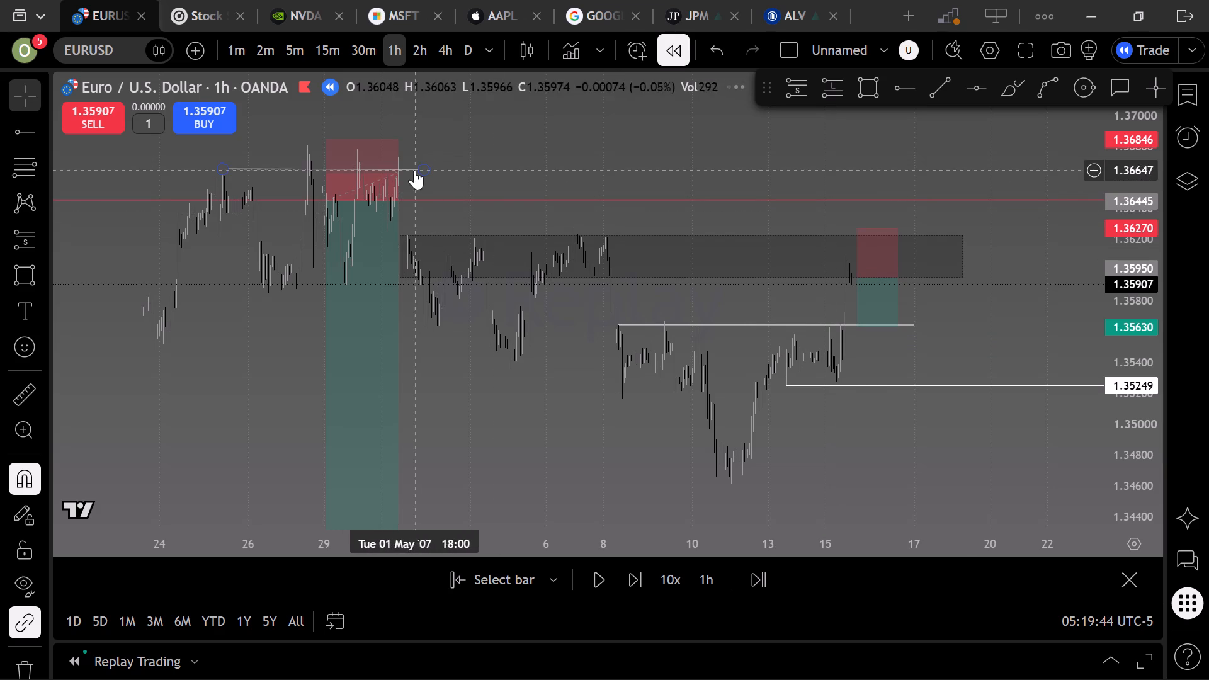
left_click(871, 169)
left_click(785, 171)
scroll(511, 167, "up", 3)
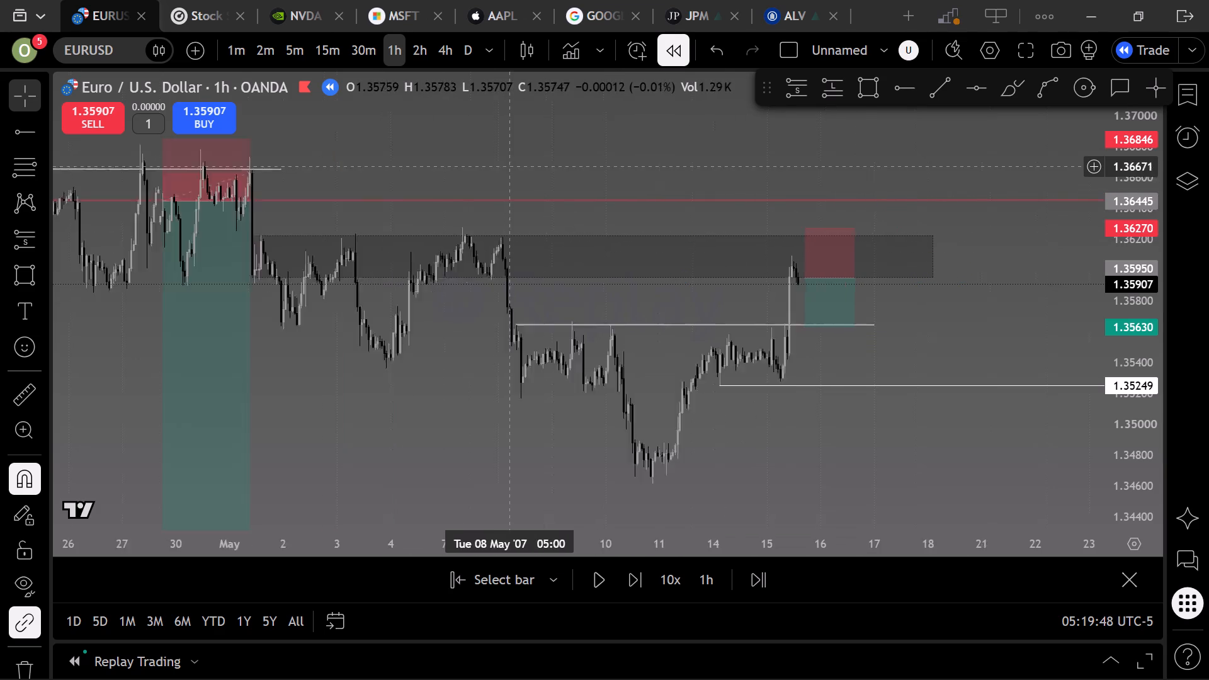
scroll(511, 167, "up", 4)
left_click_drag(354, 250, 934, 380)
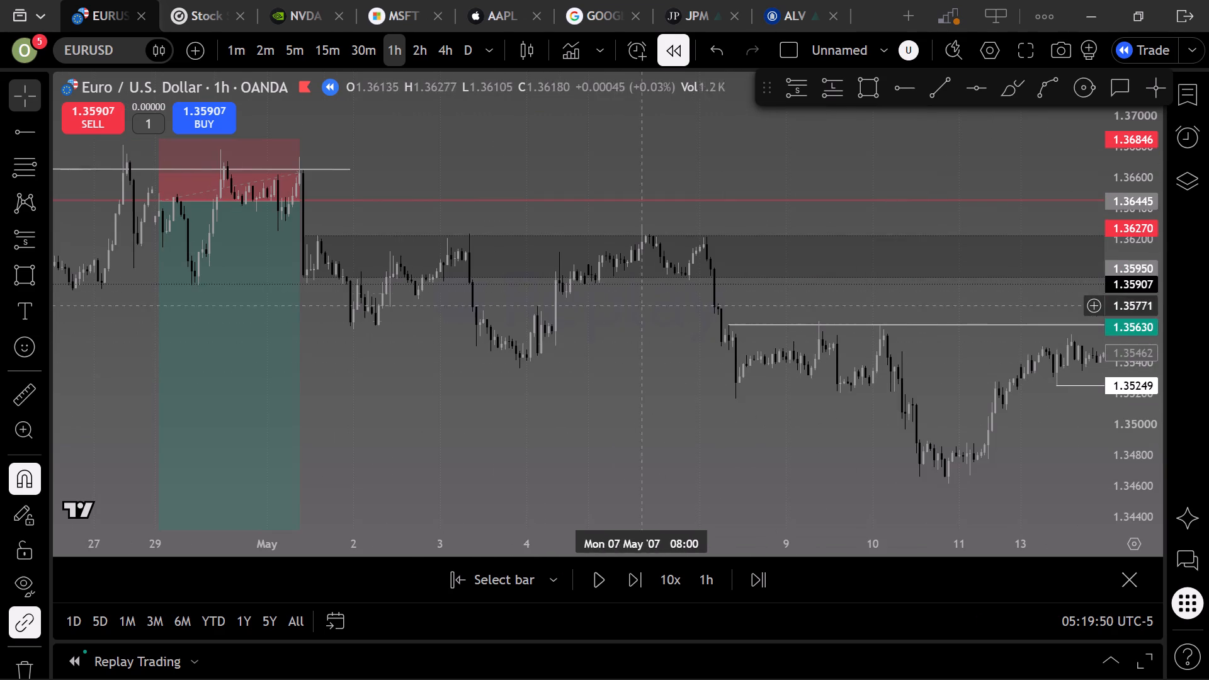
scroll(572, 290, "down", 2)
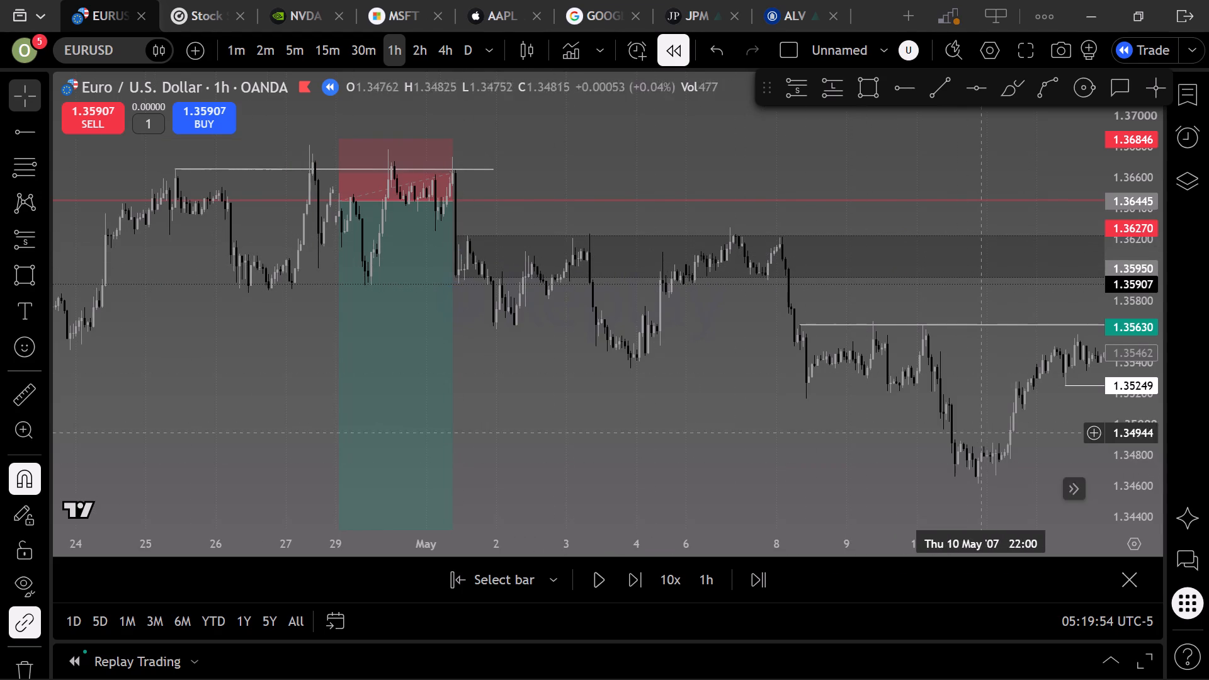
Move the level line over the late-April highs up to the 27 April 08:00 high at about 1.3681.
scroll(983, 426, "down", 1)
left_click_drag(917, 446, 609, 443)
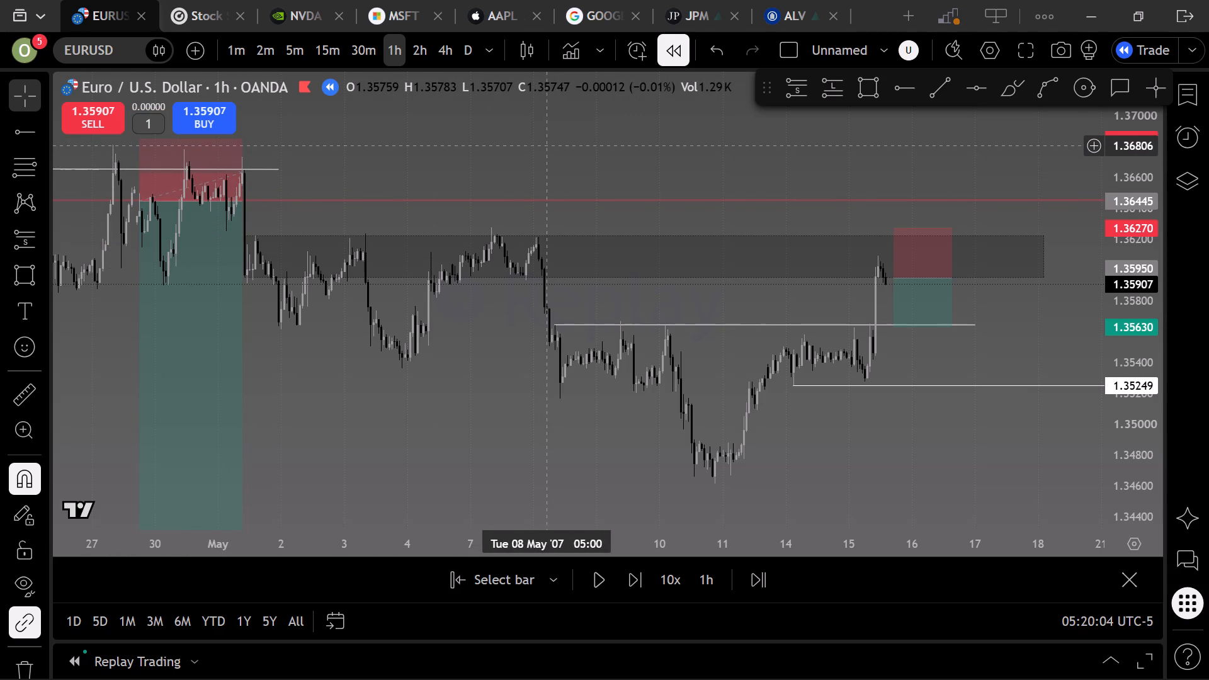
scroll(506, 145, "down", 7)
left_click_drag(545, 167, 557, 162)
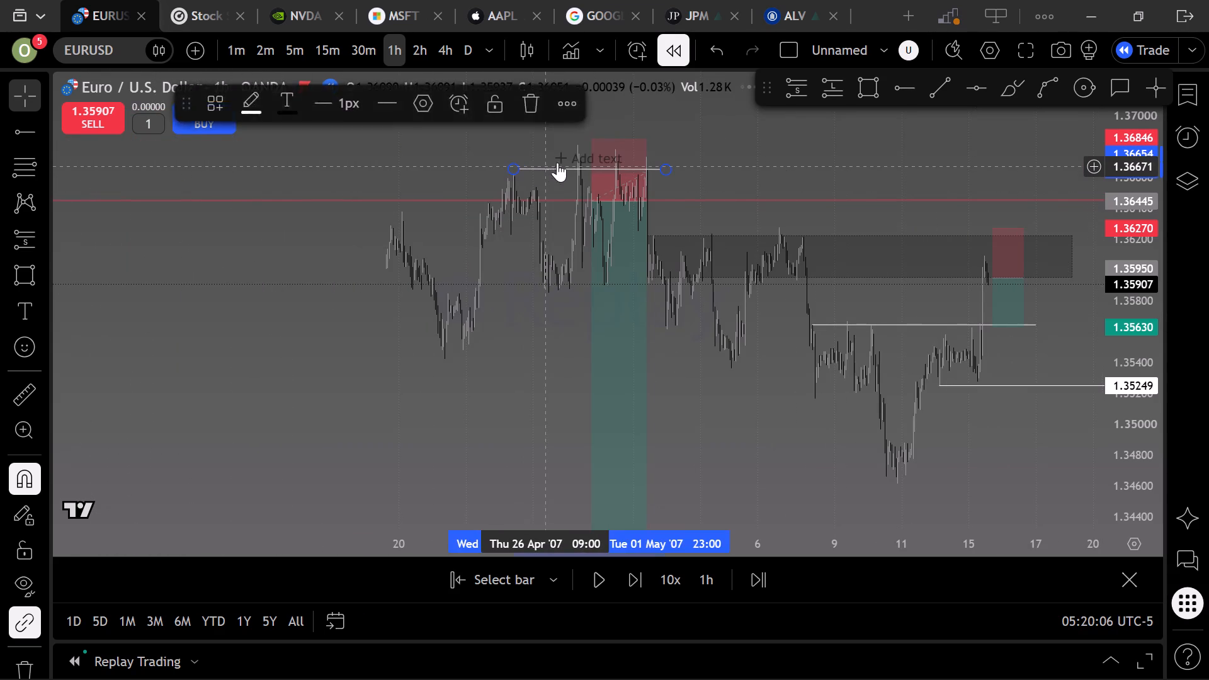
left_click_drag(557, 162, 610, 142)
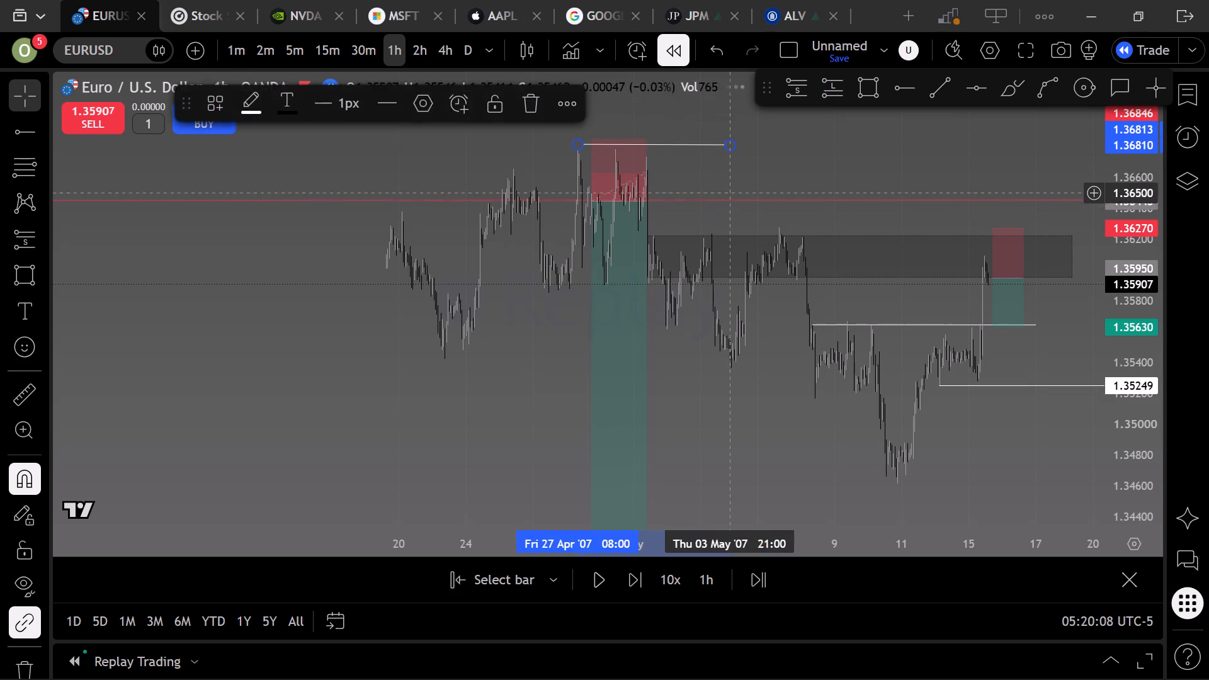
left_click(735, 177)
Extend the 27 April high level line horizontally at about 1.3681 to late 17 May.
scroll(735, 177, "up", 8)
left_click_drag(594, 164, 694, 164)
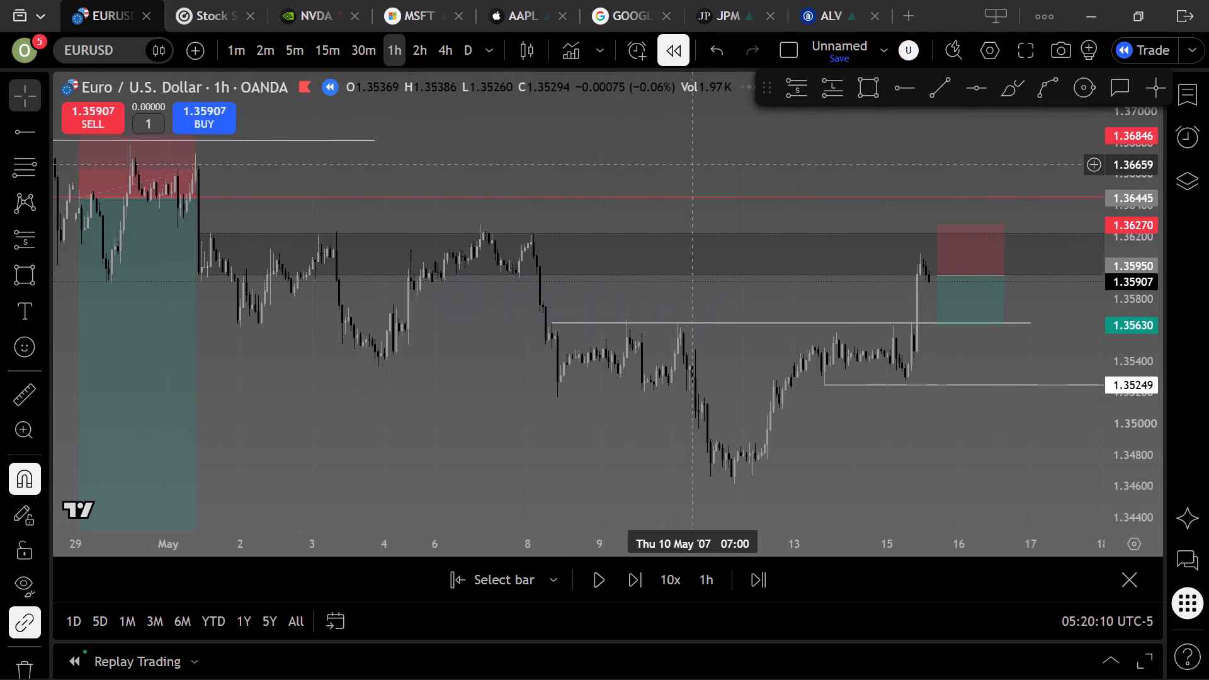
left_click_drag(377, 139, 1059, 174)
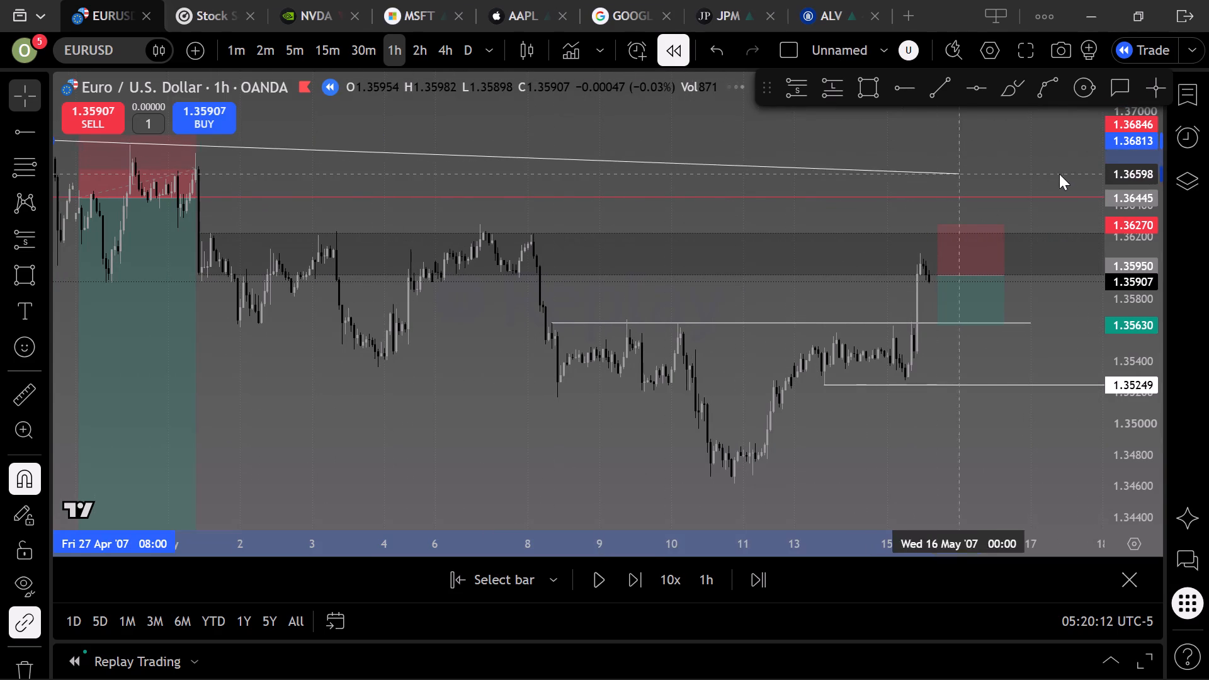
left_click_drag(1059, 174, 1092, 141)
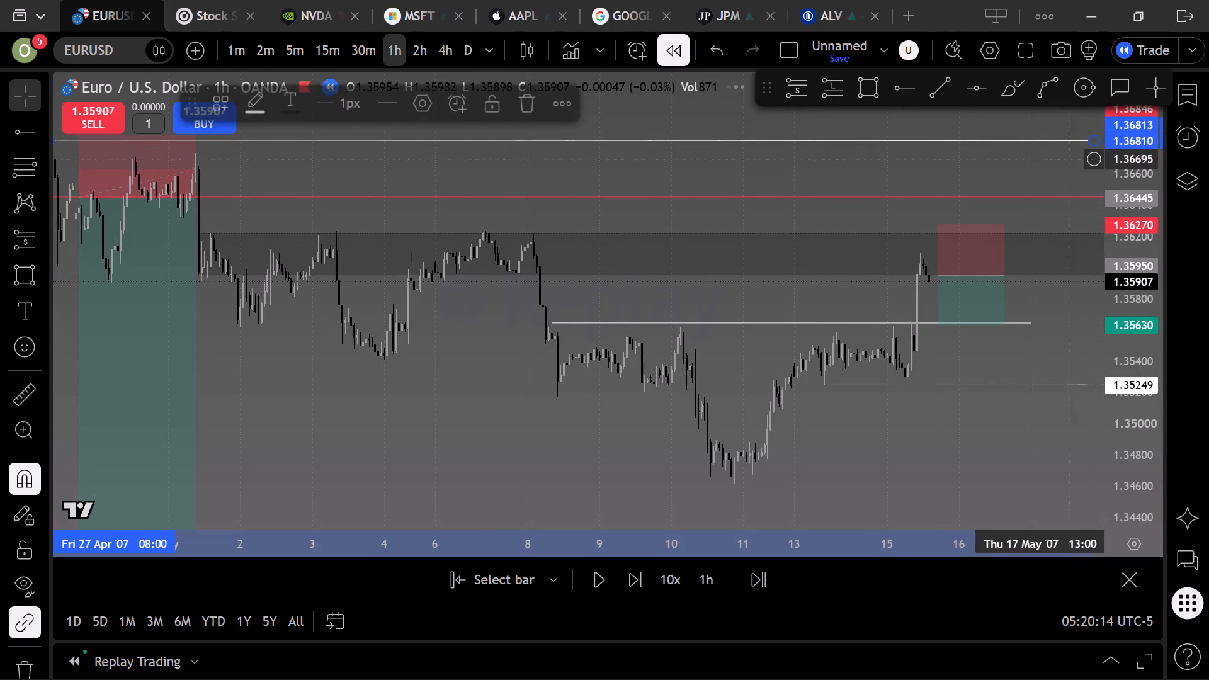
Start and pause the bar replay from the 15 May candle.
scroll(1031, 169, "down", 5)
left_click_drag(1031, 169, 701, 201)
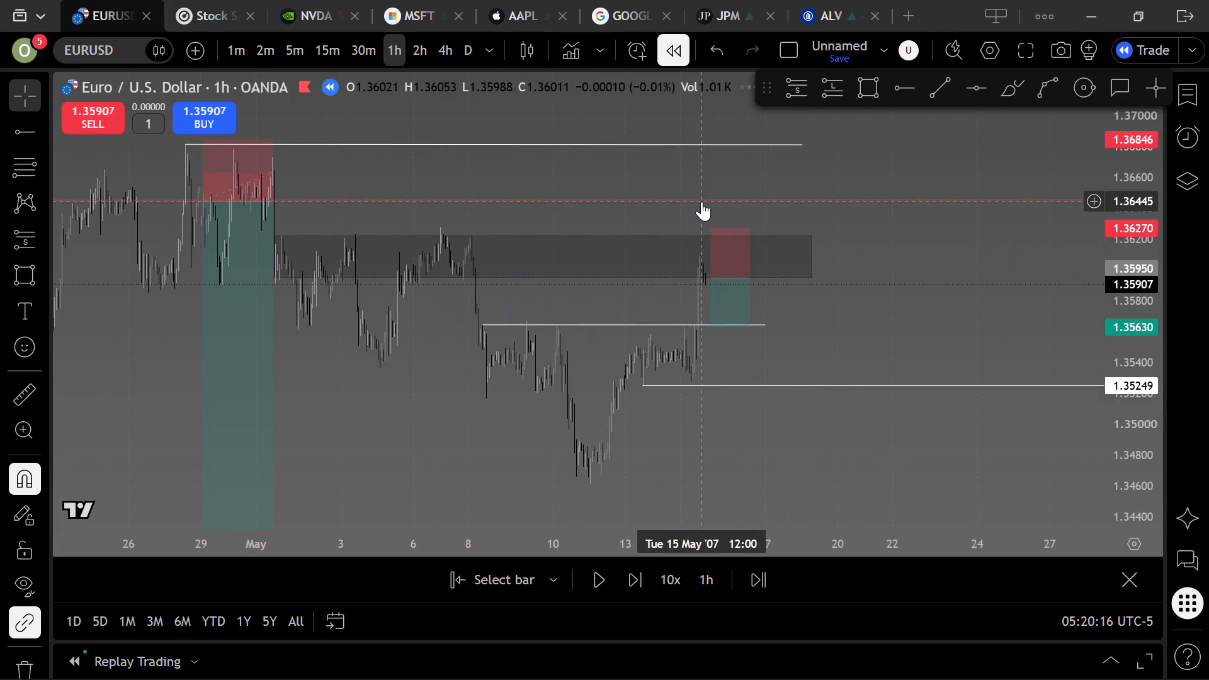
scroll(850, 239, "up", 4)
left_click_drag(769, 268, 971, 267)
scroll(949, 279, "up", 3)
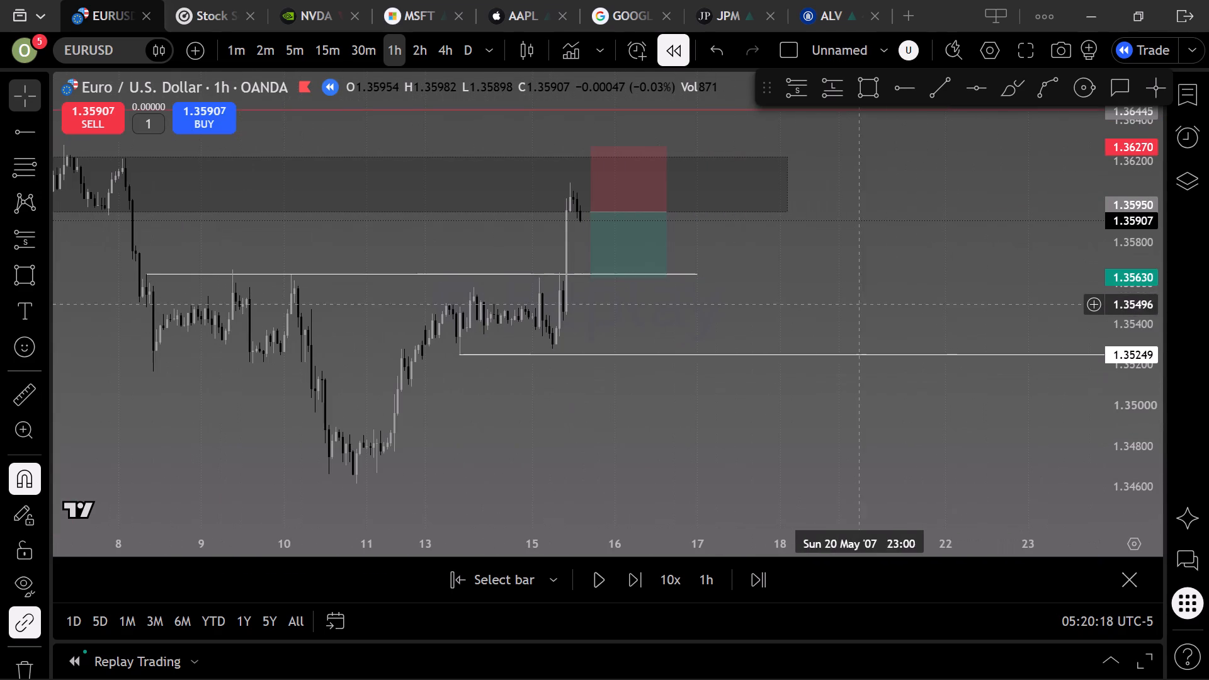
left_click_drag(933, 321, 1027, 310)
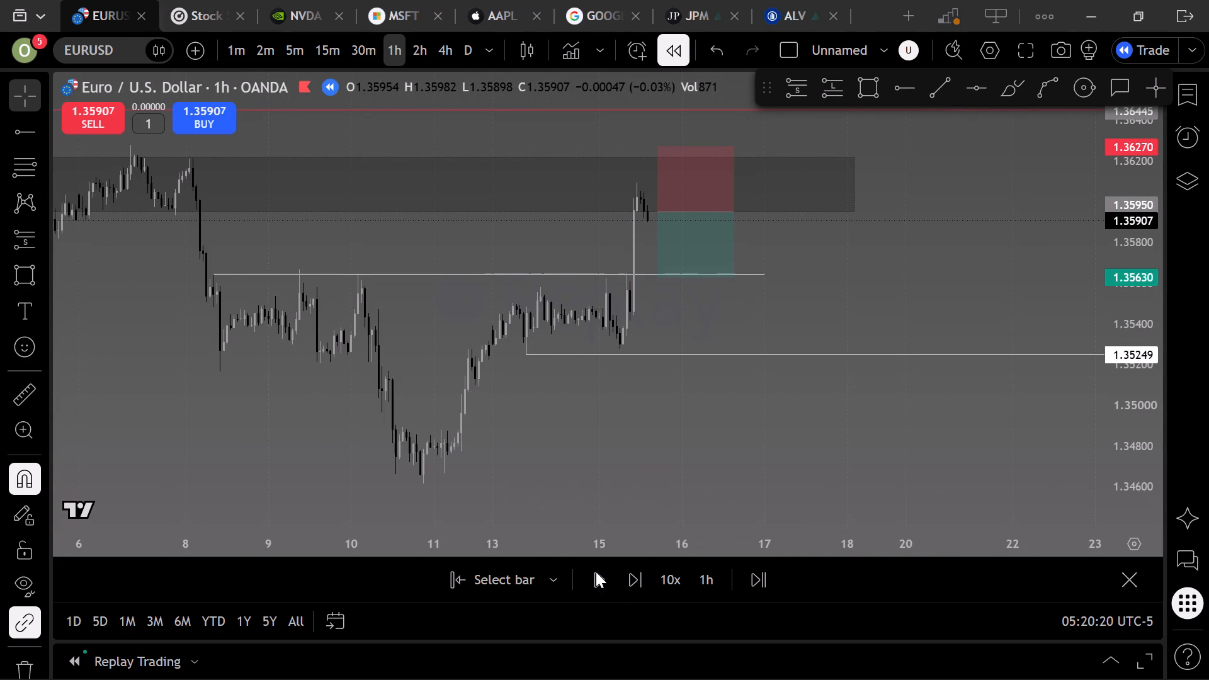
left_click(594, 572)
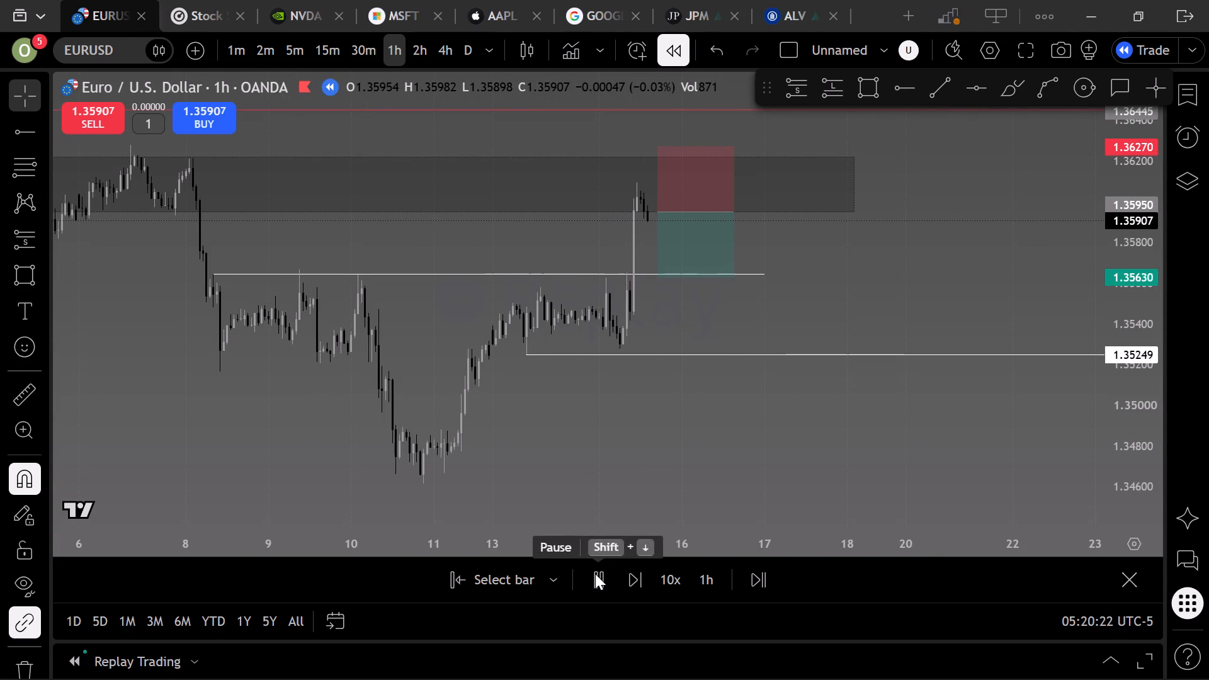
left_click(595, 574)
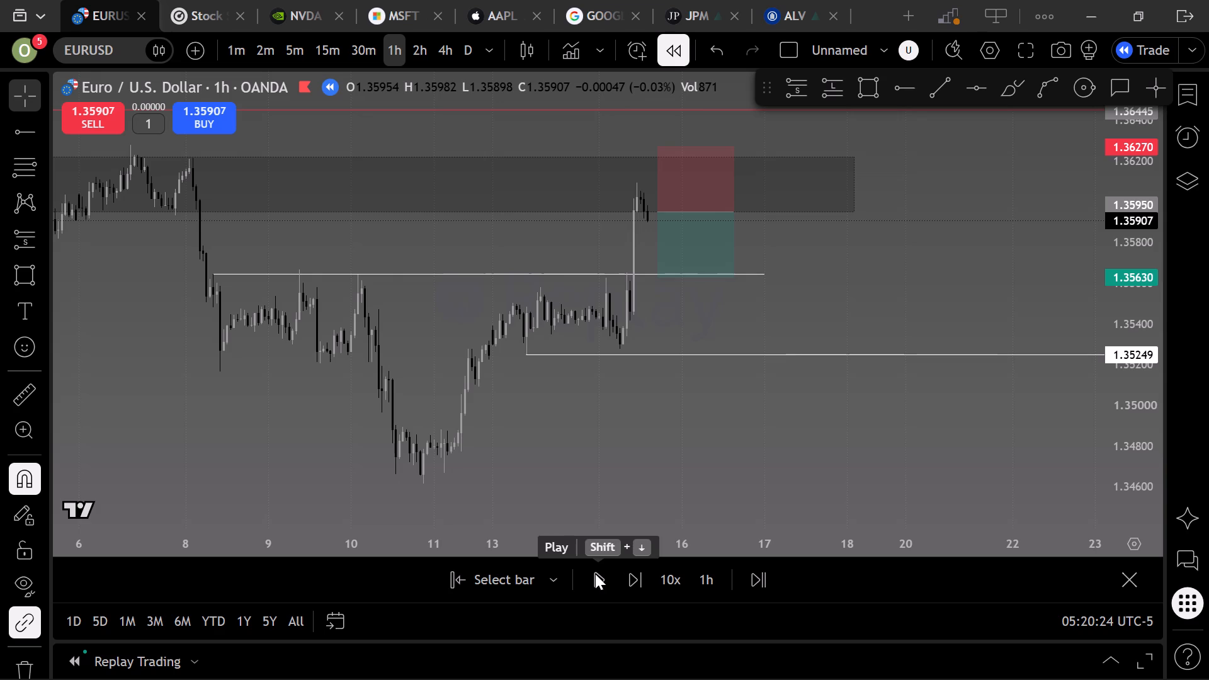
Shift the 15 May short position four bars earlier, keeping its entry, stop and target prices.
left_click_drag(732, 414, 748, 461)
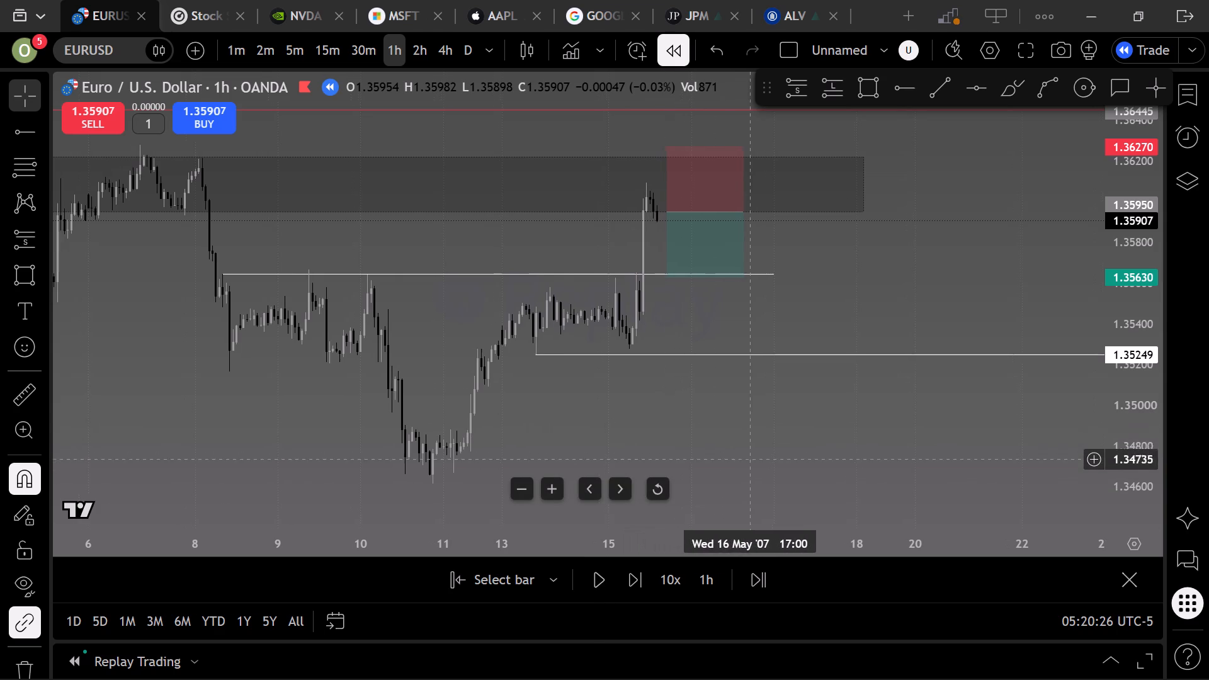
left_click_drag(748, 461, 748, 469)
scroll(1107, 316, "down", 1)
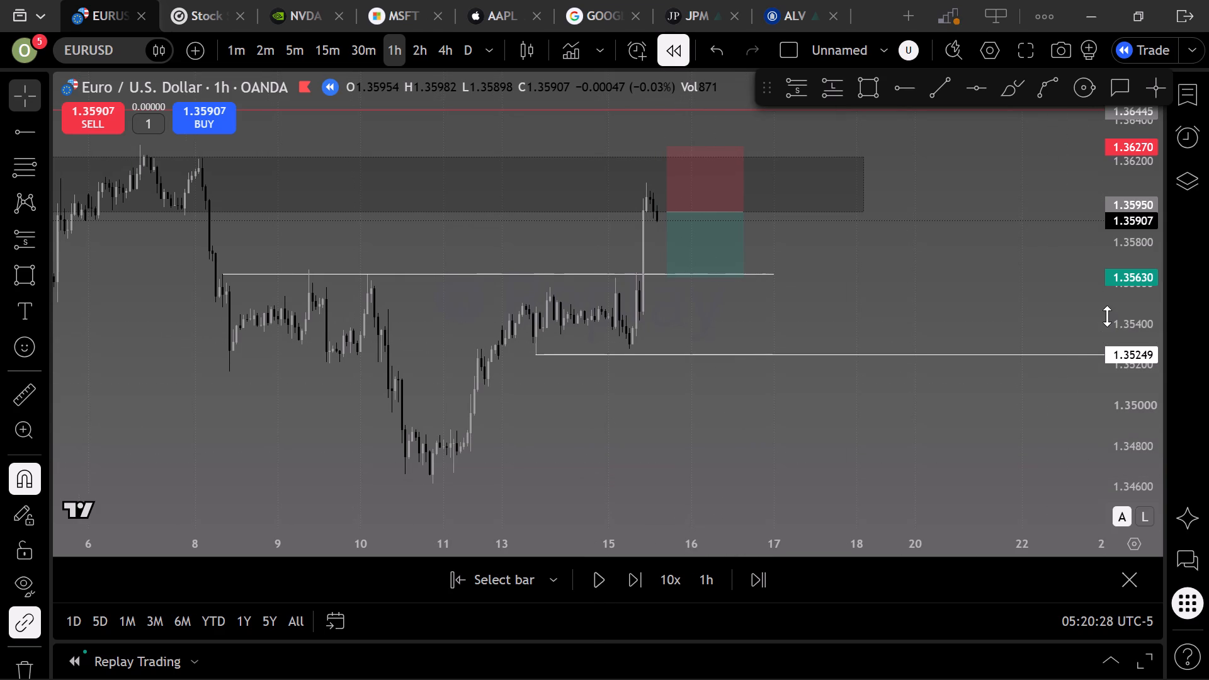
left_click_drag(1009, 298, 1021, 365)
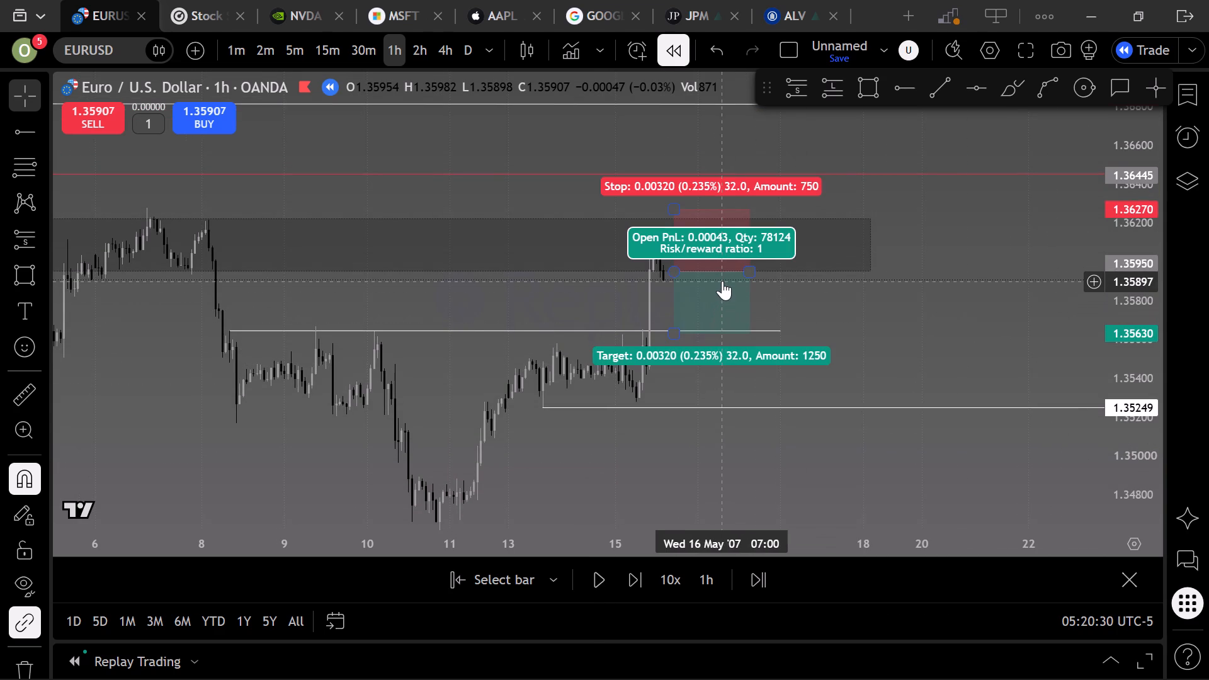
left_click(722, 280)
key("Left")
key("Left")
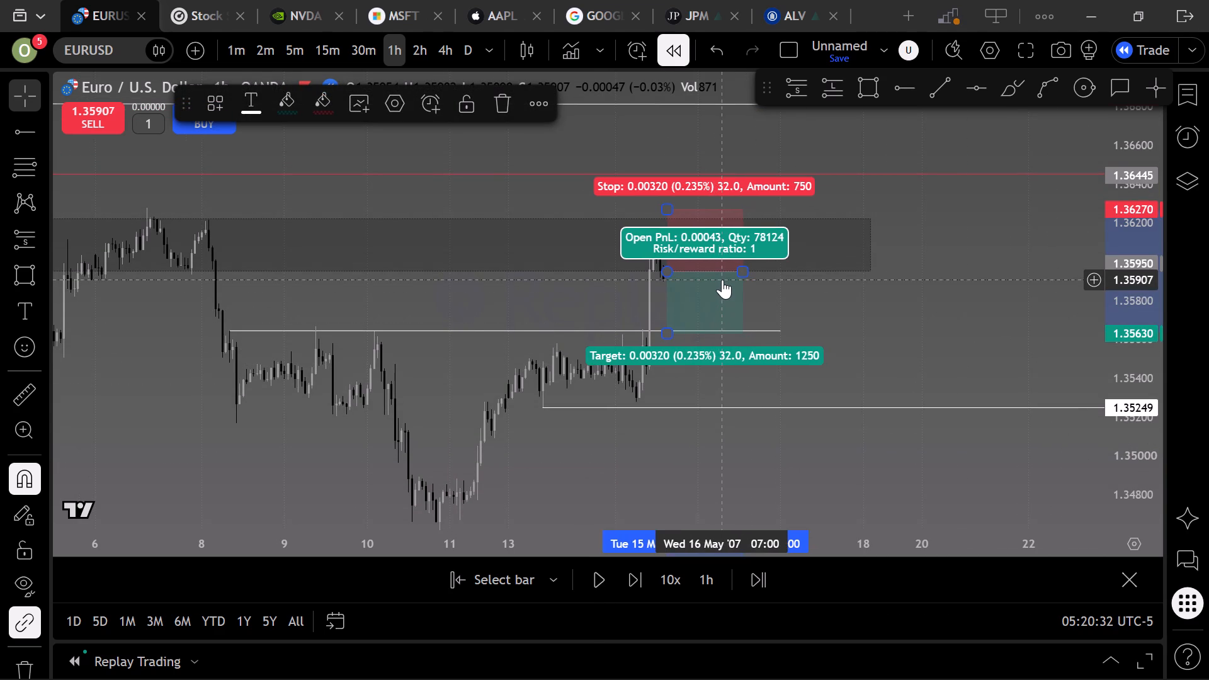
key("Left")
key("Left")
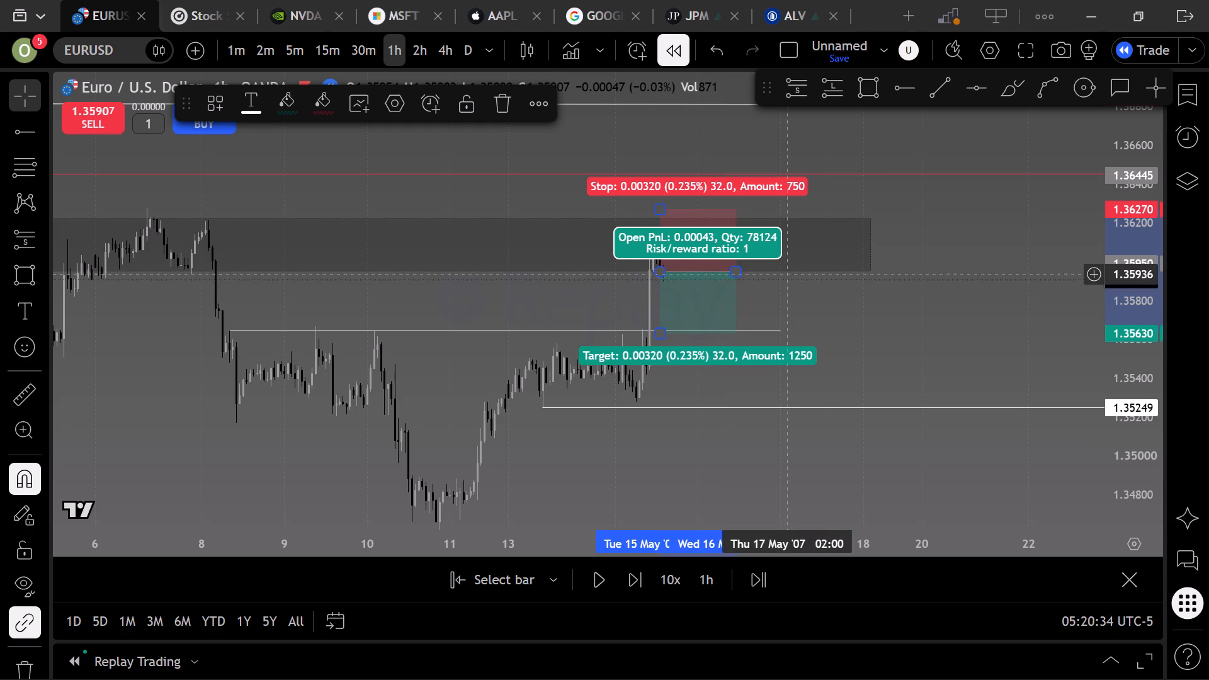
left_click(883, 324)
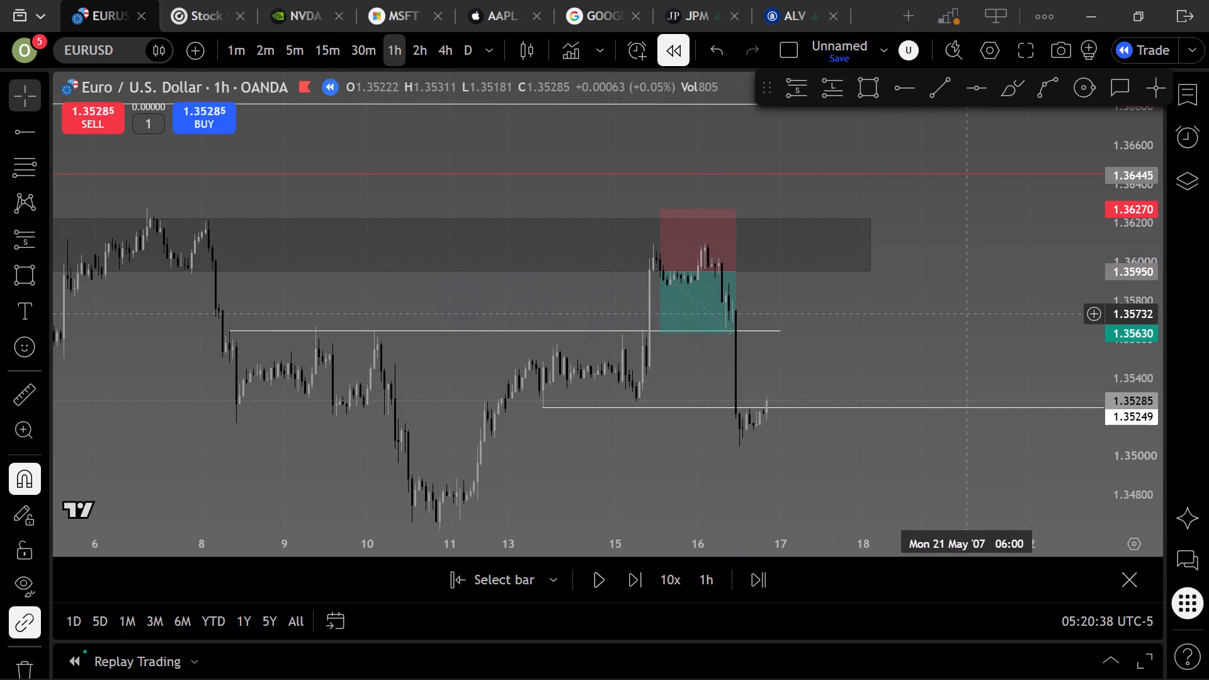
Shift the short position one bar later so it starts at 15 May 14:00.
key("Right")
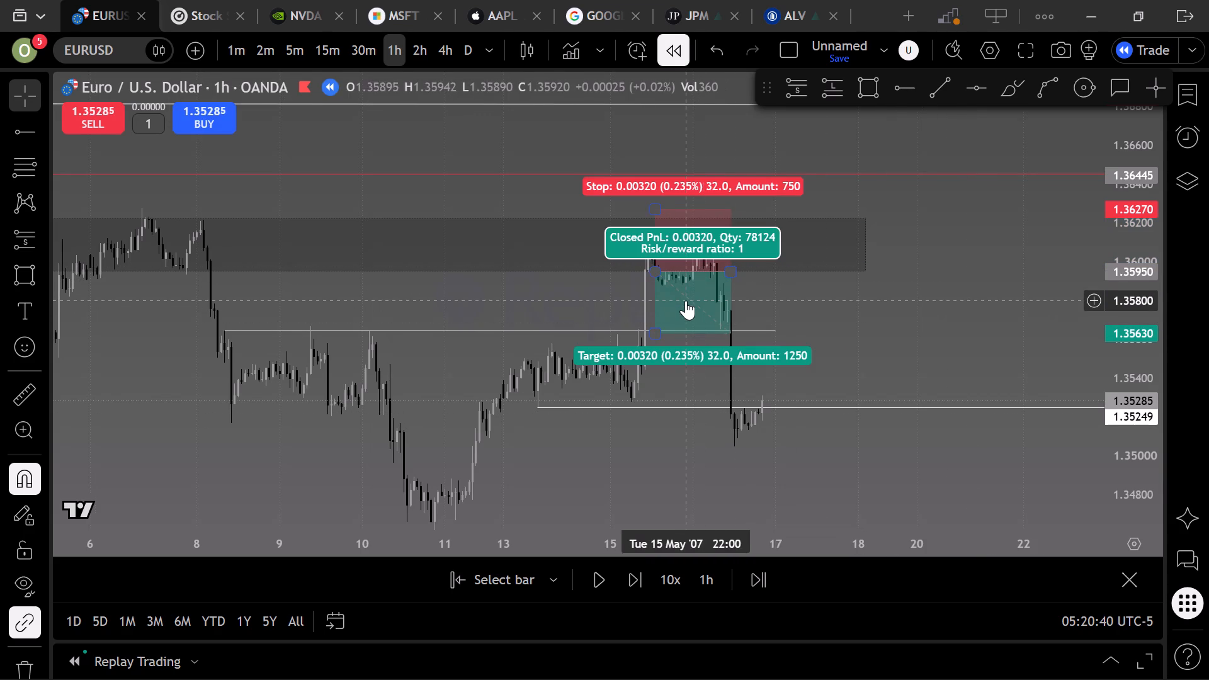
left_click(685, 300)
key("Right")
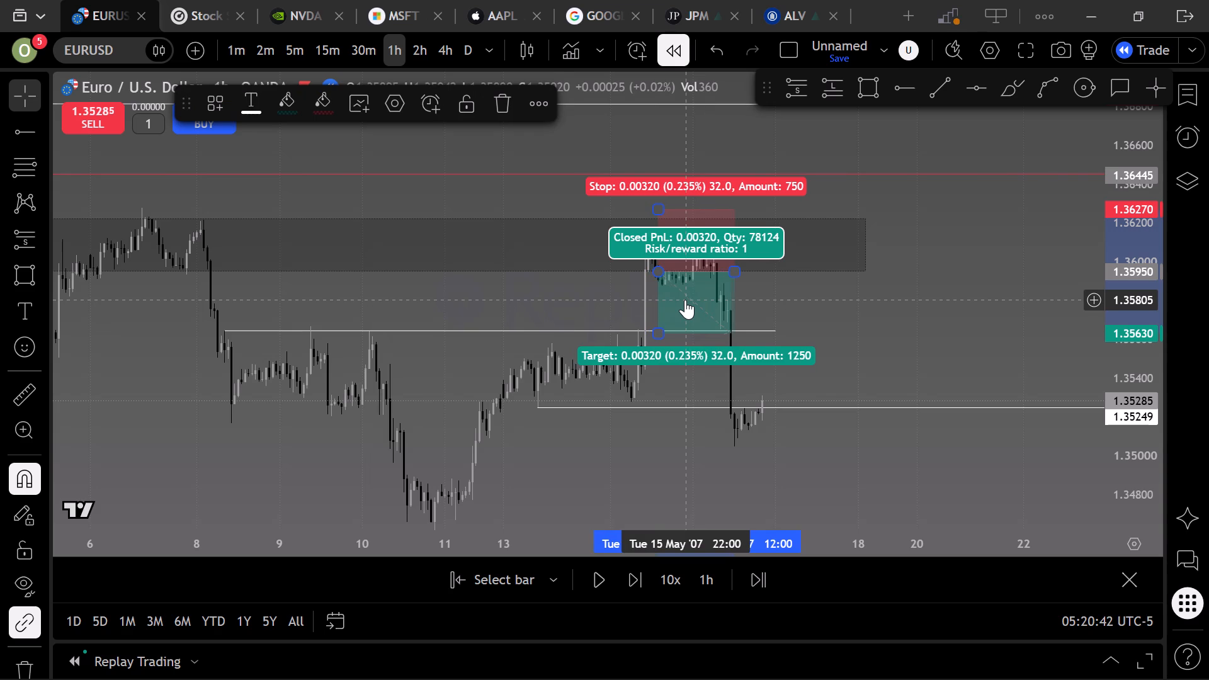
left_click(854, 310)
Lower the short position's target to 1.34029, at the long level line from the 10 April low.
scroll(854, 311, "down", 5)
scroll(885, 307, "up", 2)
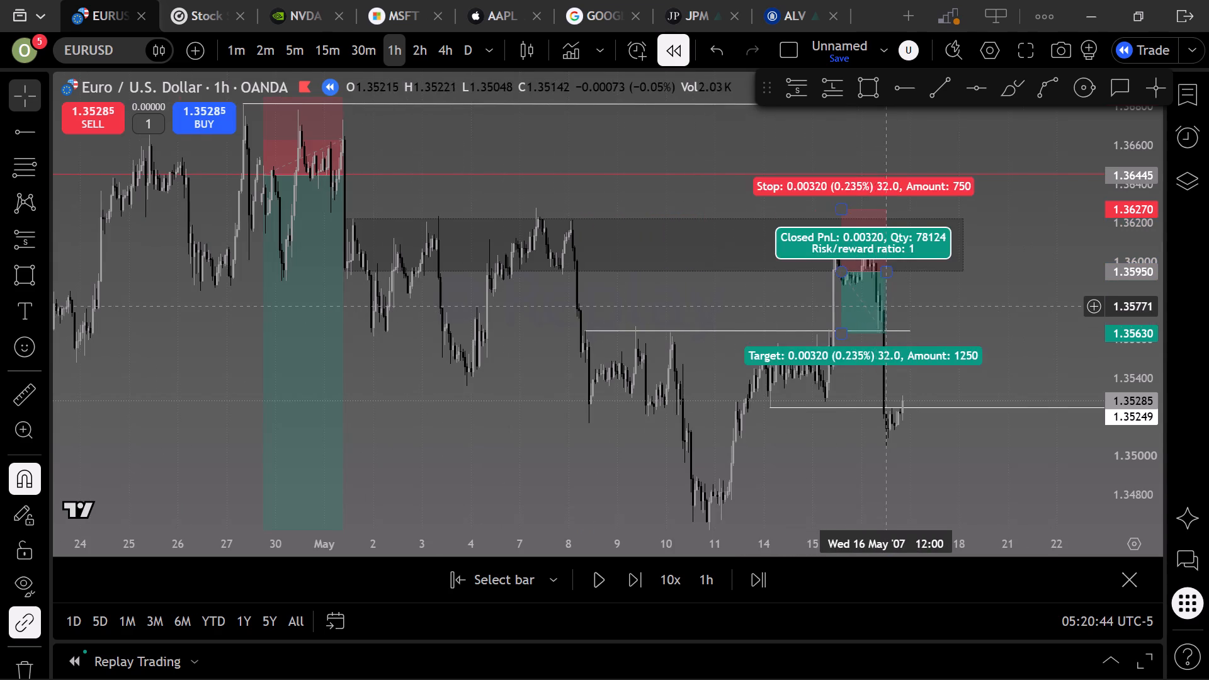
scroll(885, 307, "up", 3)
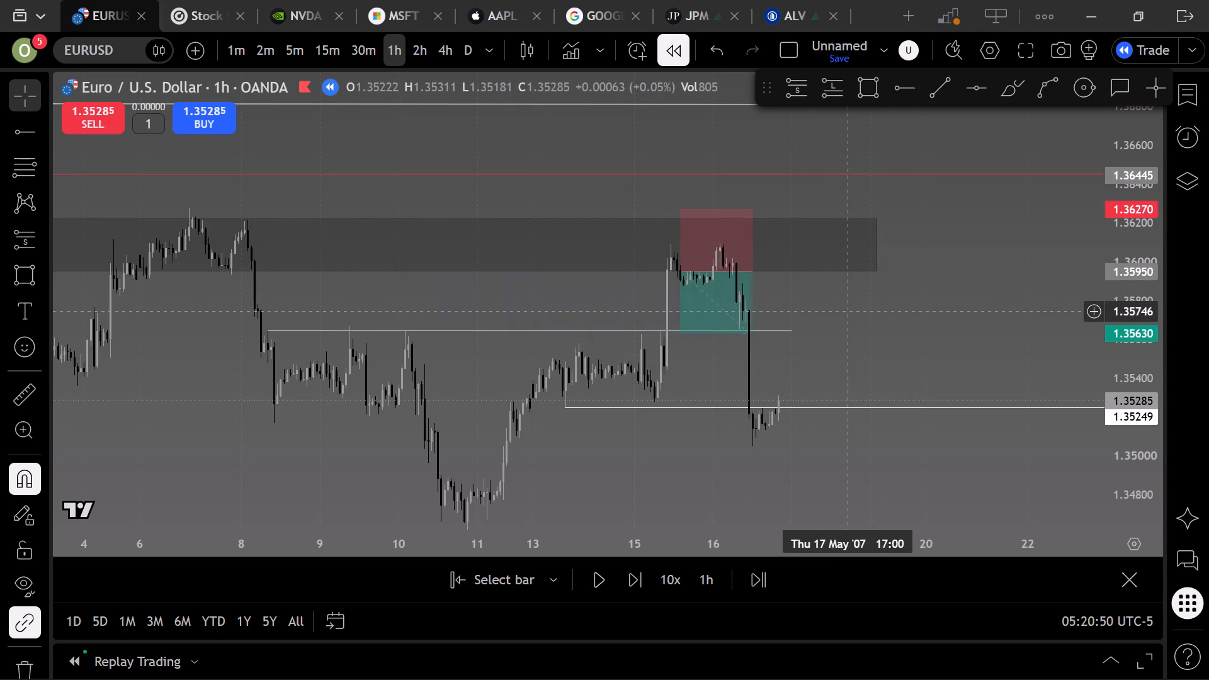
left_click_drag(862, 331, 824, 242)
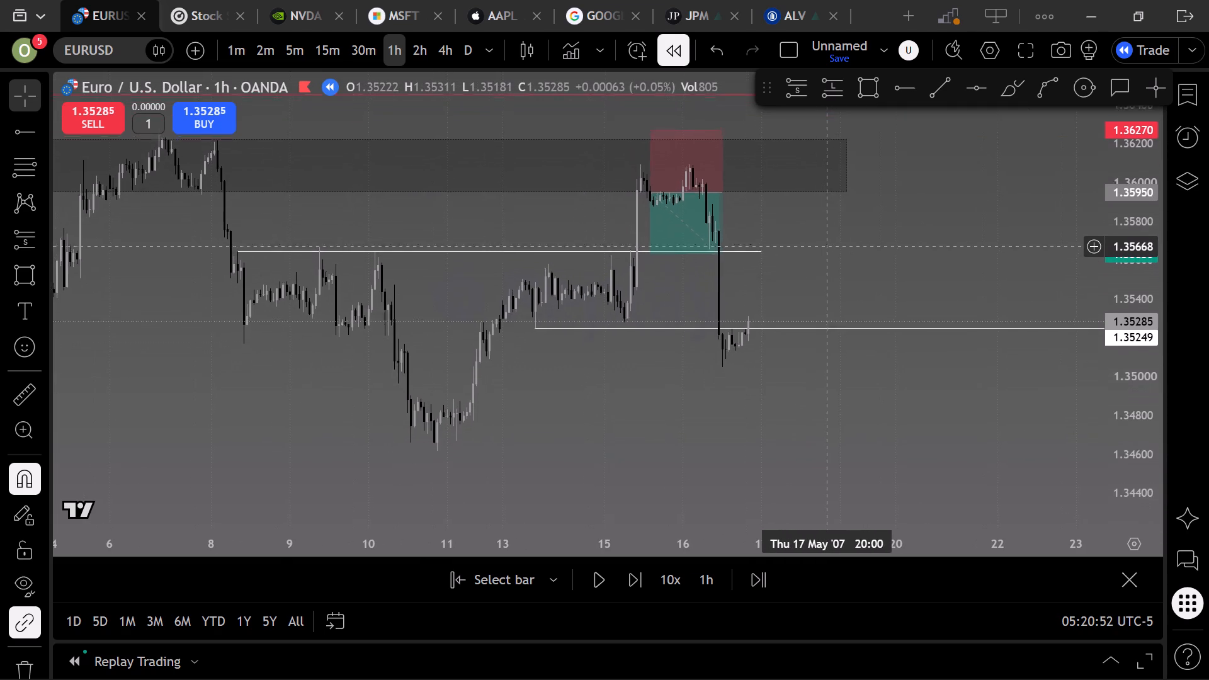
left_click_drag(824, 242, 822, 195)
left_click_drag(778, 381, 769, 345)
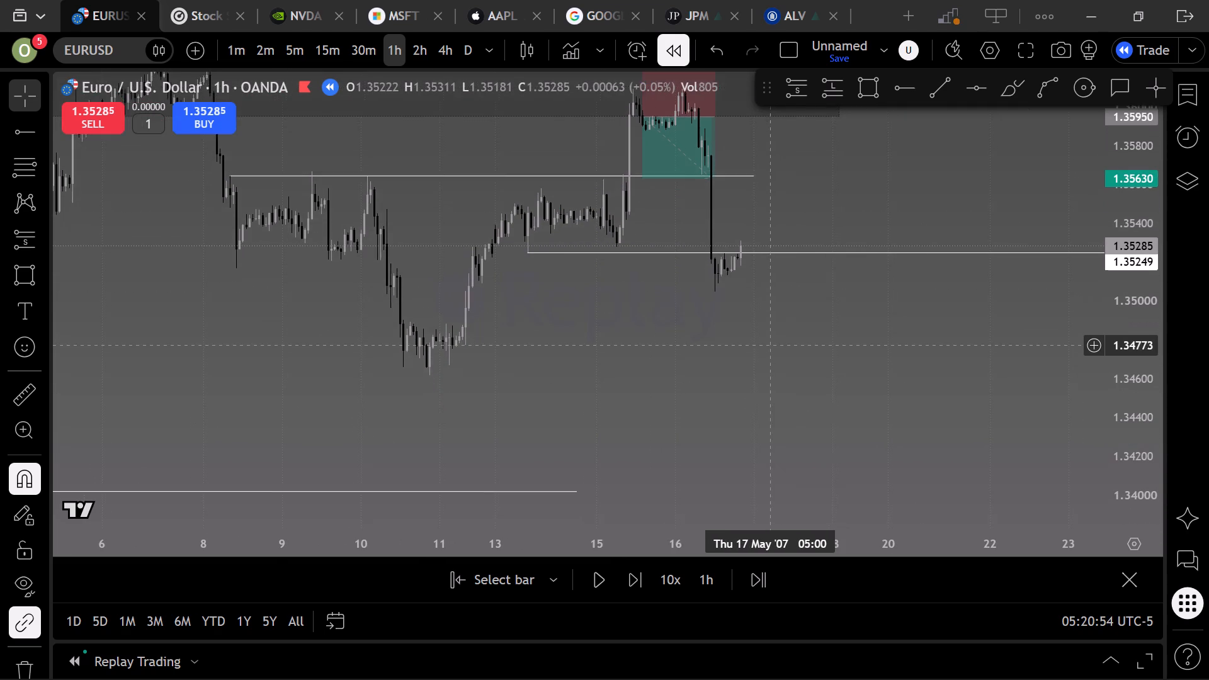
scroll(769, 345, "down", 13)
left_click_drag(802, 368, 795, 349)
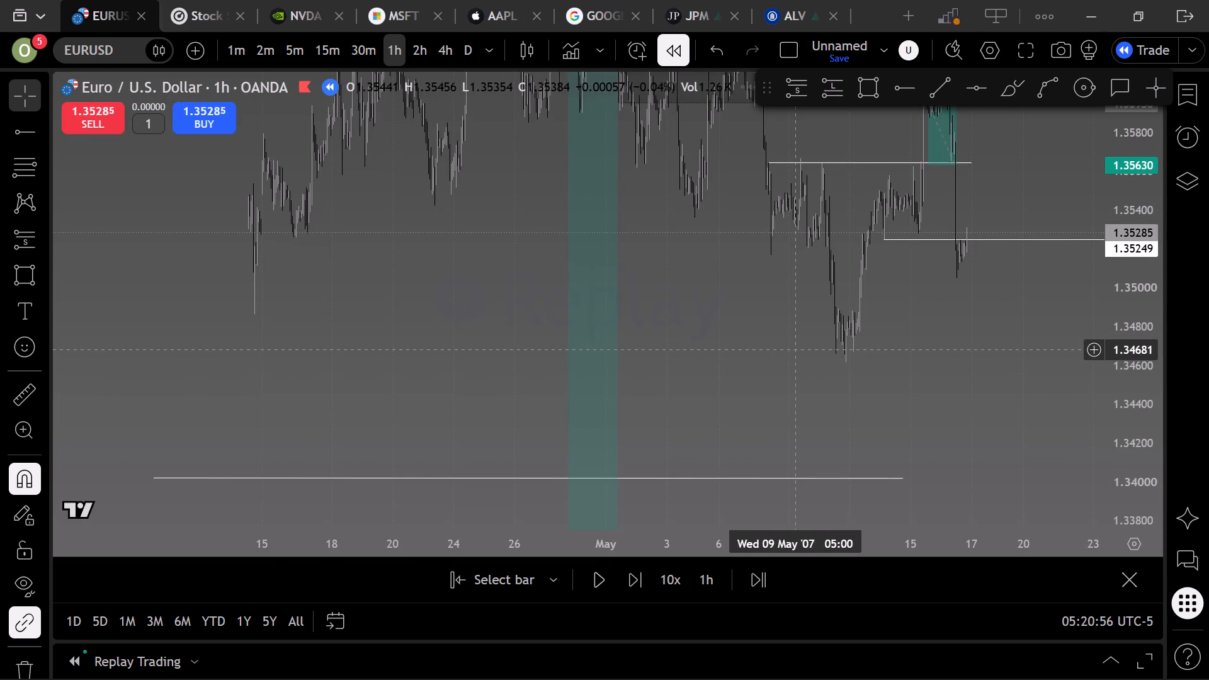
left_click_drag(788, 388, 792, 308)
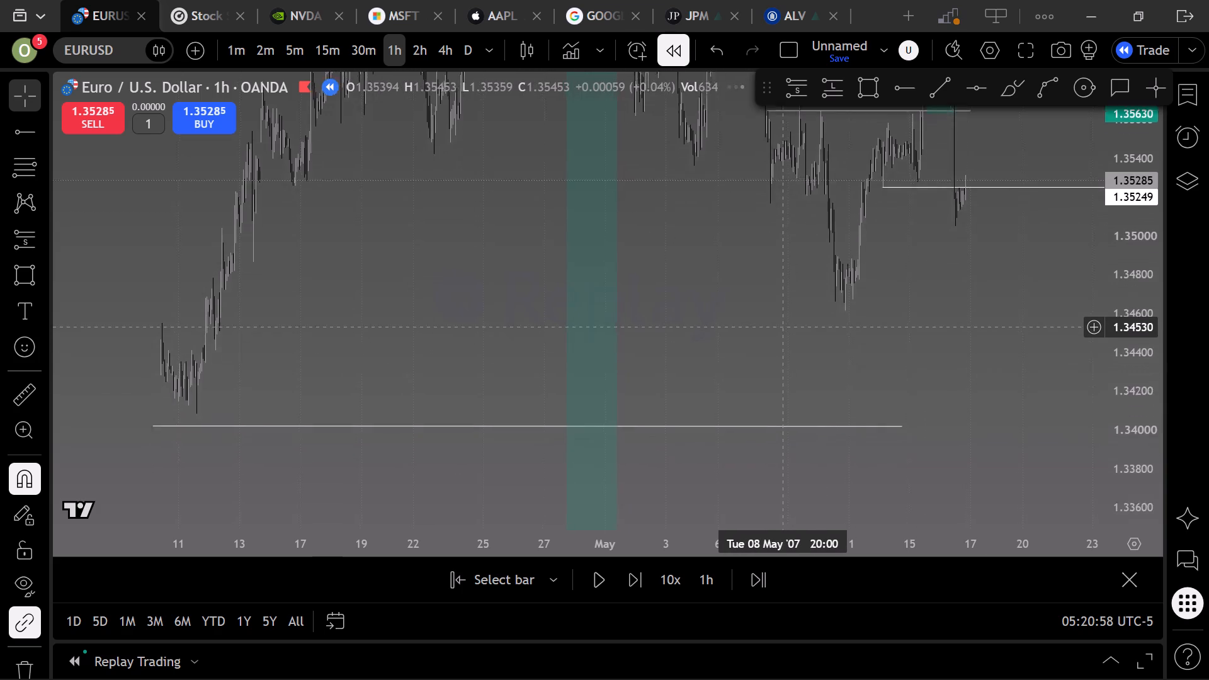
left_click_drag(792, 308, 738, 319)
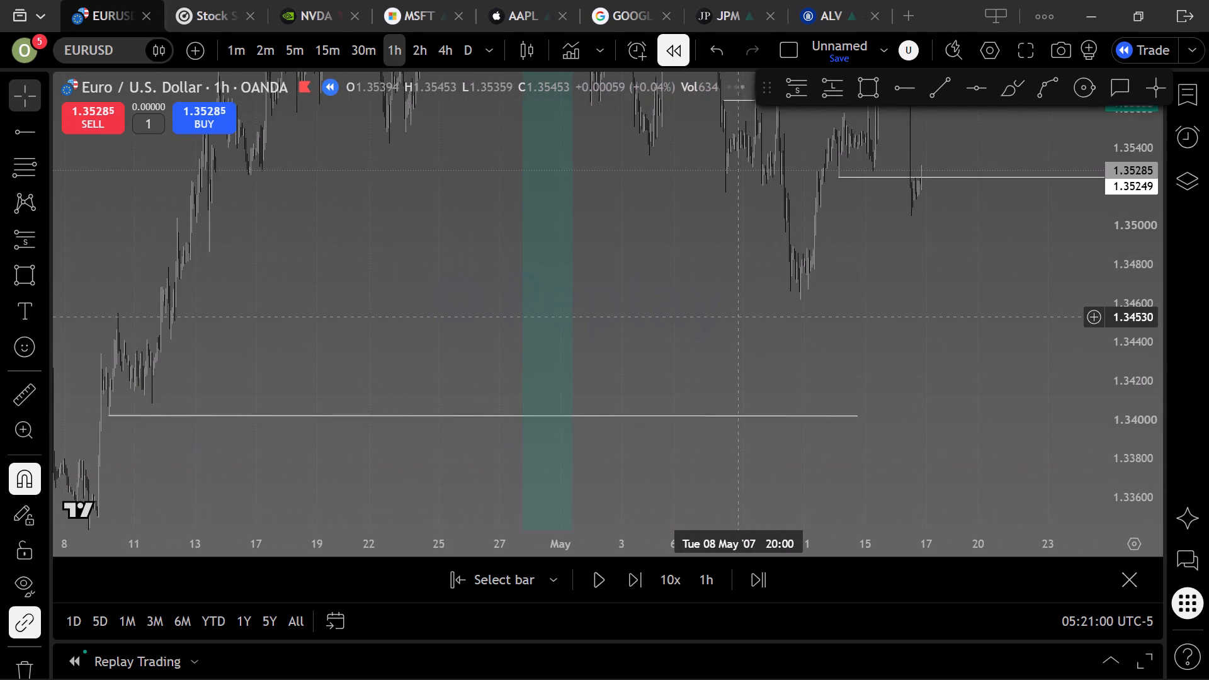
left_click_drag(738, 319, 738, 353)
left_click_drag(881, 135, 826, 435)
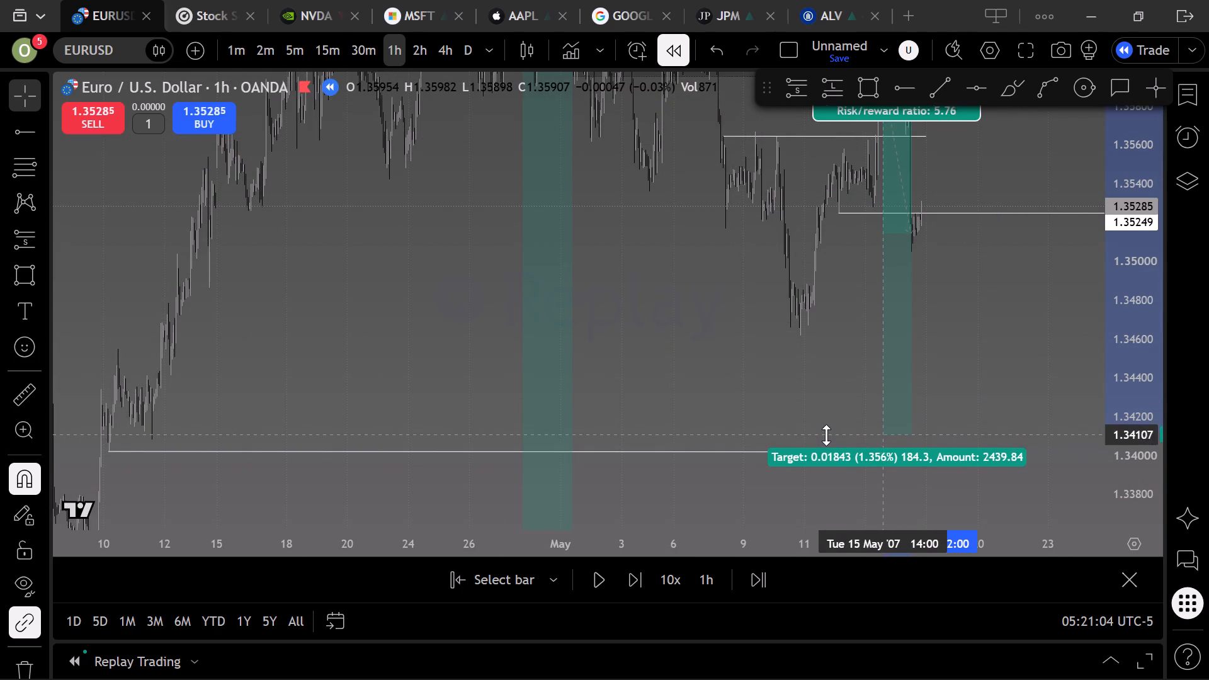
left_click_drag(826, 435, 834, 450)
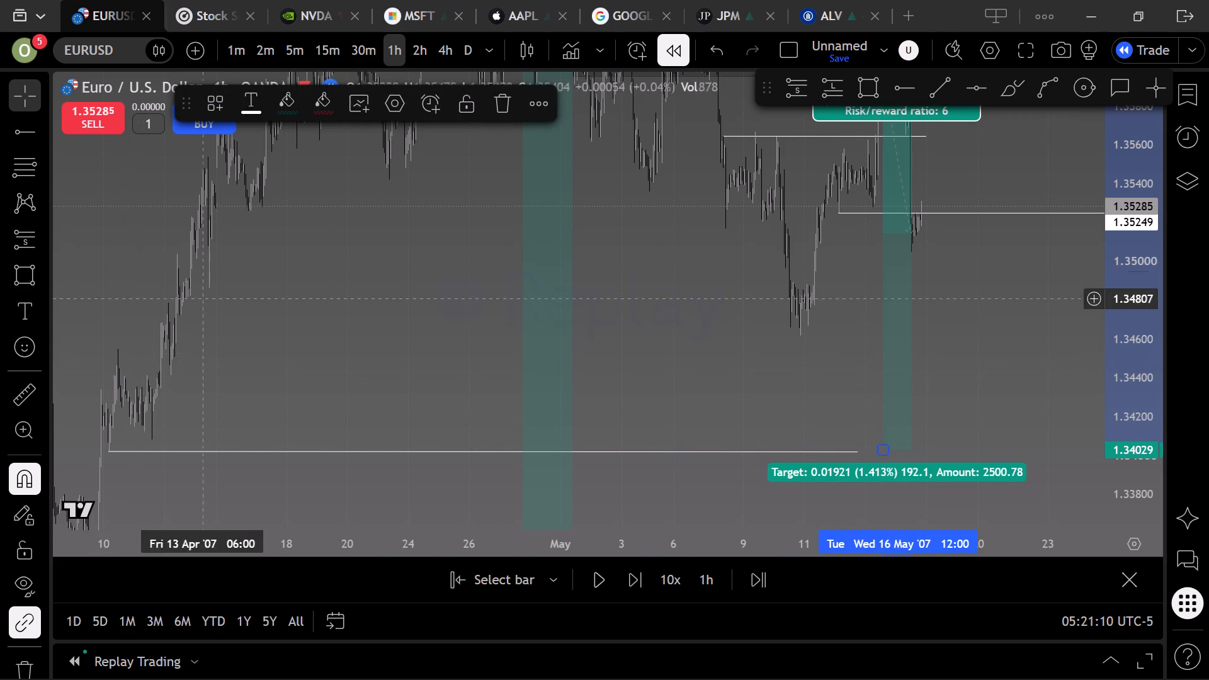
Draw a rectangle demand zone from 10 April 03:00 to 21 May 00:00, between about 1.3401 and 1.3445.
left_click(861, 86)
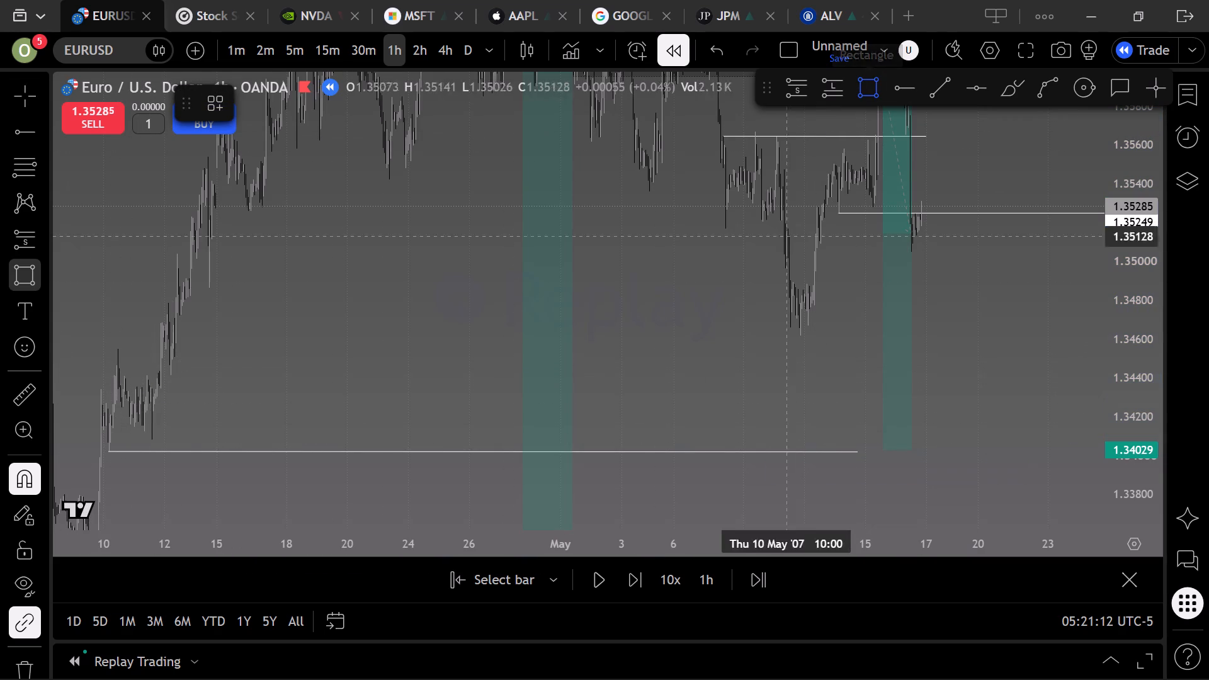
left_click(107, 453)
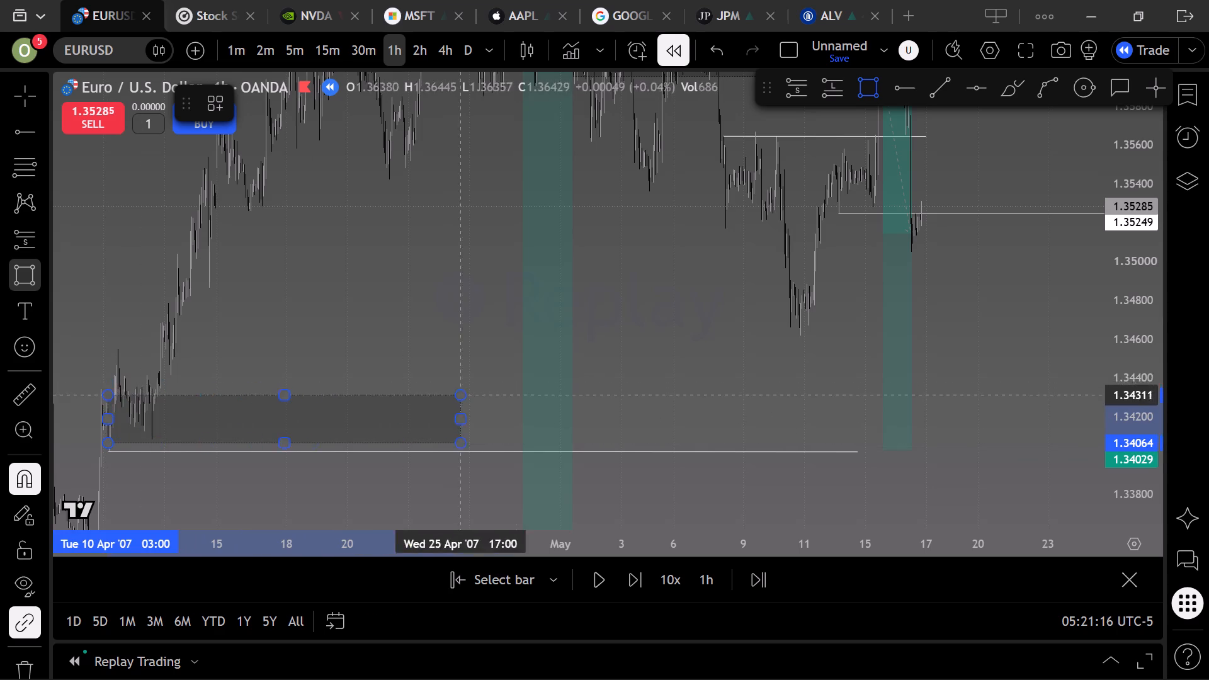
left_click(987, 368)
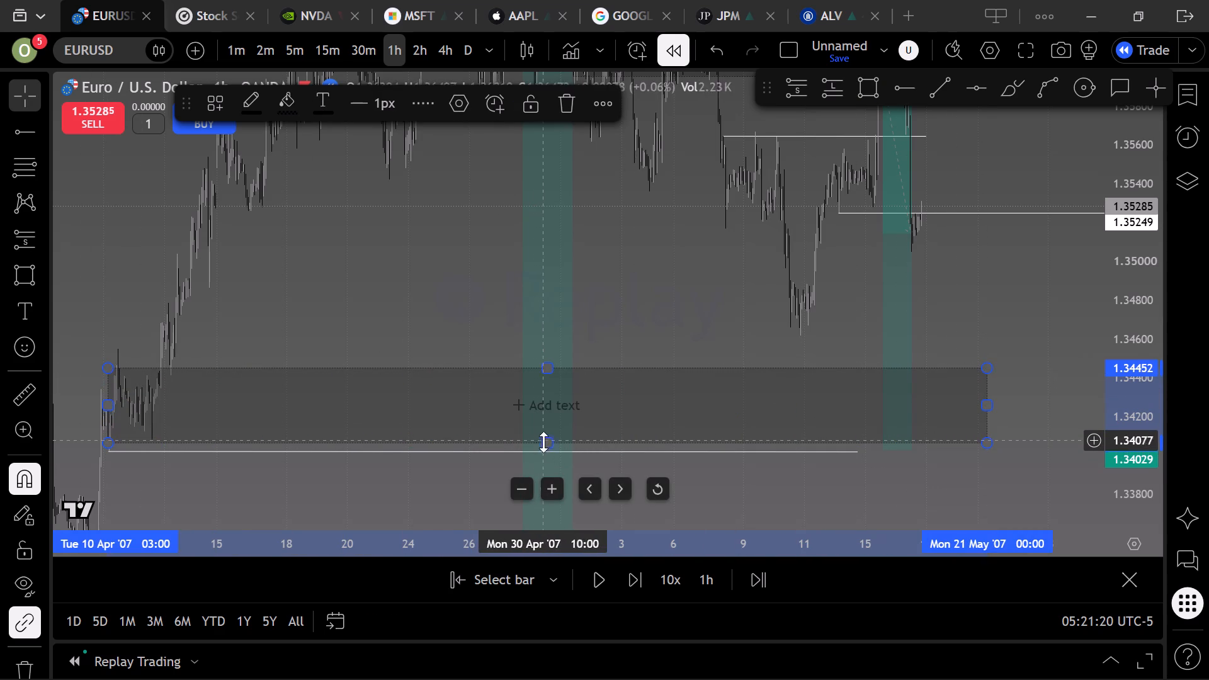
left_click_drag(548, 443, 547, 453)
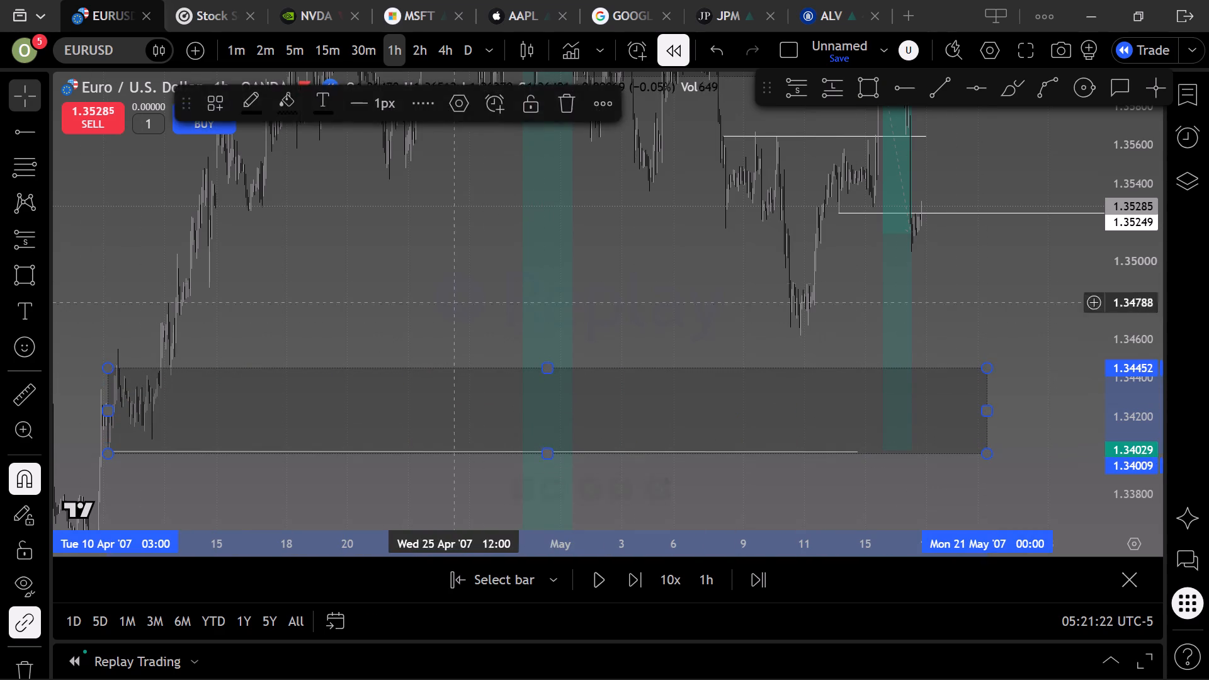
left_click(450, 273)
Extend the end of the 1.3401–1.3445 rectangle zone past mid-June.
left_click_drag(786, 337, 564, 307)
scroll(606, 320, "down", 4)
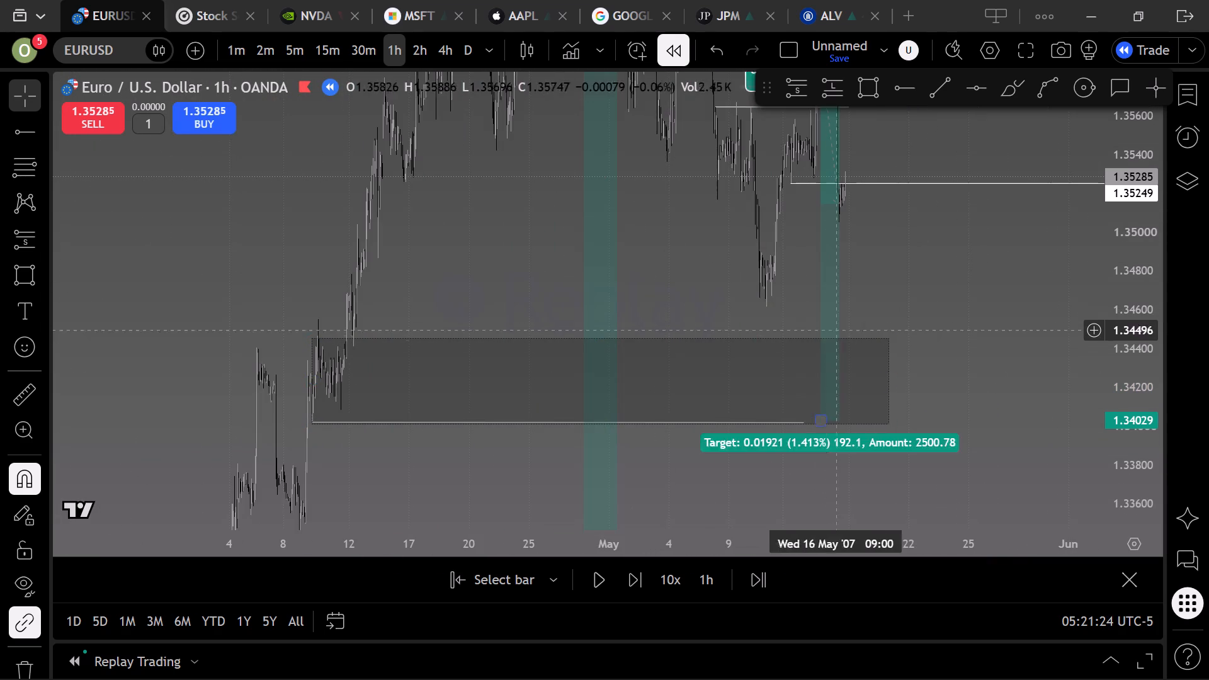
left_click_drag(907, 294, 410, 416)
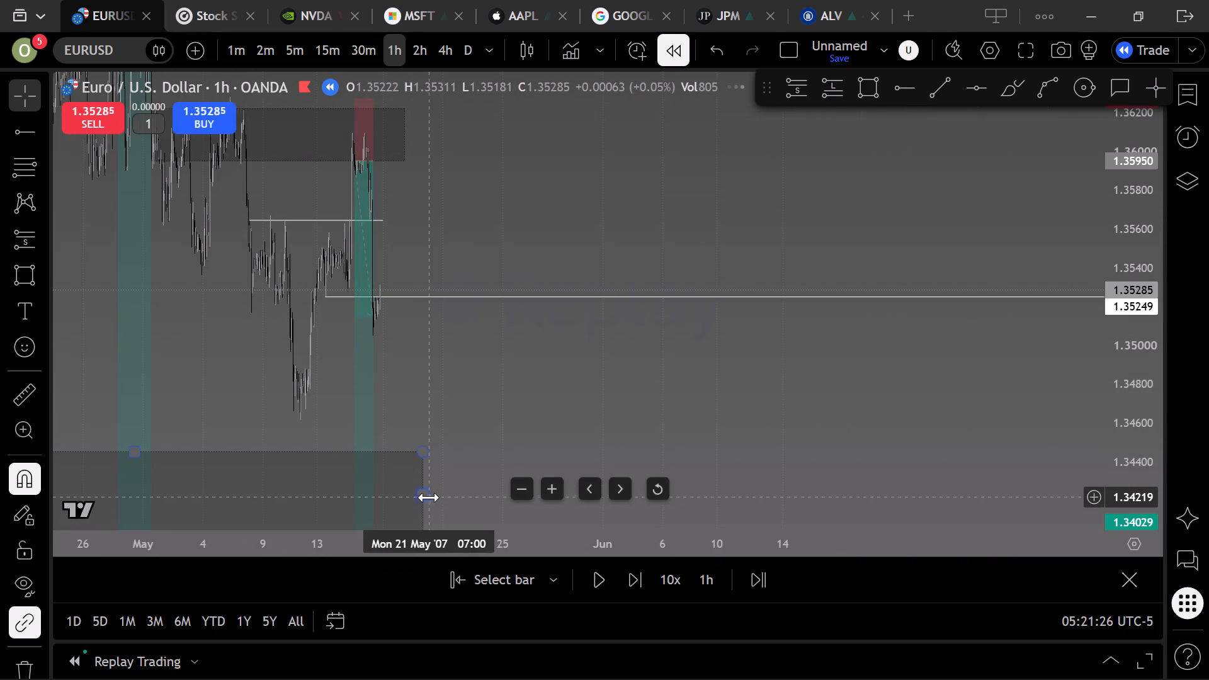
left_click_drag(428, 497, 1008, 530)
left_click(743, 382)
scroll(761, 375, "up", 7)
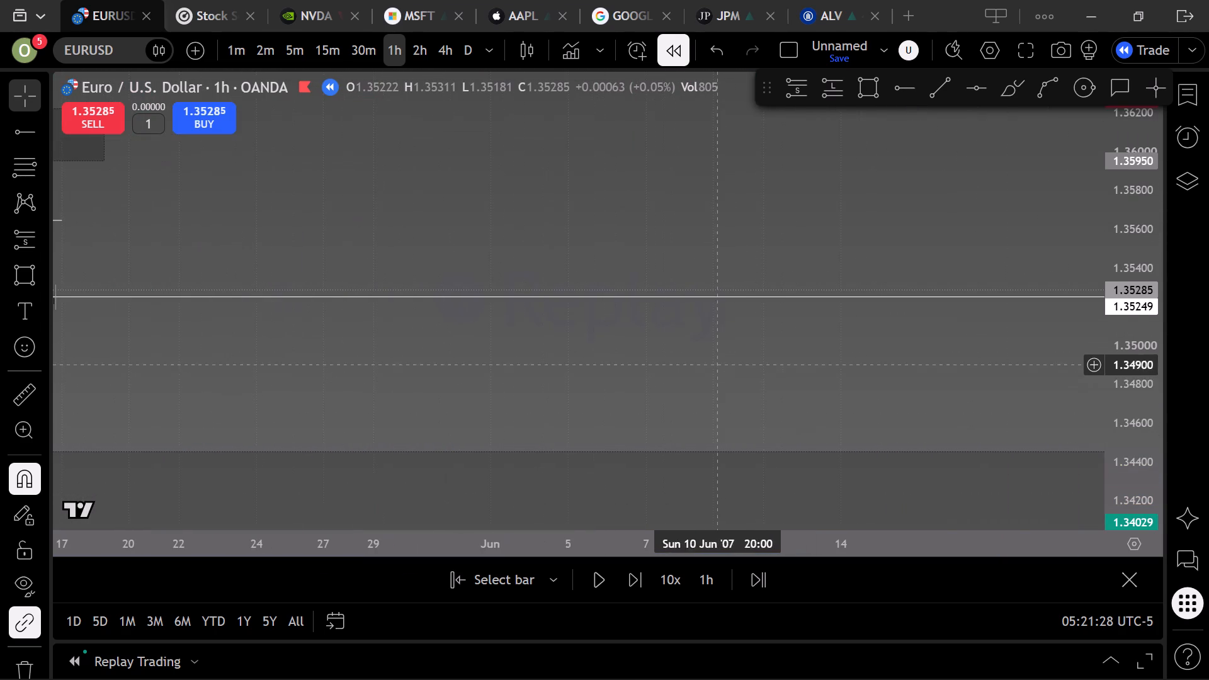
Return to the latest candle and run the replay forward to early 22 May.
left_click_drag(377, 388, 867, 409)
left_click_drag(607, 376, 890, 424)
scroll(888, 419, "up", 8)
left_click_drag(695, 412, 766, 426)
scroll(773, 421, "up", 4)
left_click_drag(606, 441, 759, 445)
scroll(528, 423, "down", 1)
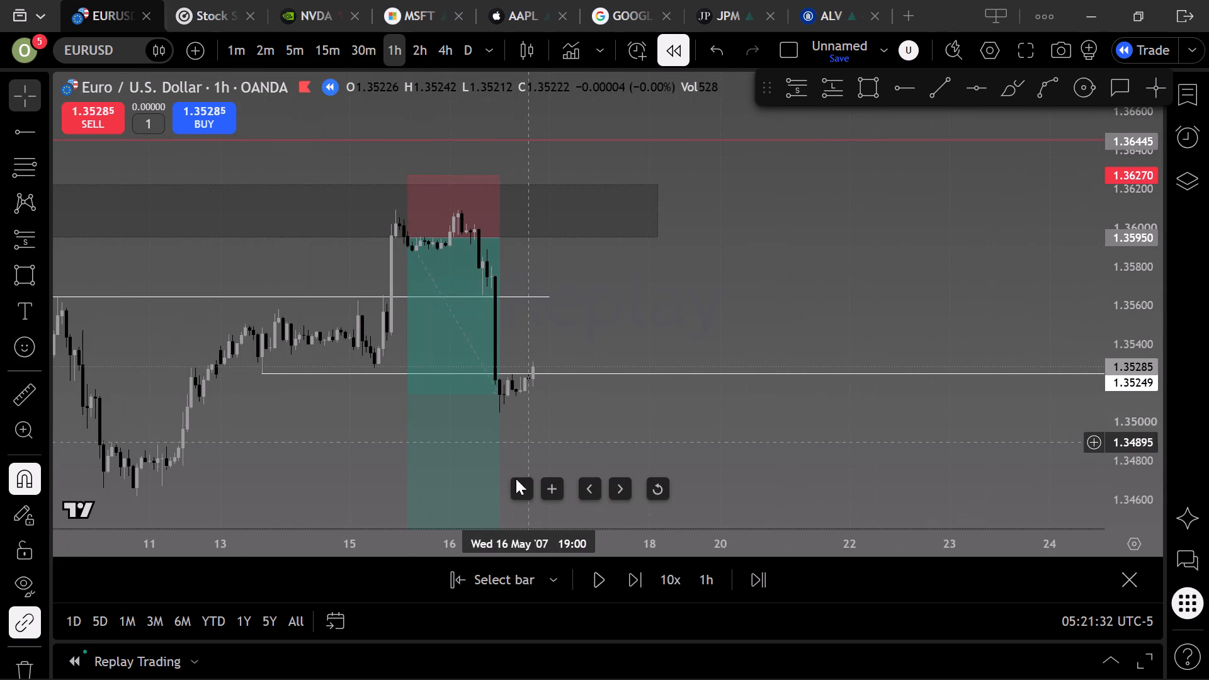
left_click(601, 582)
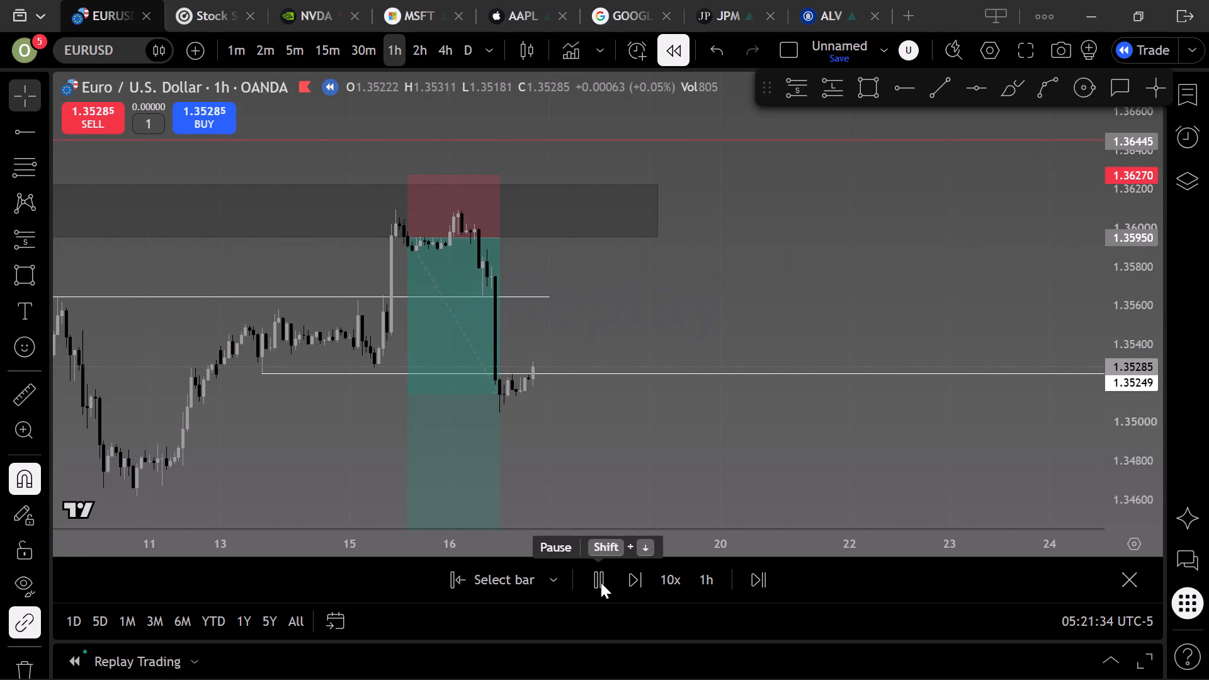
left_click(601, 582)
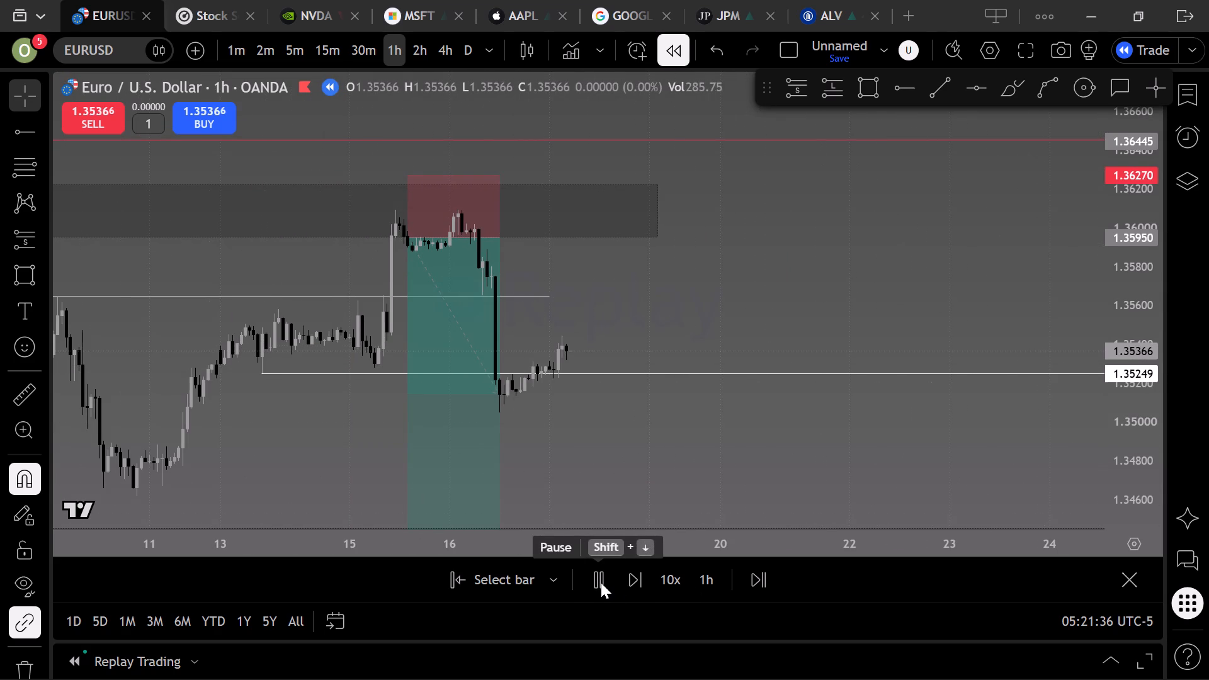
left_click(601, 582)
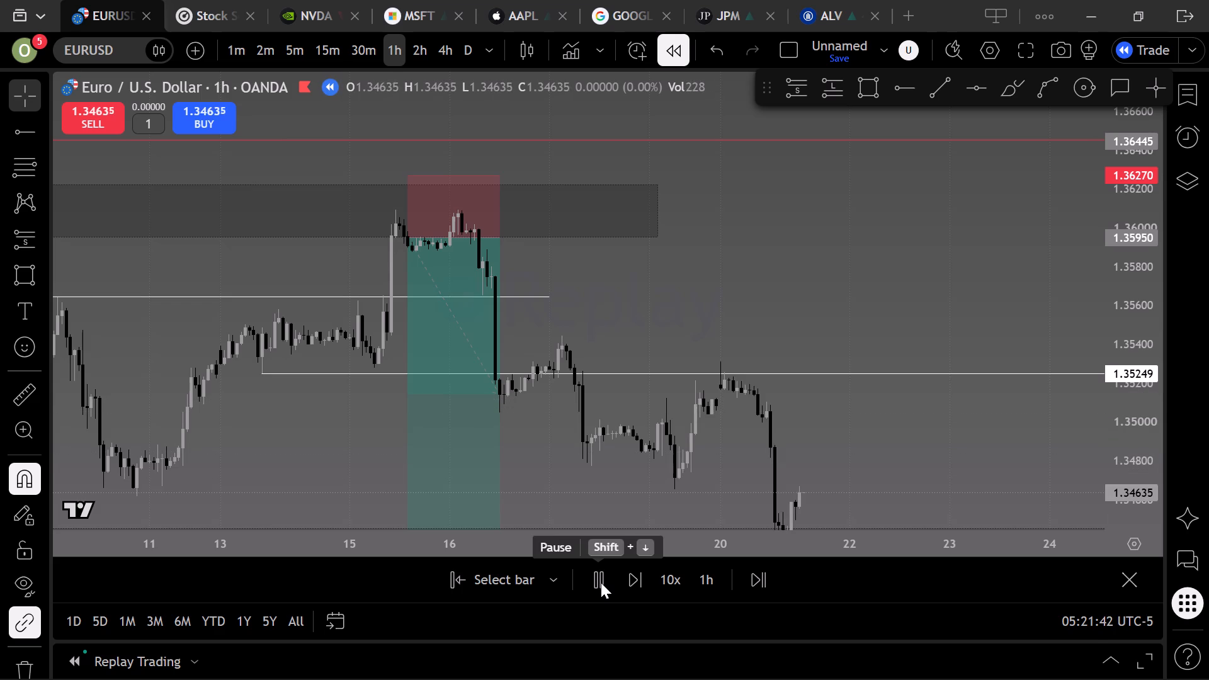
left_click(601, 582)
Extend the end of the supply rectangle between about 1.3595 and 1.3622 to 23 May 21:00.
left_click_drag(773, 314, 734, 263)
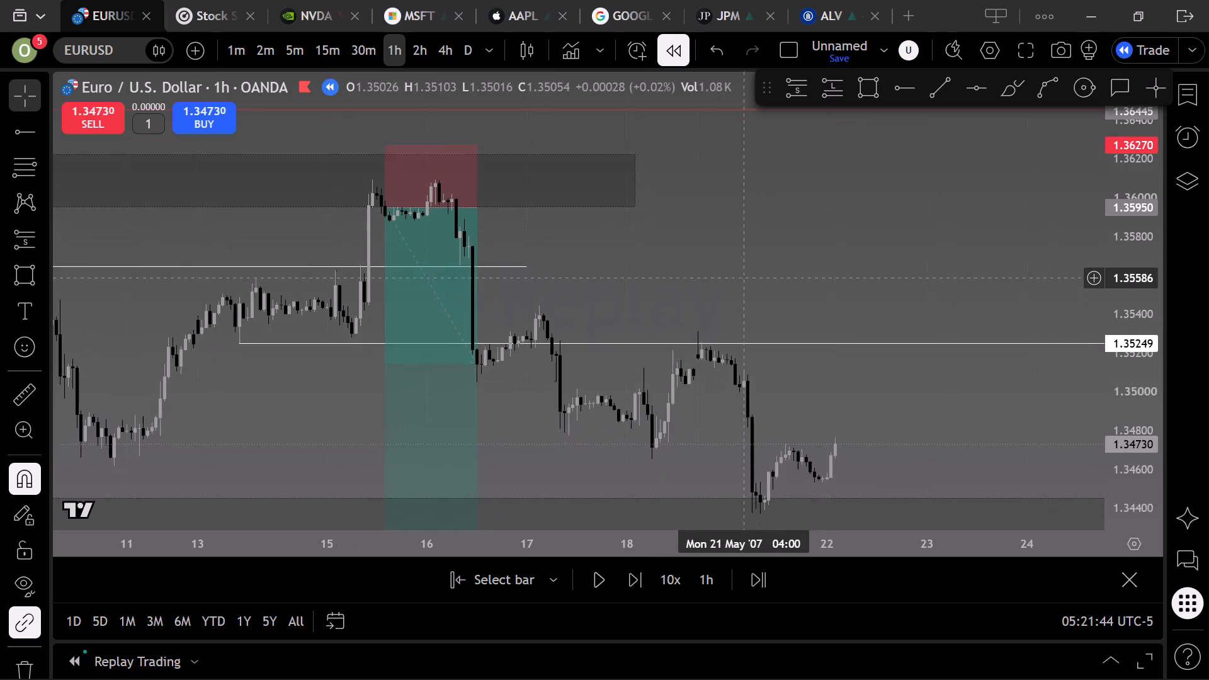
left_click_drag(734, 263, 716, 232)
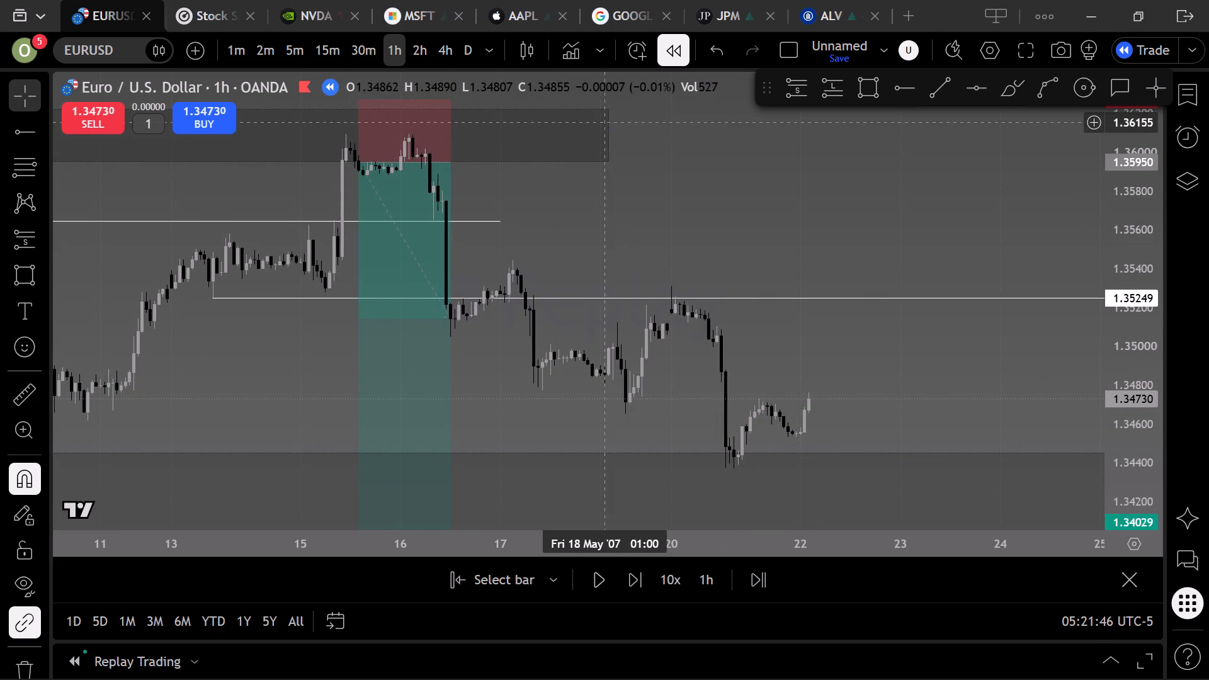
left_click(607, 130)
left_click_drag(610, 137, 987, 210)
right_click_drag(977, 205, 987, 211)
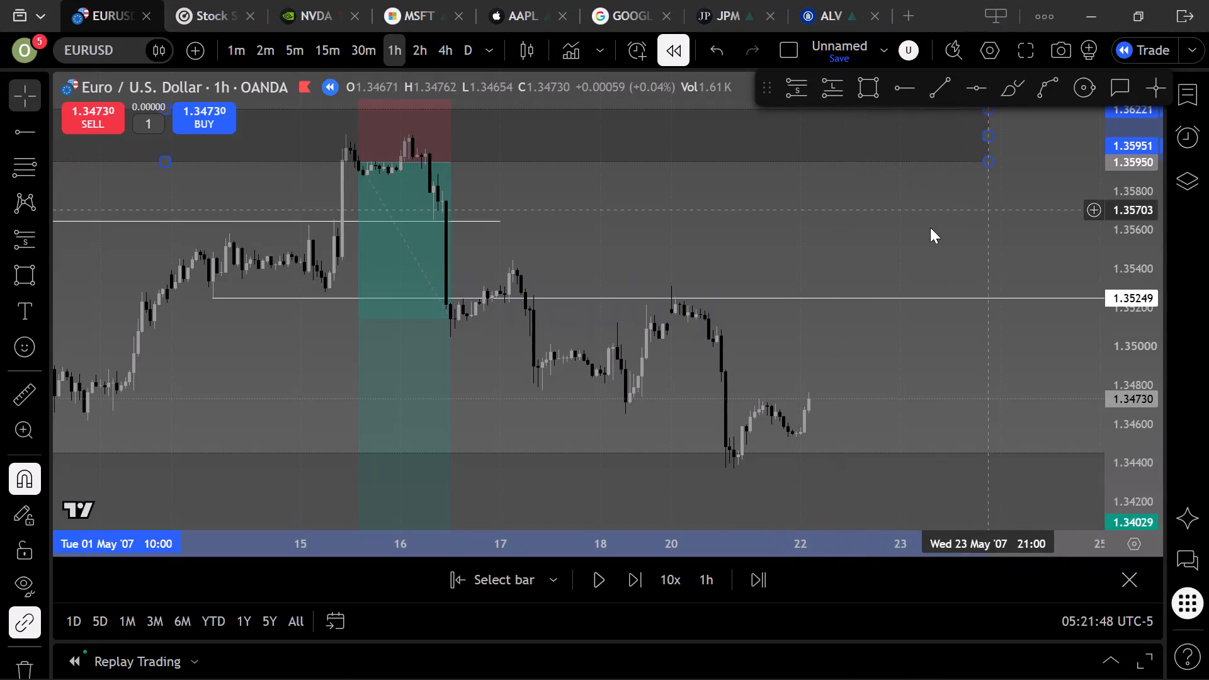
left_click(344, 679)
left_click(232, 352)
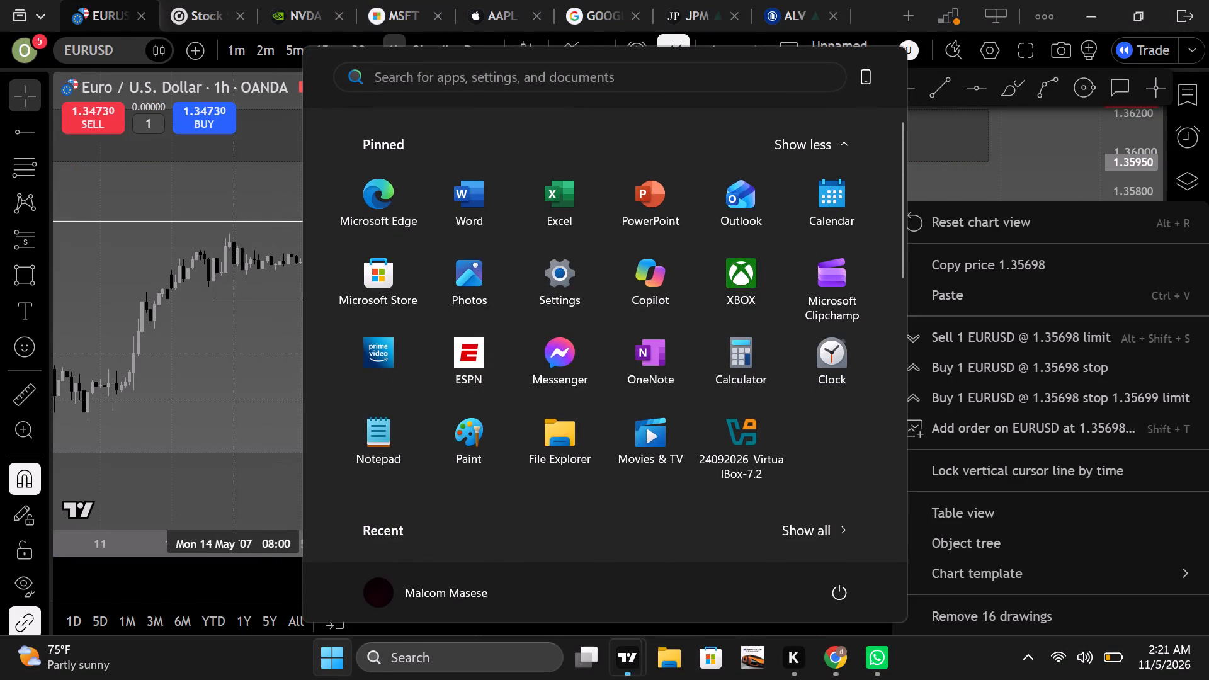
Extend the end of the lower demand rectangle, between about 1.3073 and 1.3098, past the end of June.
scroll(327, 520, "down", 4)
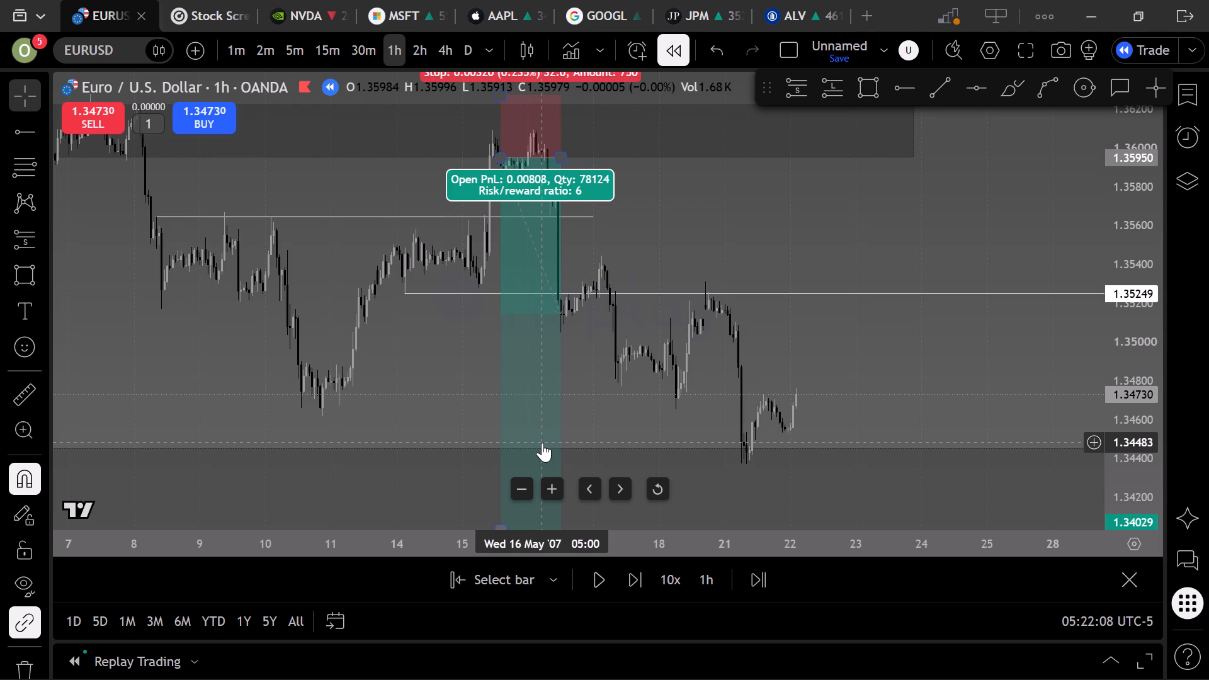
left_click_drag(747, 254, 708, 234)
scroll(709, 239, "down", 6)
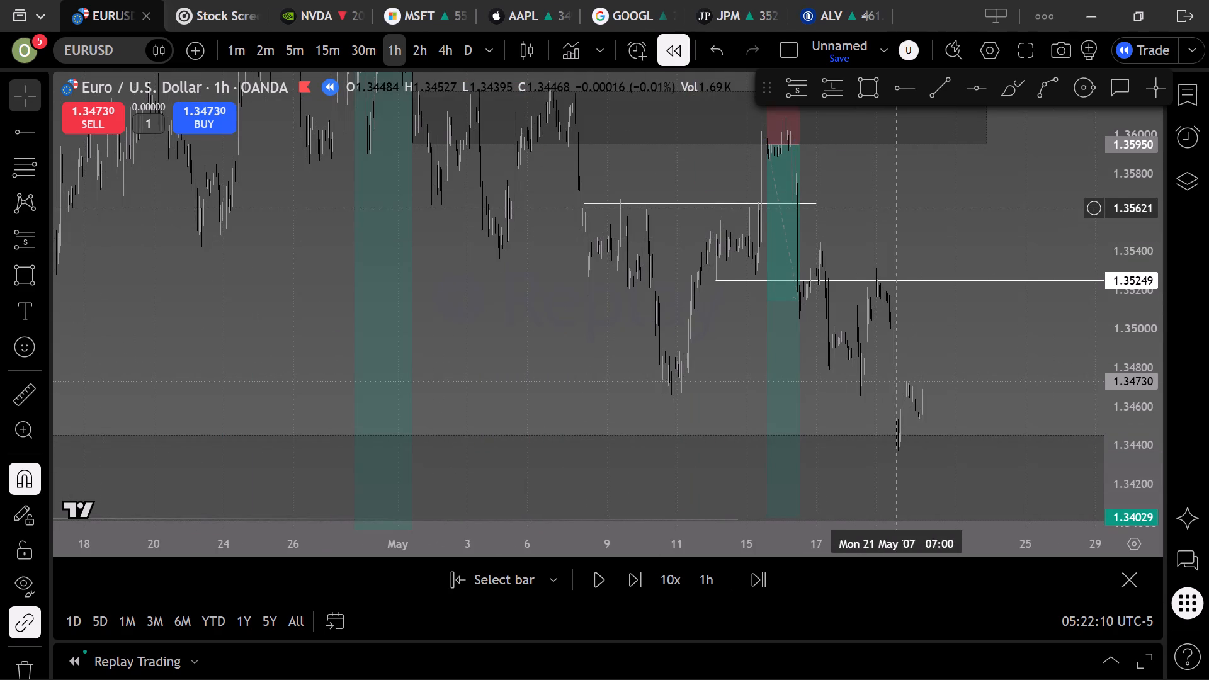
left_click_drag(895, 208, 762, 284)
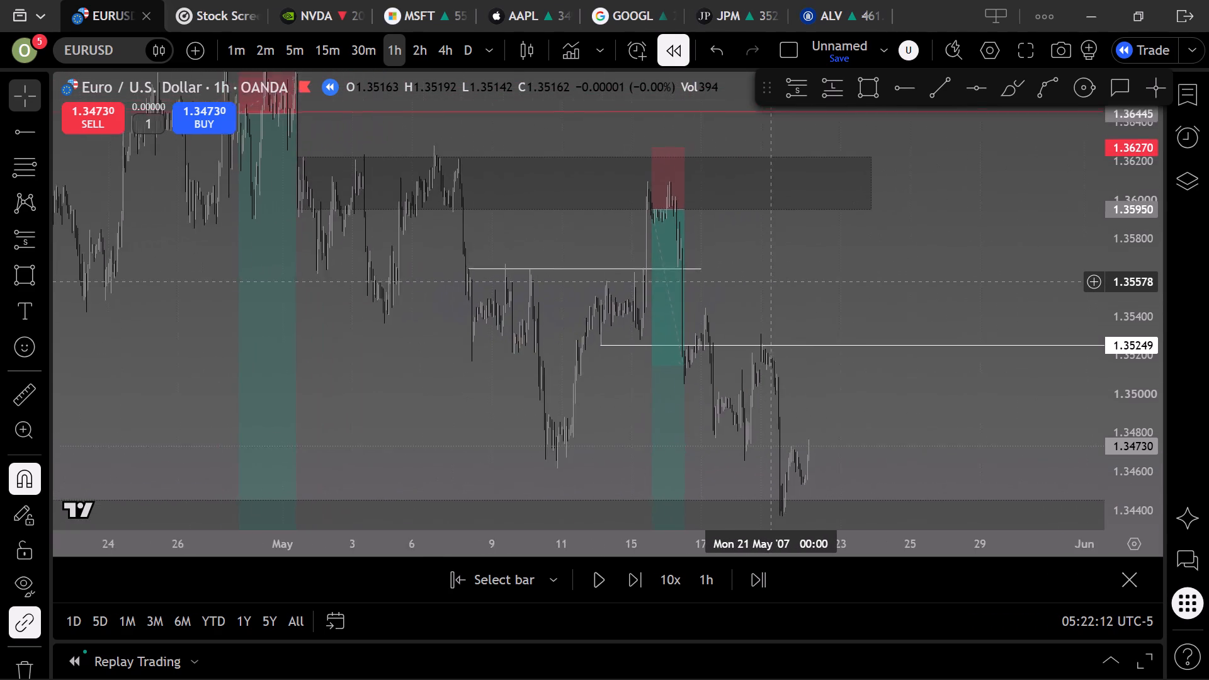
left_click_drag(762, 284, 599, 173)
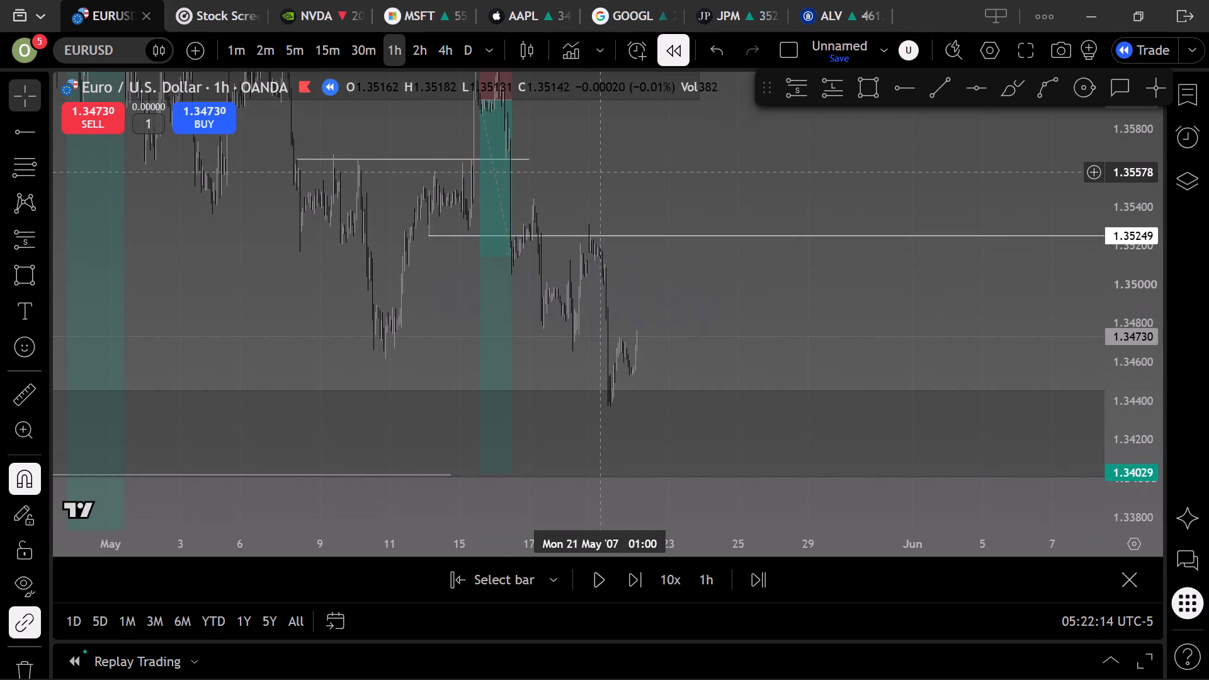
left_click_drag(715, 305, 805, 216)
left_click_drag(630, 454, 756, 139)
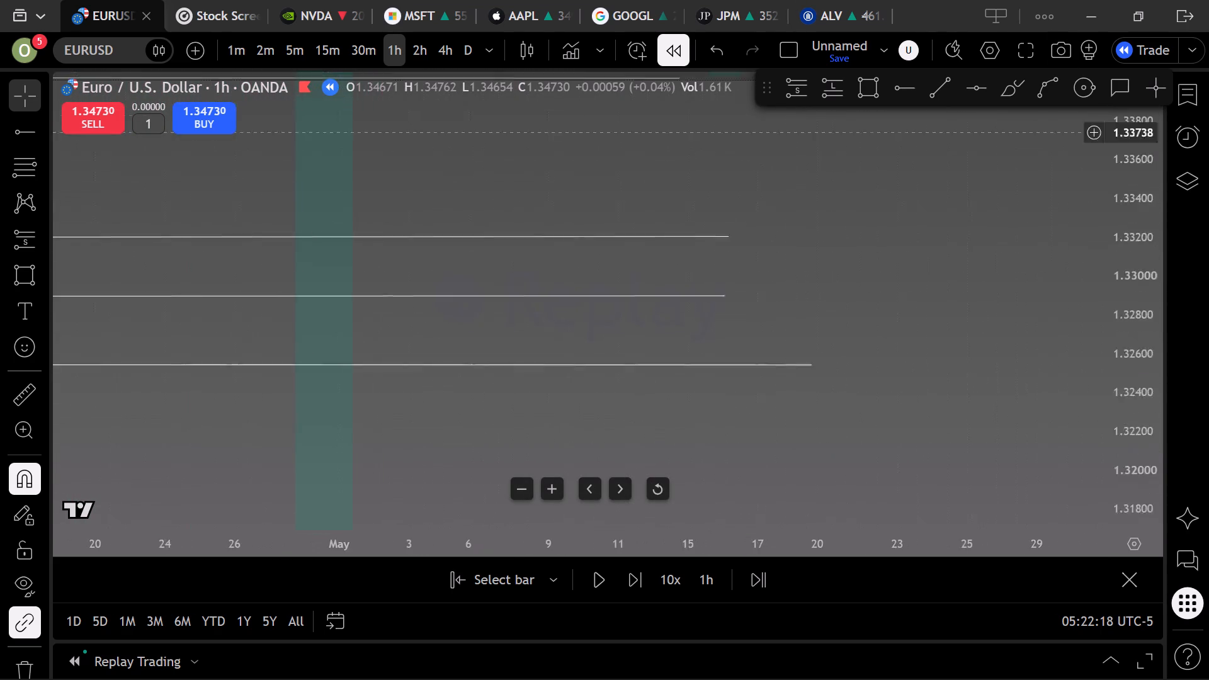
left_click_drag(756, 139, 722, 302)
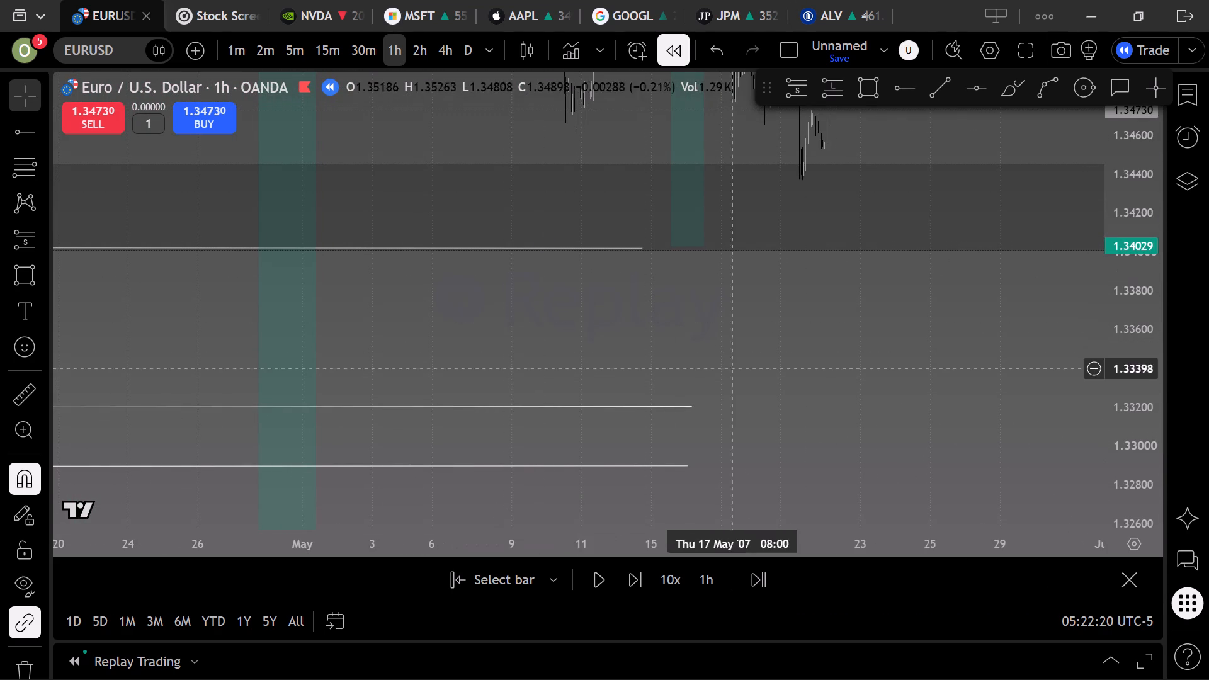
left_click_drag(743, 375, 823, 110)
left_click_drag(900, 403, 868, 200)
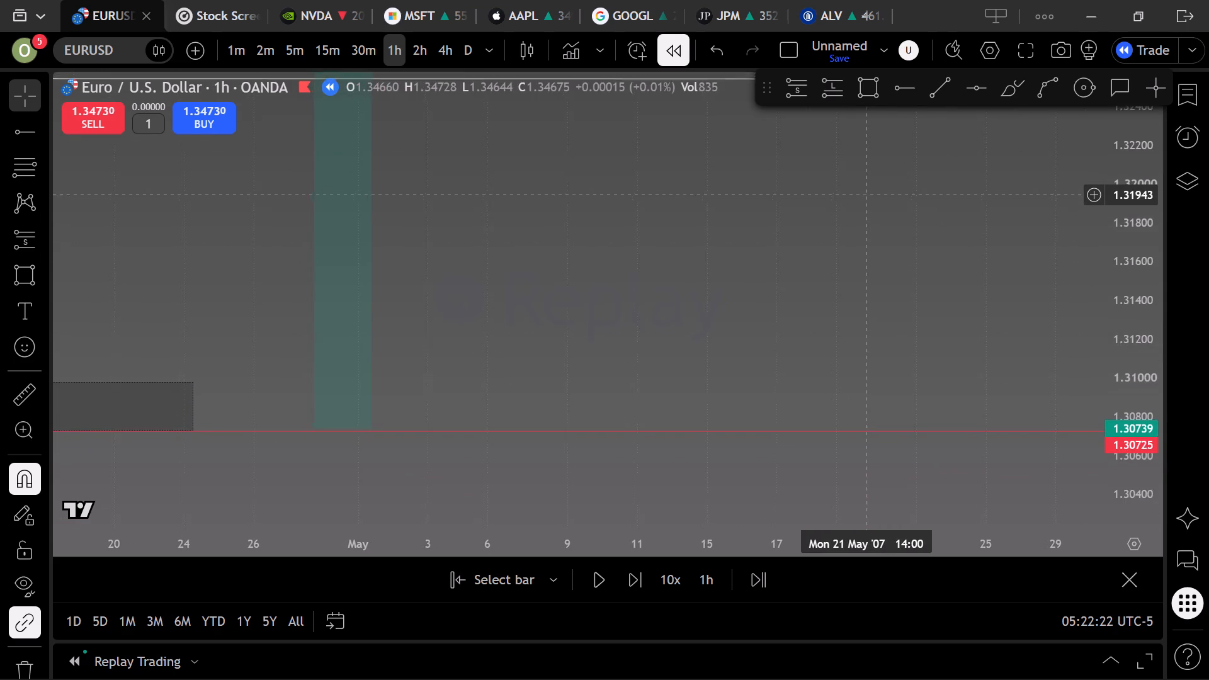
left_click_drag(868, 200, 870, 203)
left_click_drag(195, 414, 718, 468)
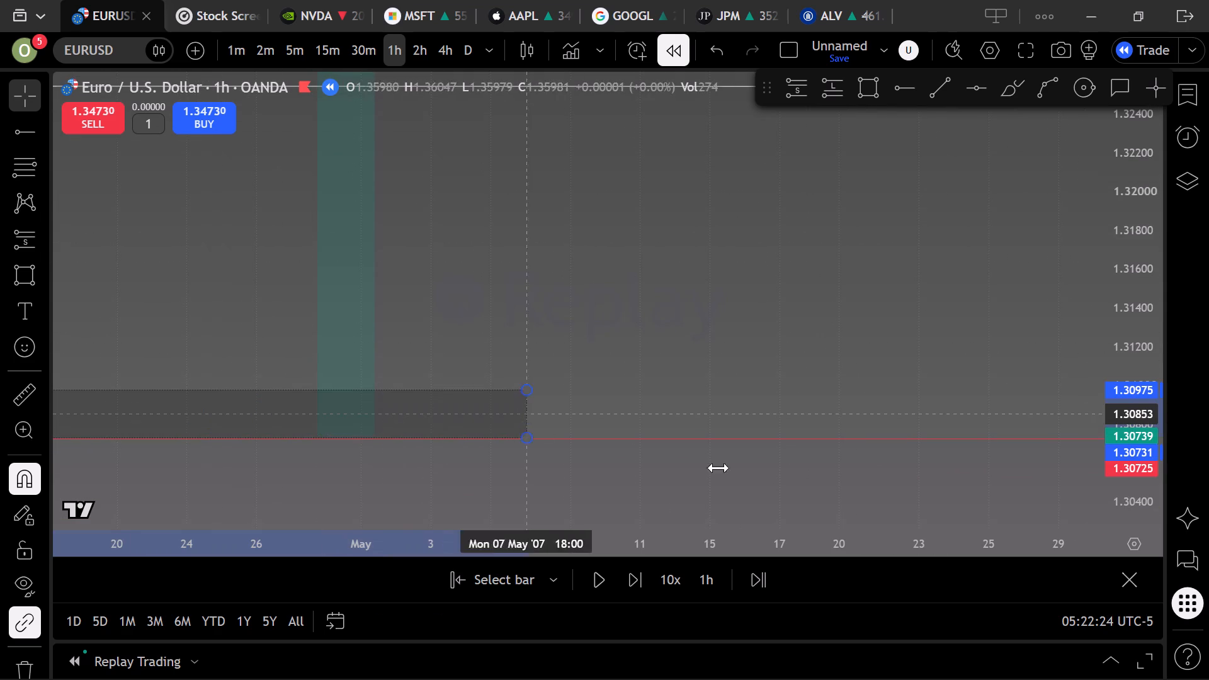
left_click_drag(718, 468, 1208, 575)
left_click(967, 279)
left_click_drag(982, 282, 570, 404)
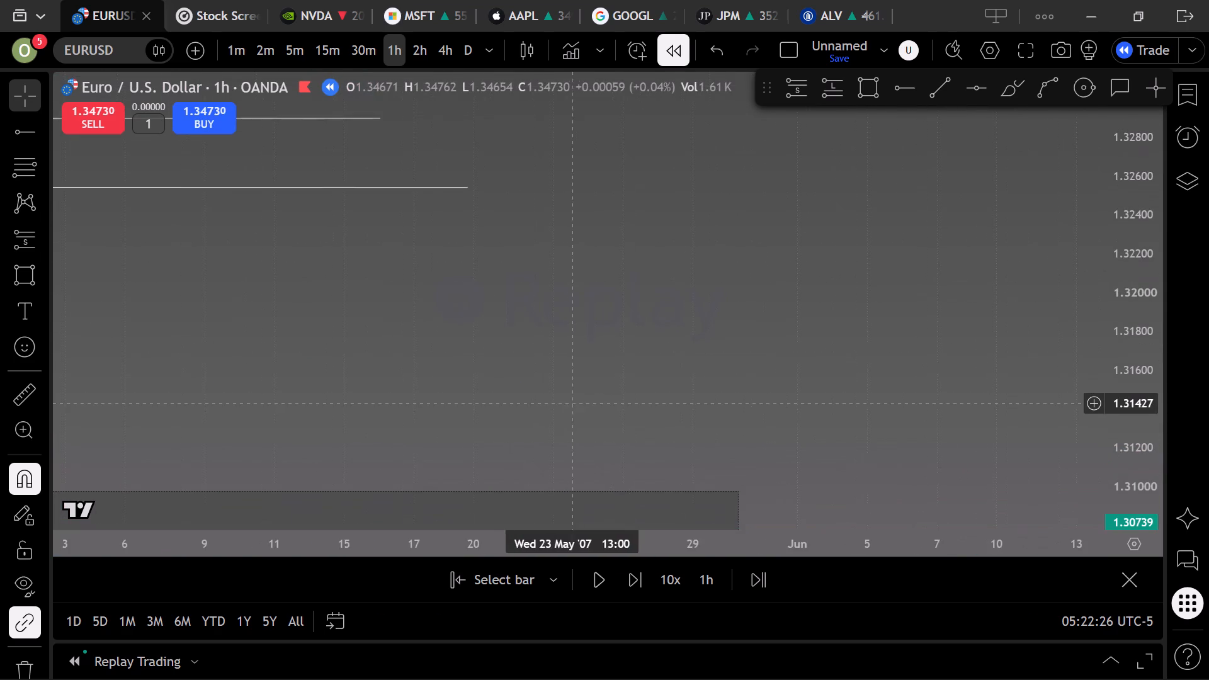
scroll(583, 397, "down", 8)
scroll(839, 388, "down", 6)
left_click_drag(905, 375, 499, 357)
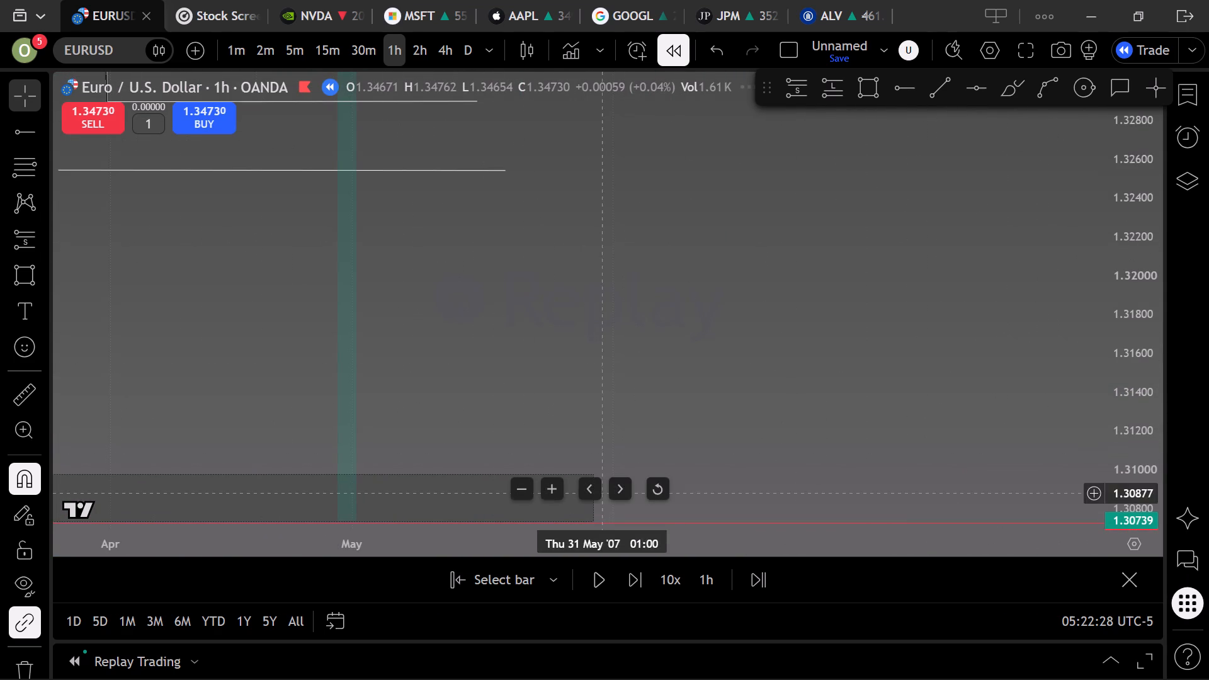
left_click_drag(591, 503, 1203, 453)
left_click(762, 295)
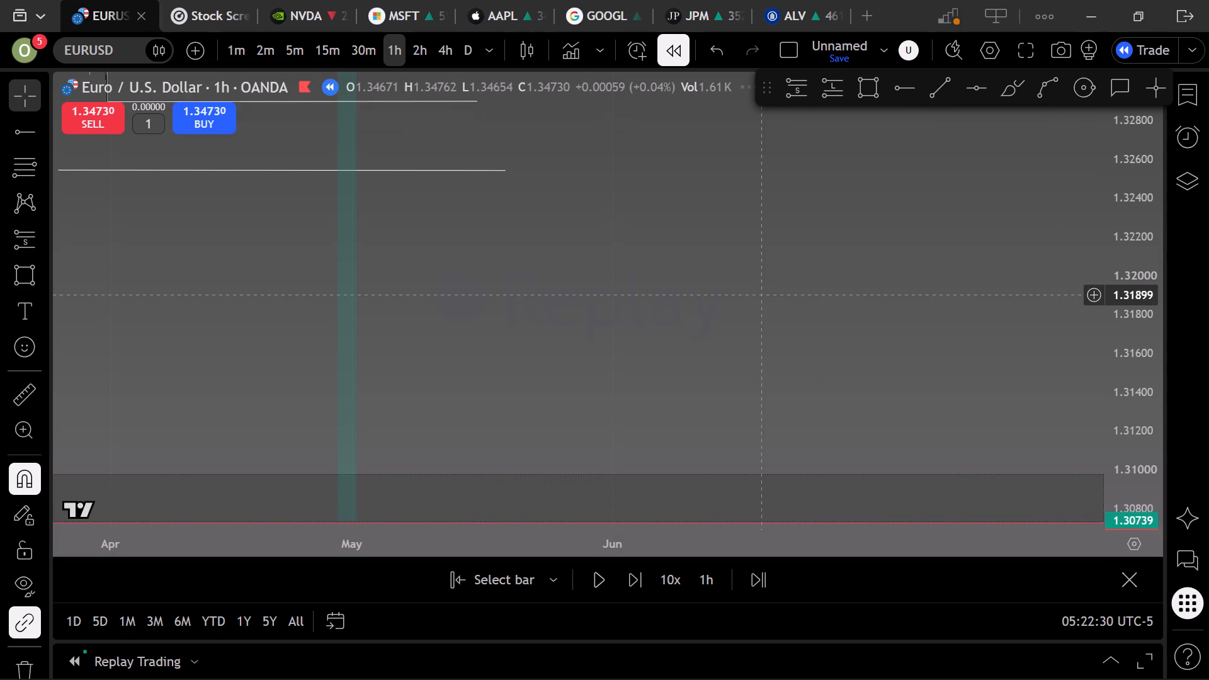
Return to the latest candle and run the replay forward from 22 May into 24 May.
left_click_drag(797, 269, 863, 532)
left_click_drag(827, 293, 835, 459)
scroll(832, 448, "up", 8)
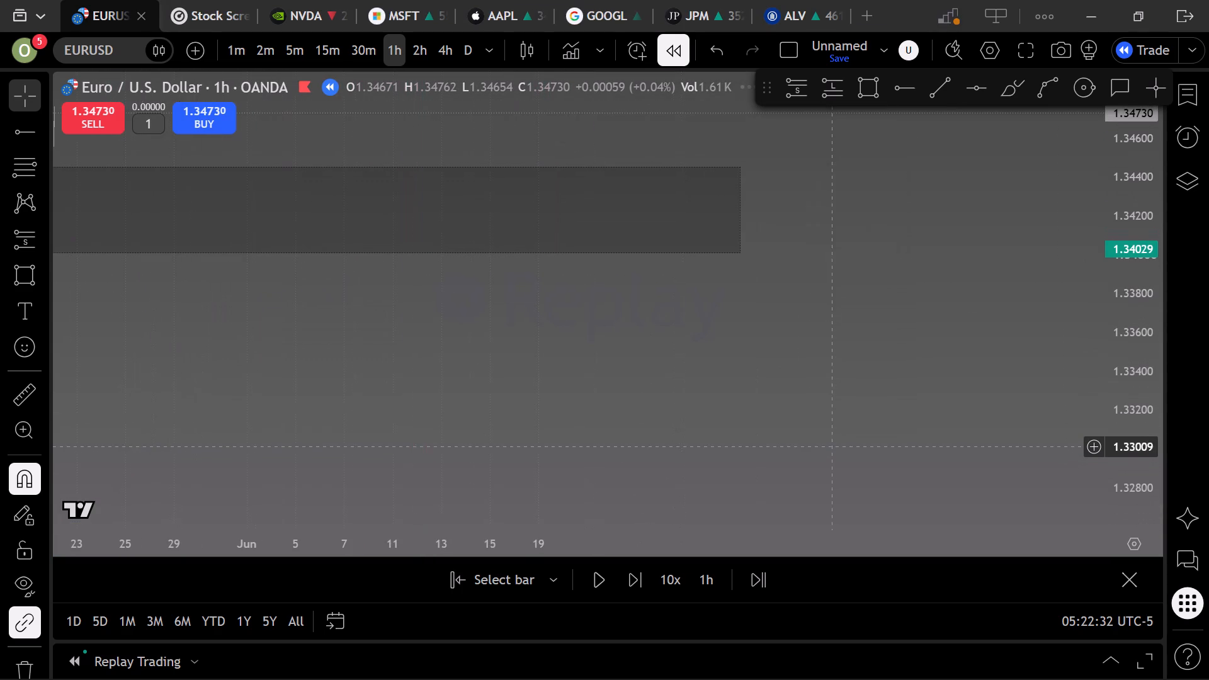
left_click_drag(557, 320, 969, 477)
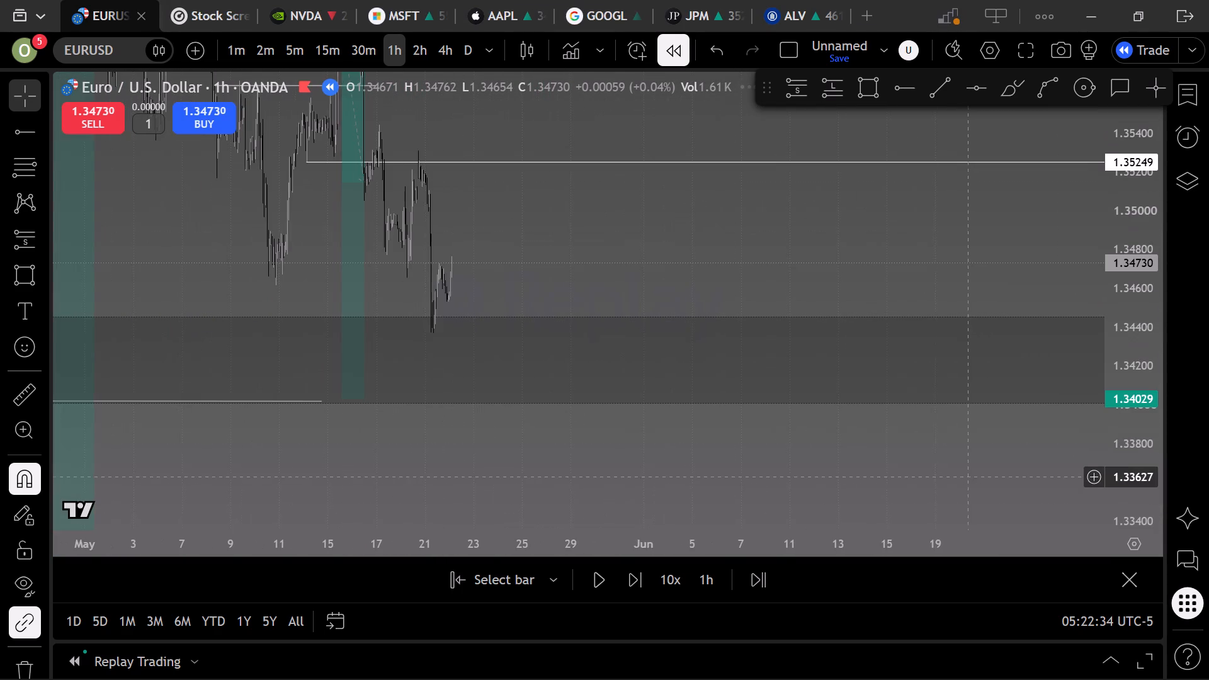
left_click_drag(528, 188, 957, 280)
scroll(936, 298, "up", 13)
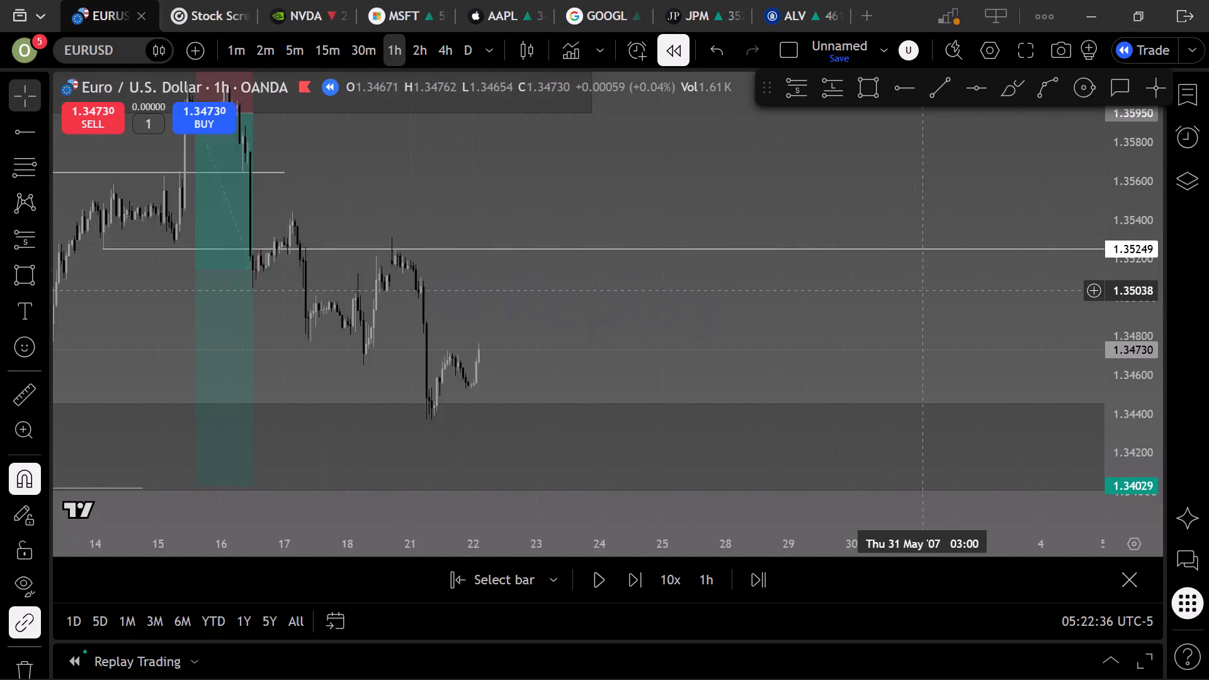
left_click_drag(695, 307, 874, 300)
scroll(874, 300, "up", 2)
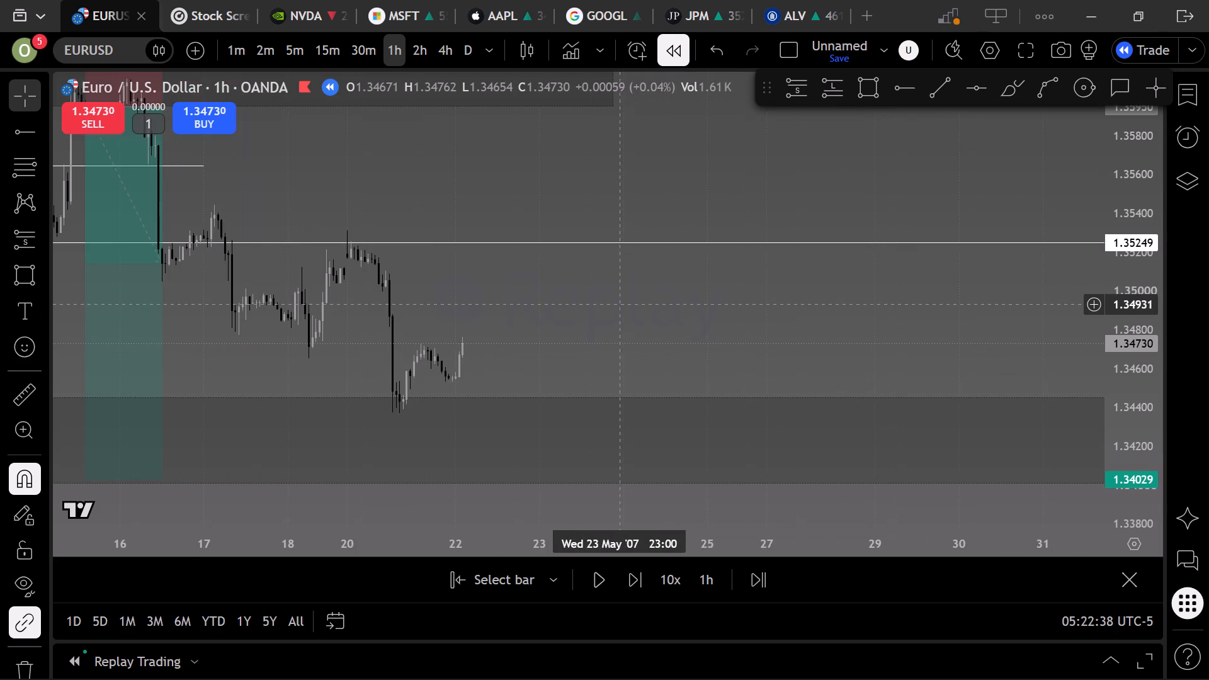
left_click_drag(609, 303, 878, 304)
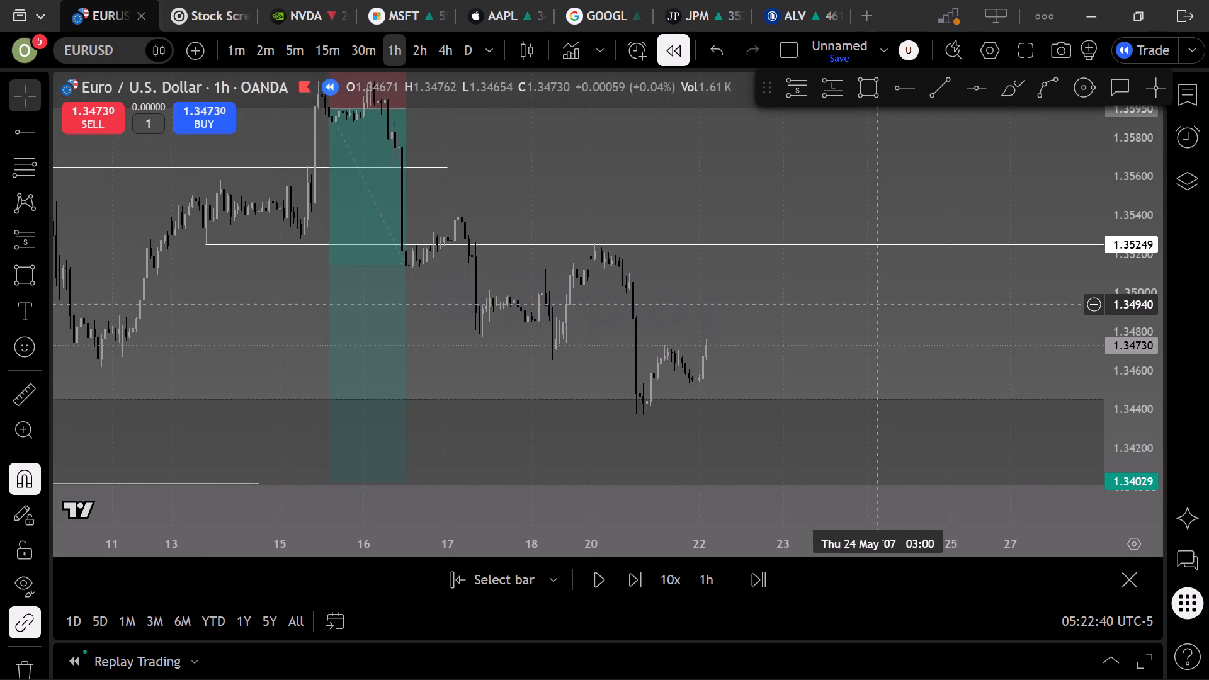
left_click(603, 575)
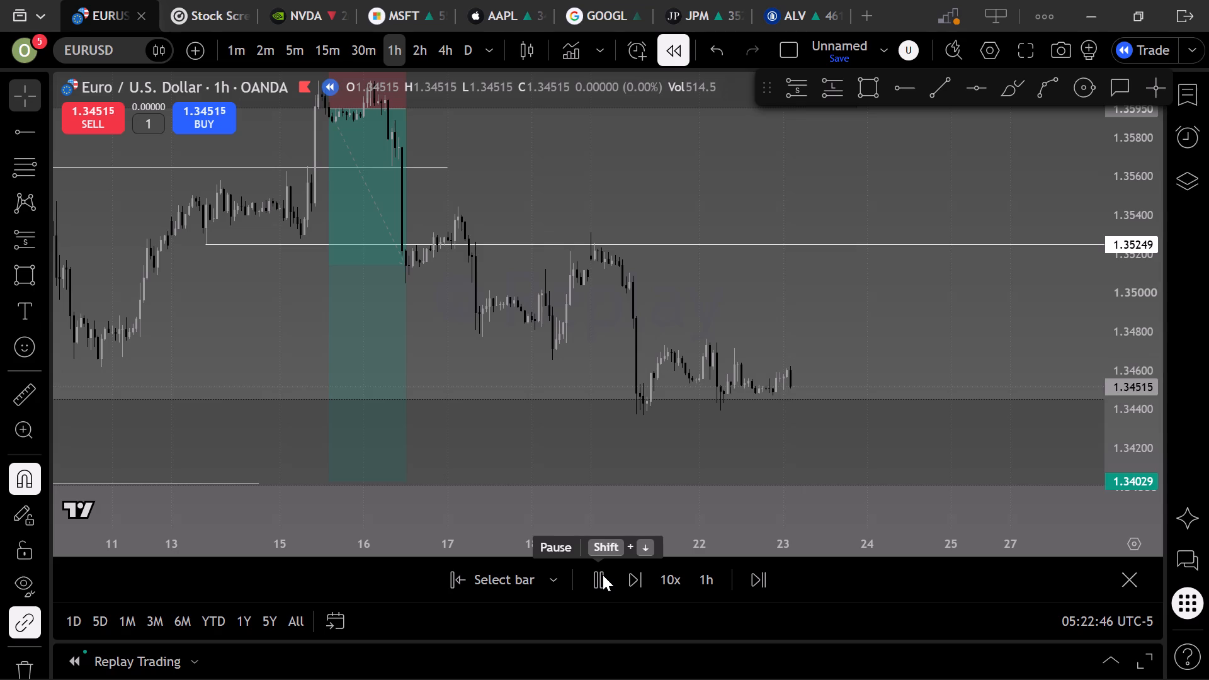
left_click(603, 575)
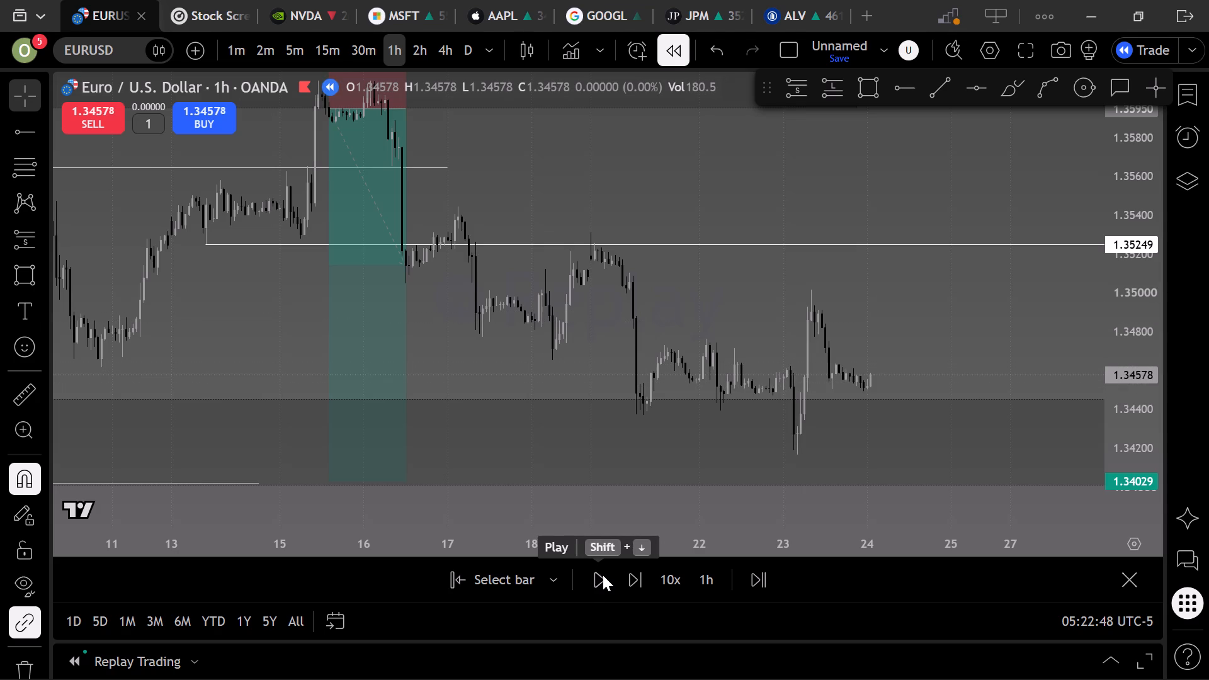
Draw a horizontal trend line from the 23 May 04:00 low at 1.34166 to 29 May 08:00.
left_click_drag(713, 305, 583, 279)
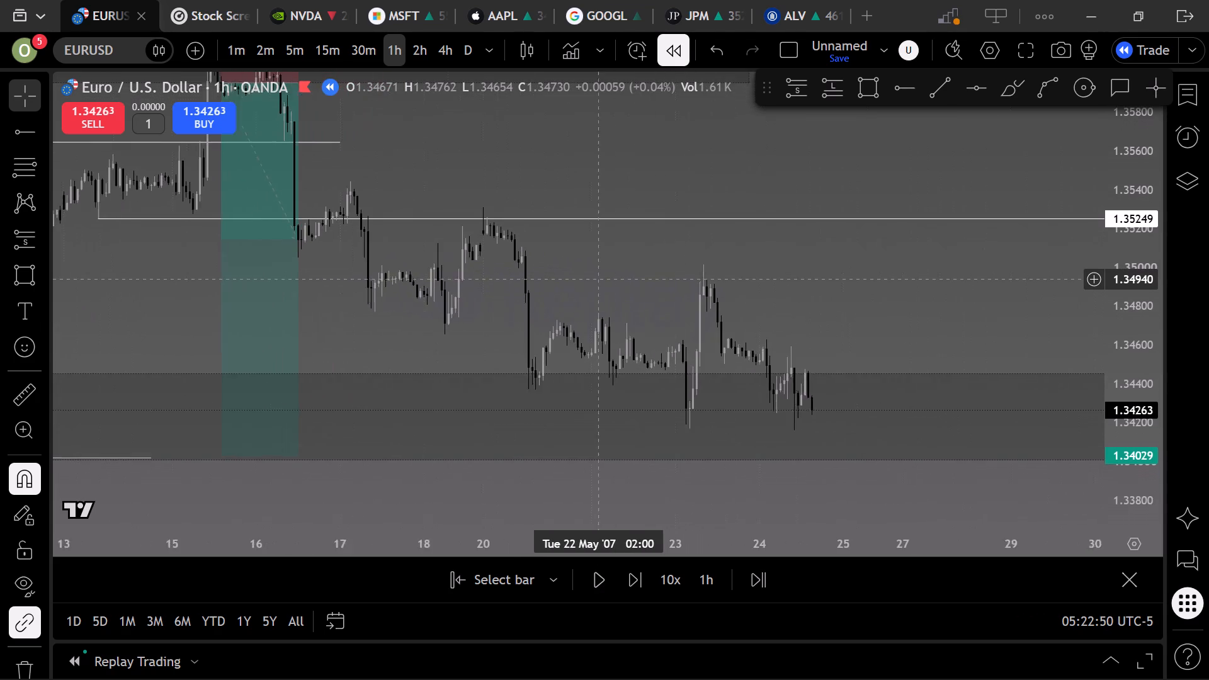
left_click_drag(583, 279, 531, 288)
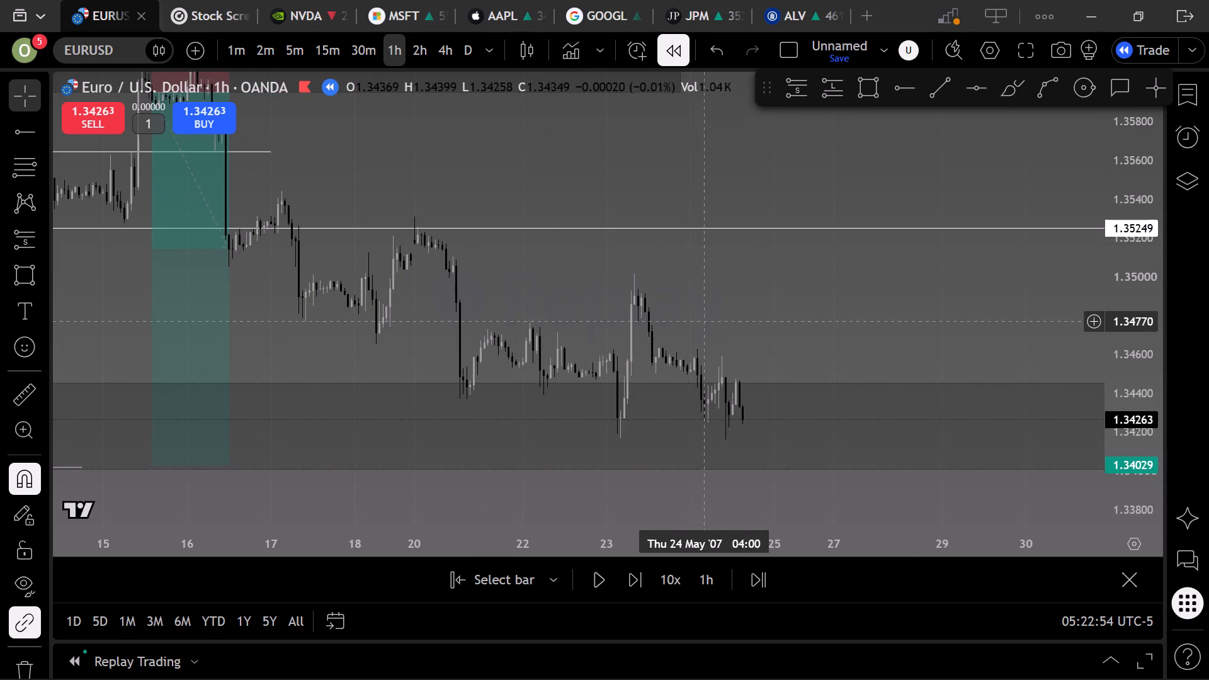
left_click_drag(779, 303, 729, 298)
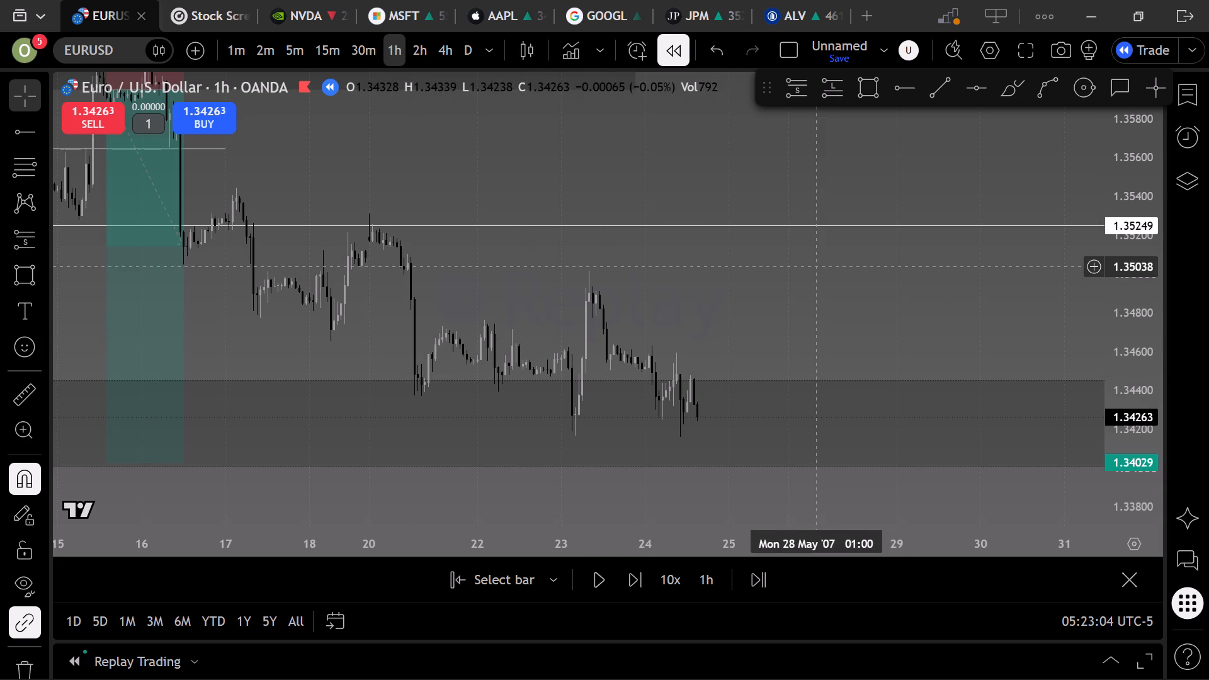
left_click_drag(803, 270, 780, 252)
left_click(933, 96)
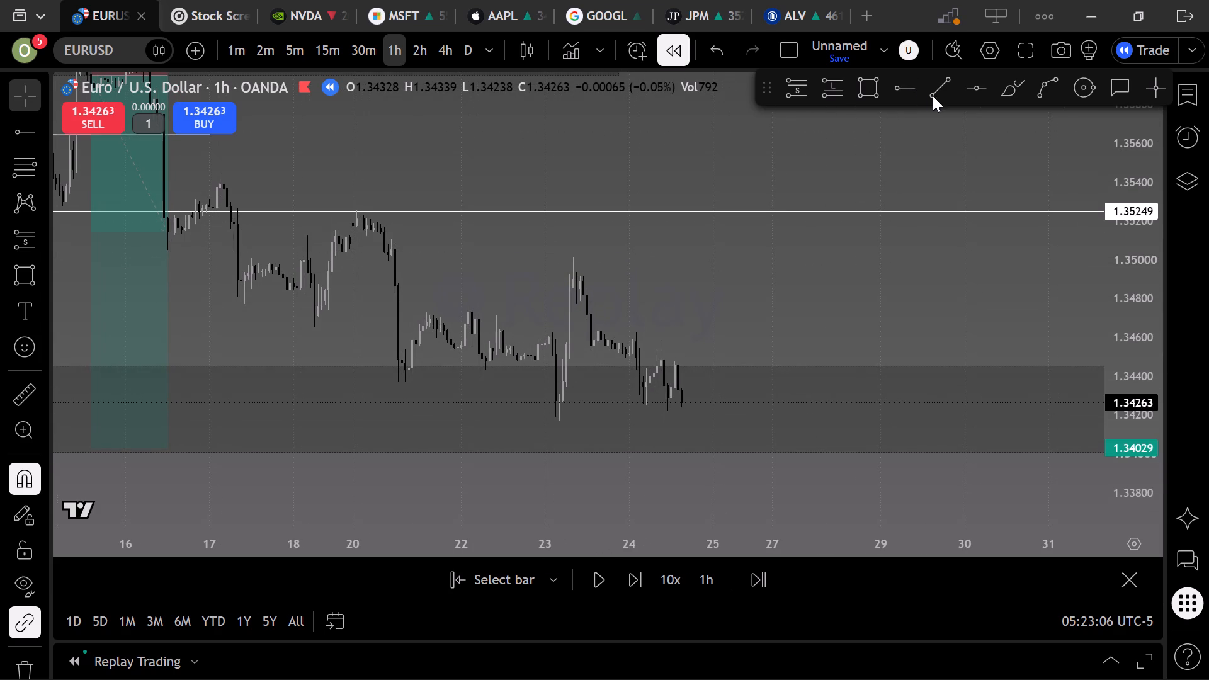
left_click(559, 420)
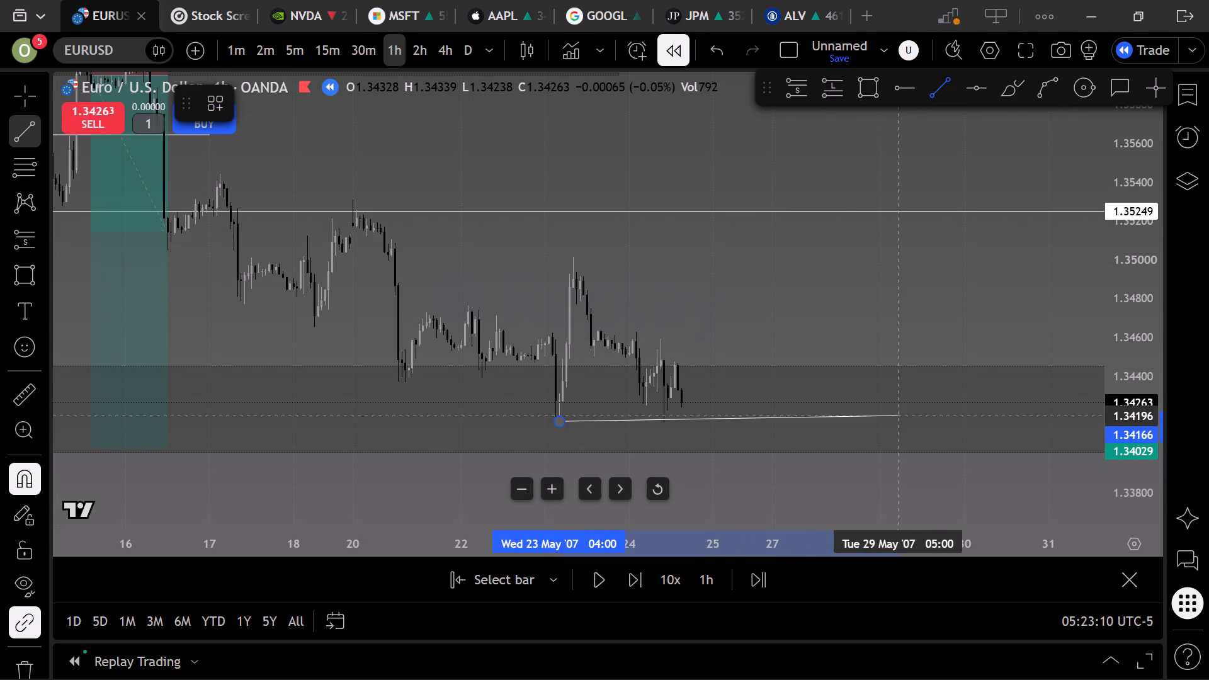
left_click(907, 422)
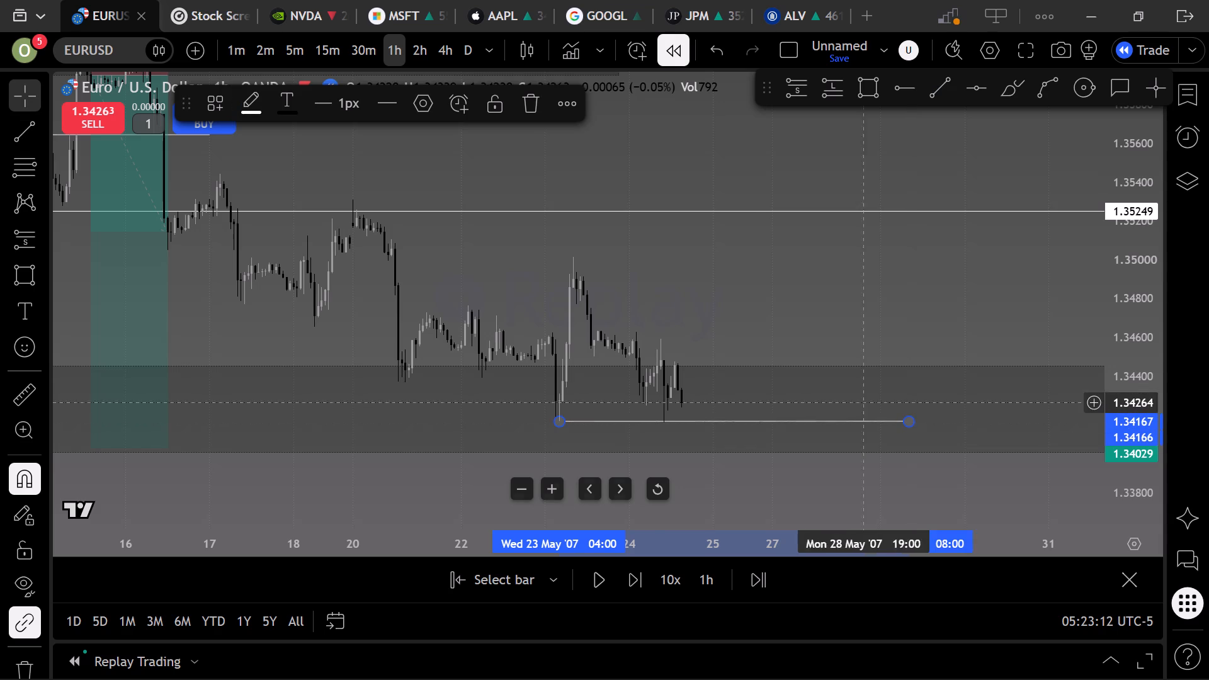
left_click(690, 269)
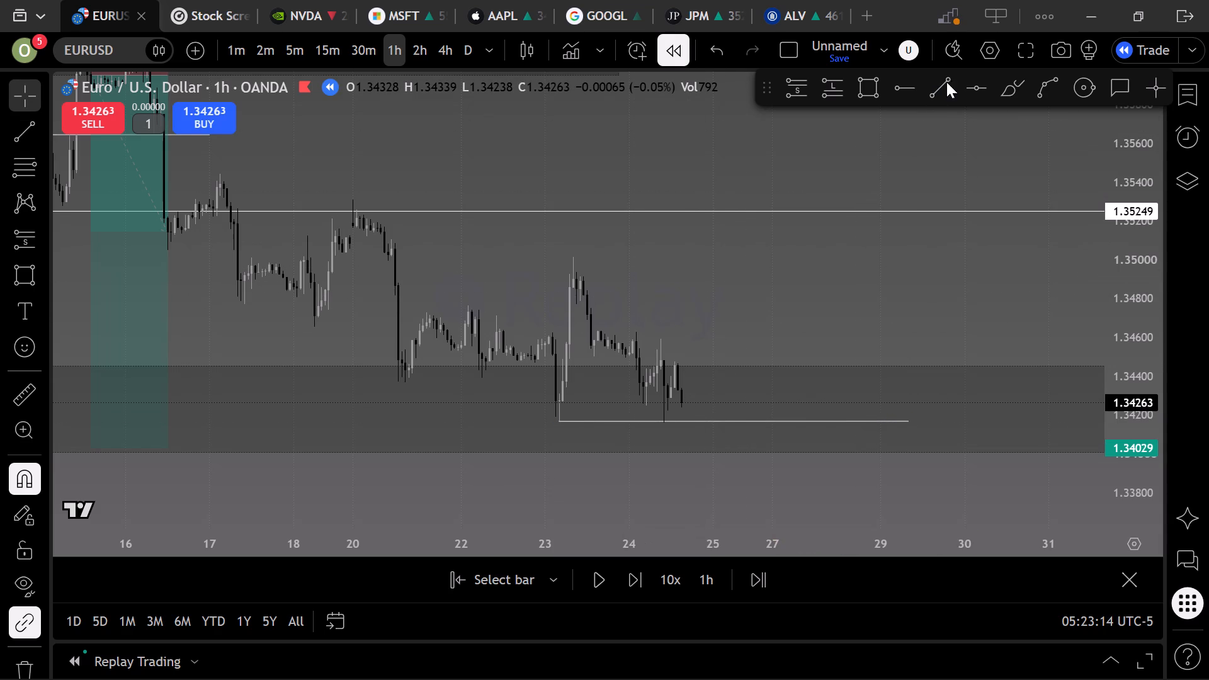
Draw a horizontal trend line from the 23 May 08:00 high at about 1.3501 to 29 May.
left_click(943, 81)
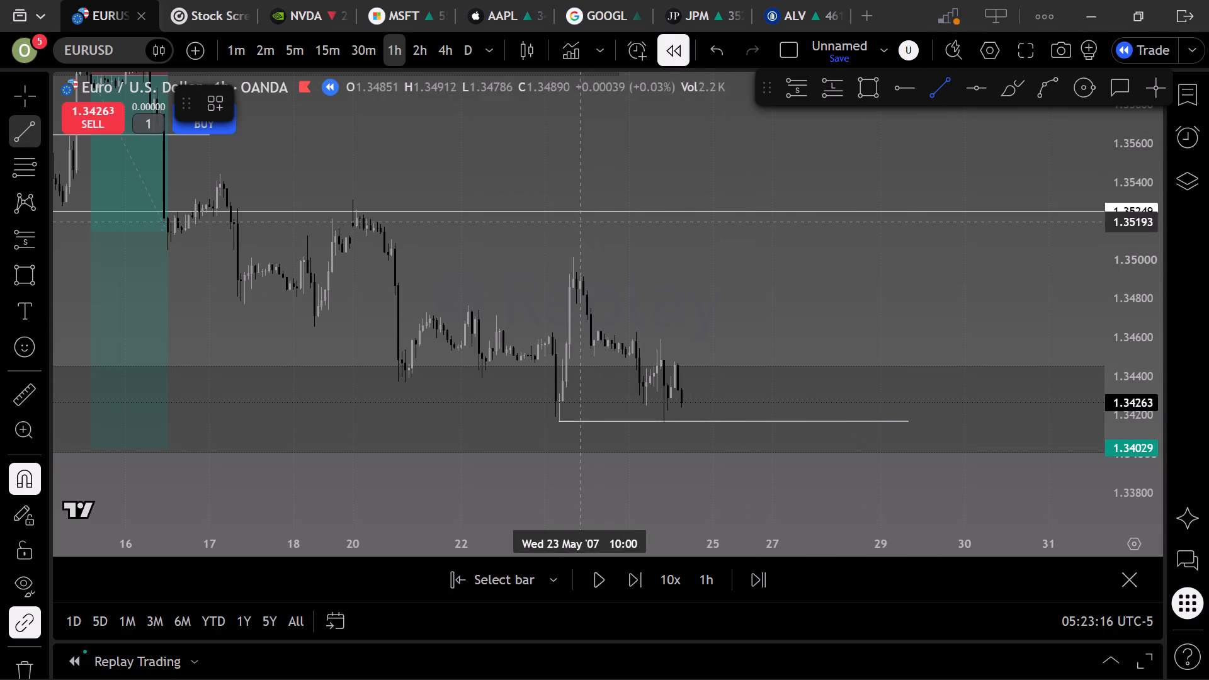
left_click(574, 221)
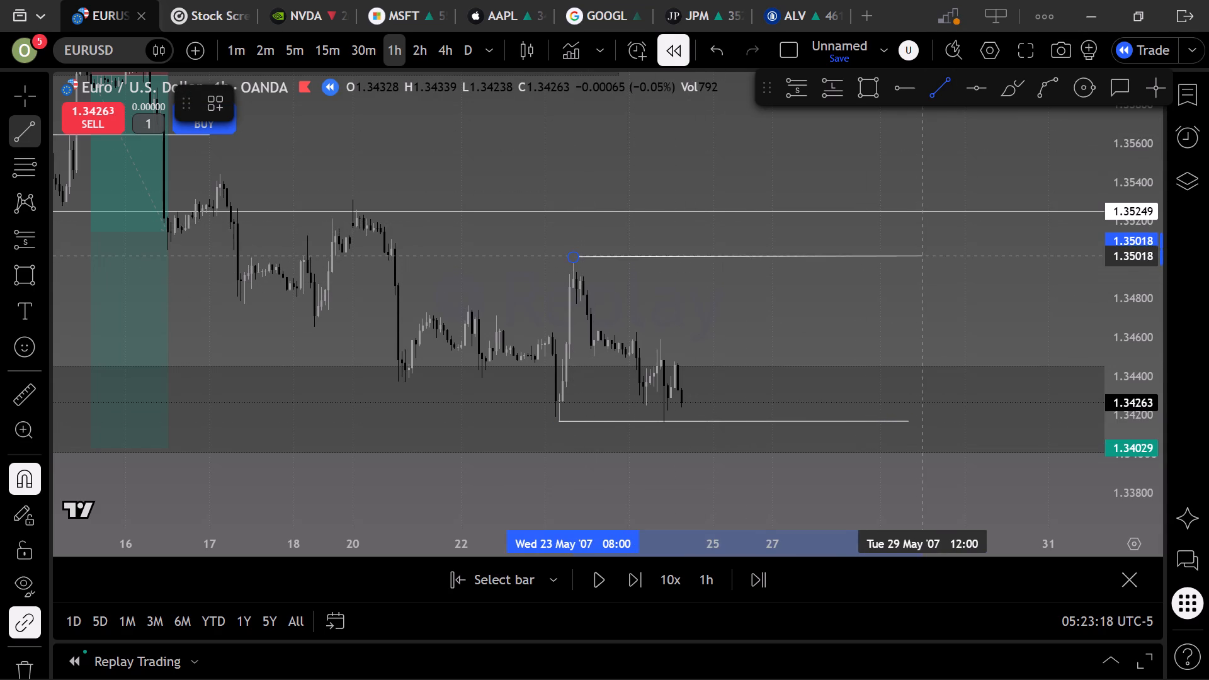
left_click(931, 257)
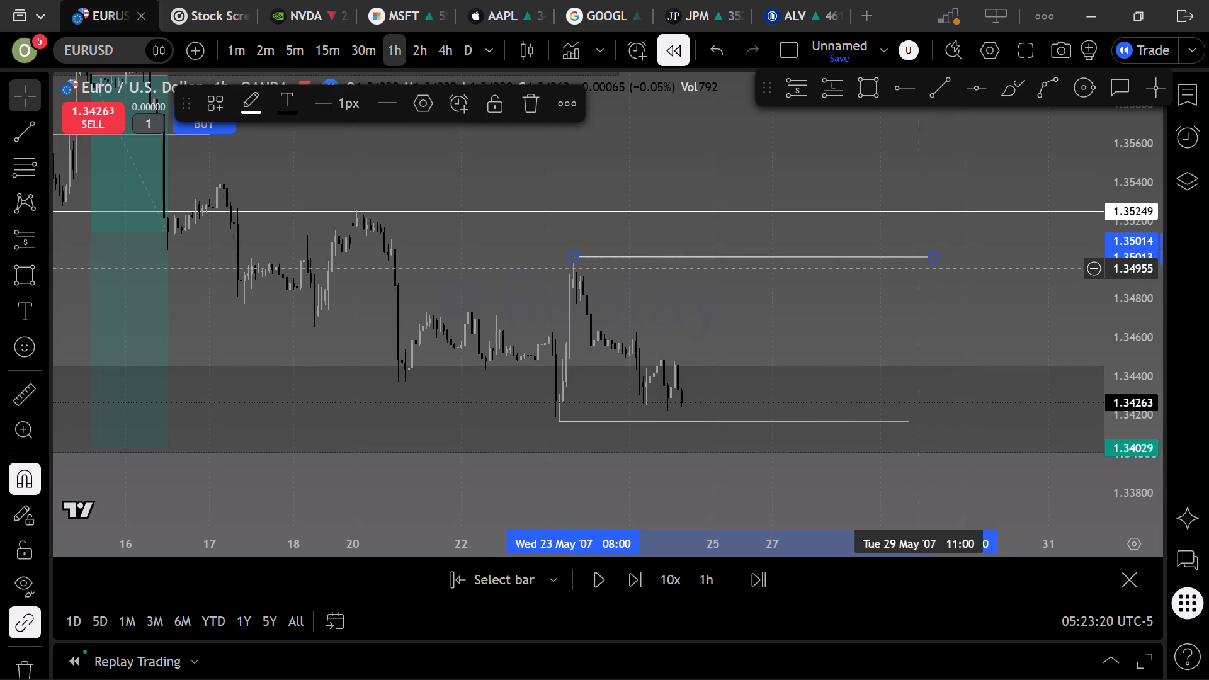
left_click(914, 271)
Lower the target of the mid-May short position with entry at 1.35950 to about 1.3074, at the lower demand zone's bottom edge.
scroll(914, 271, "down", 13)
left_click_drag(756, 305, 751, 300)
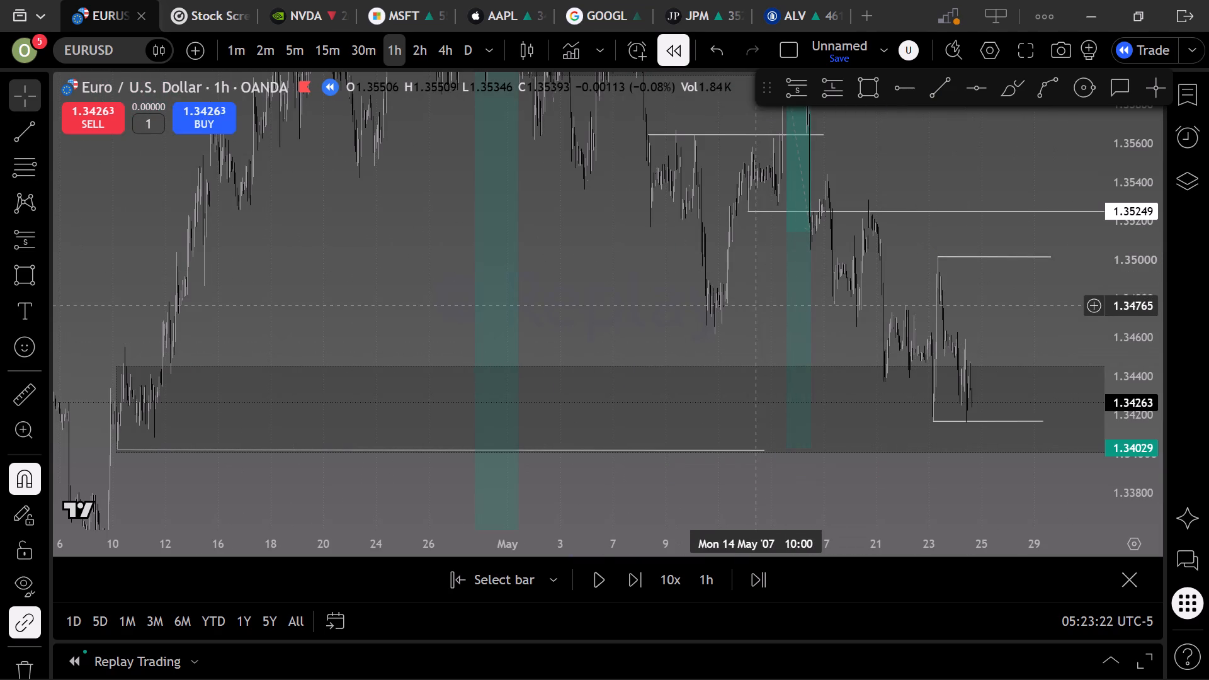
left_click_drag(751, 300, 726, 52)
left_click_drag(764, 214, 766, 218)
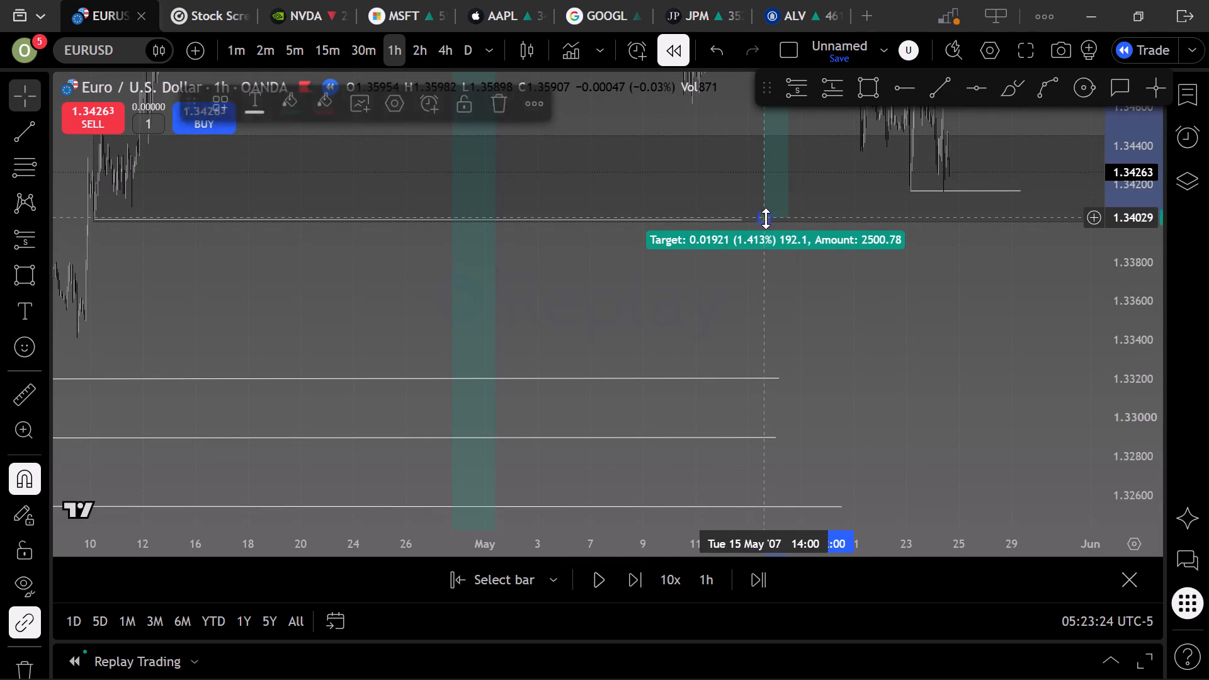
left_click_drag(766, 218, 730, 455)
left_click_drag(705, 342, 715, 74)
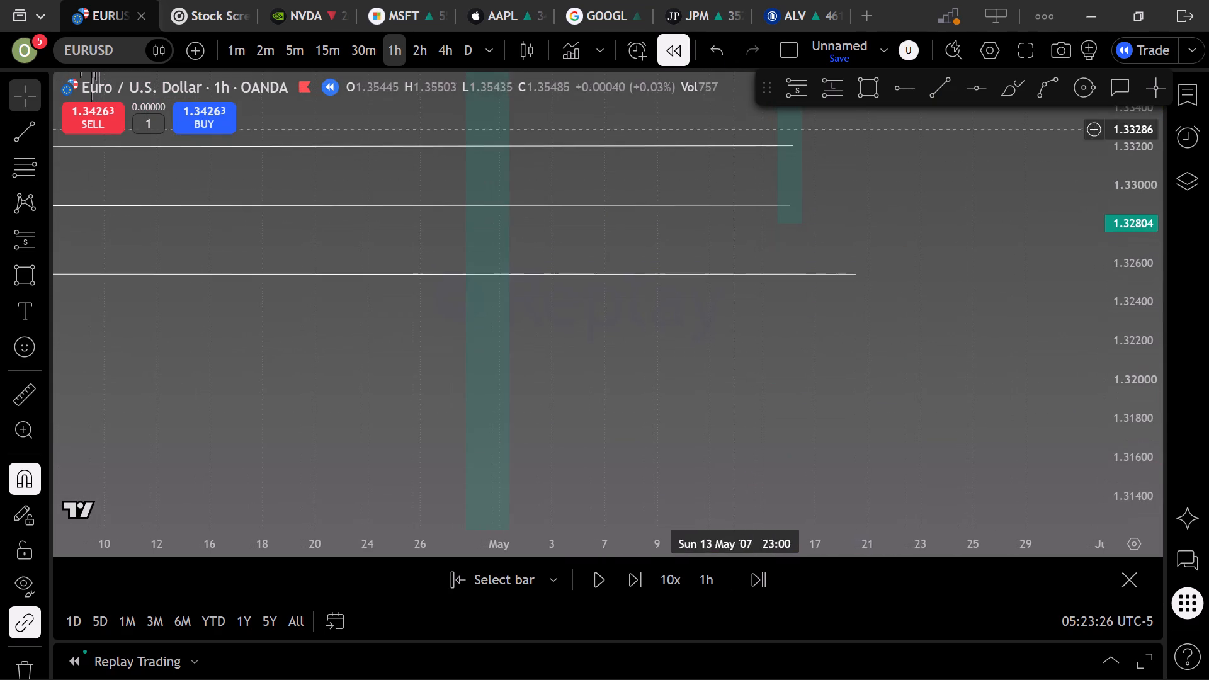
left_click_drag(788, 359, 743, 246)
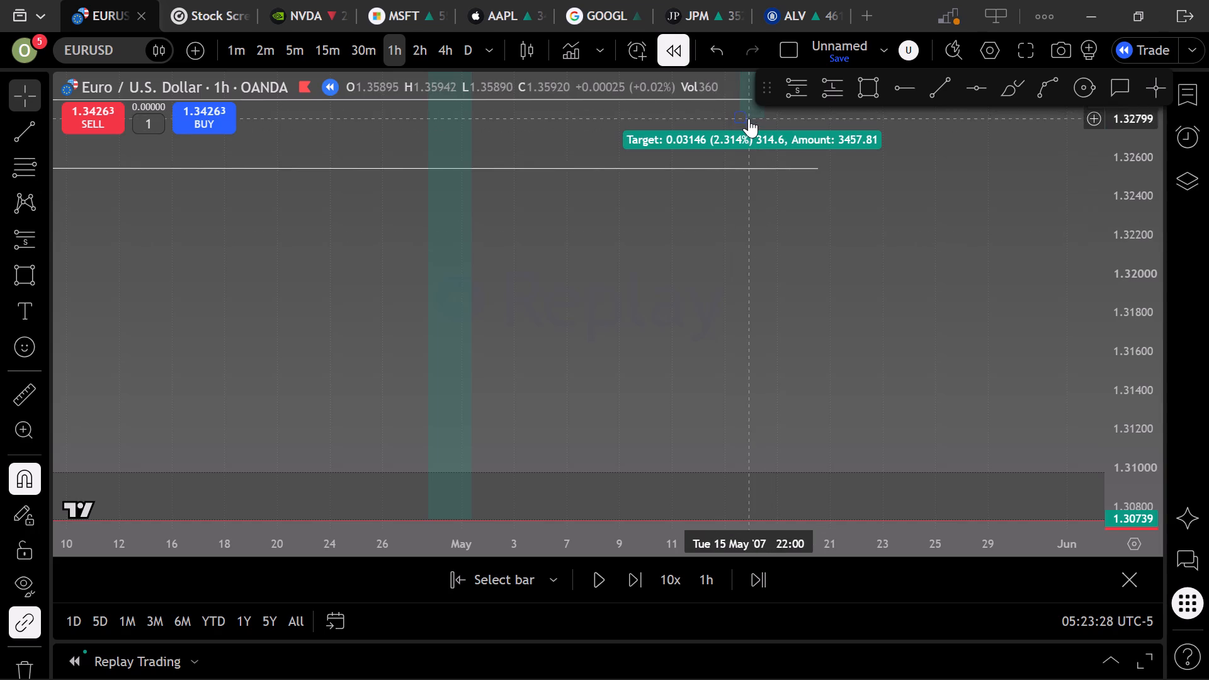
left_click_drag(741, 115, 696, 458)
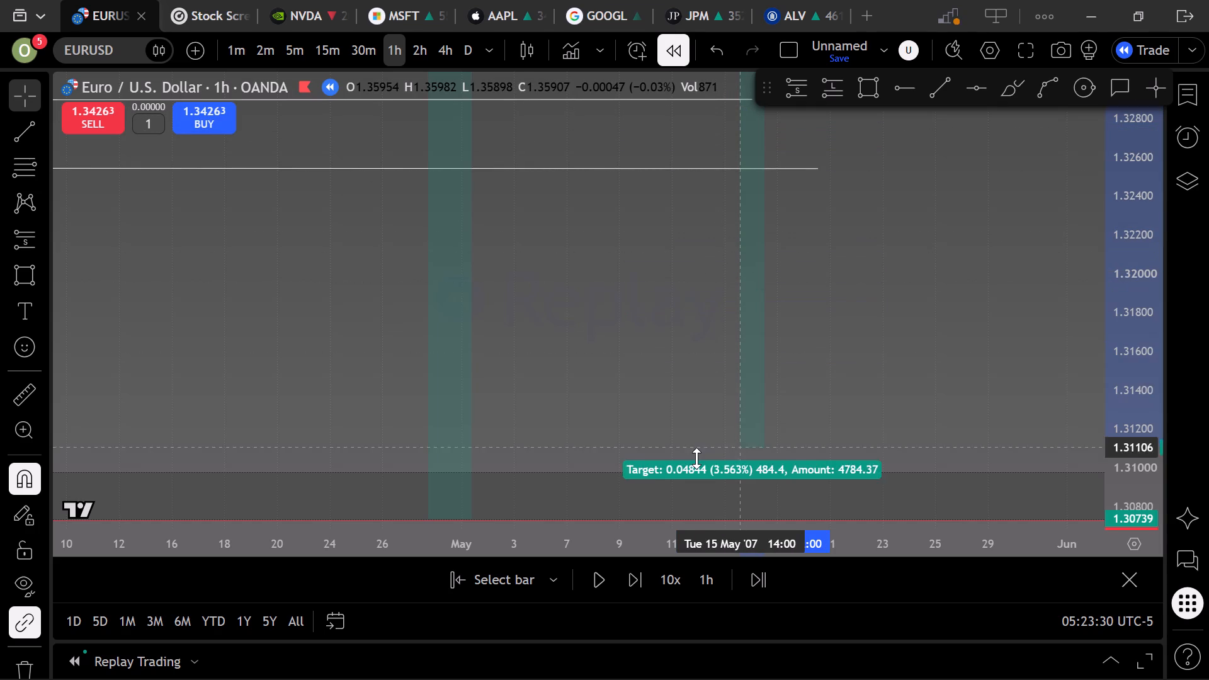
left_click_drag(696, 458, 713, 516)
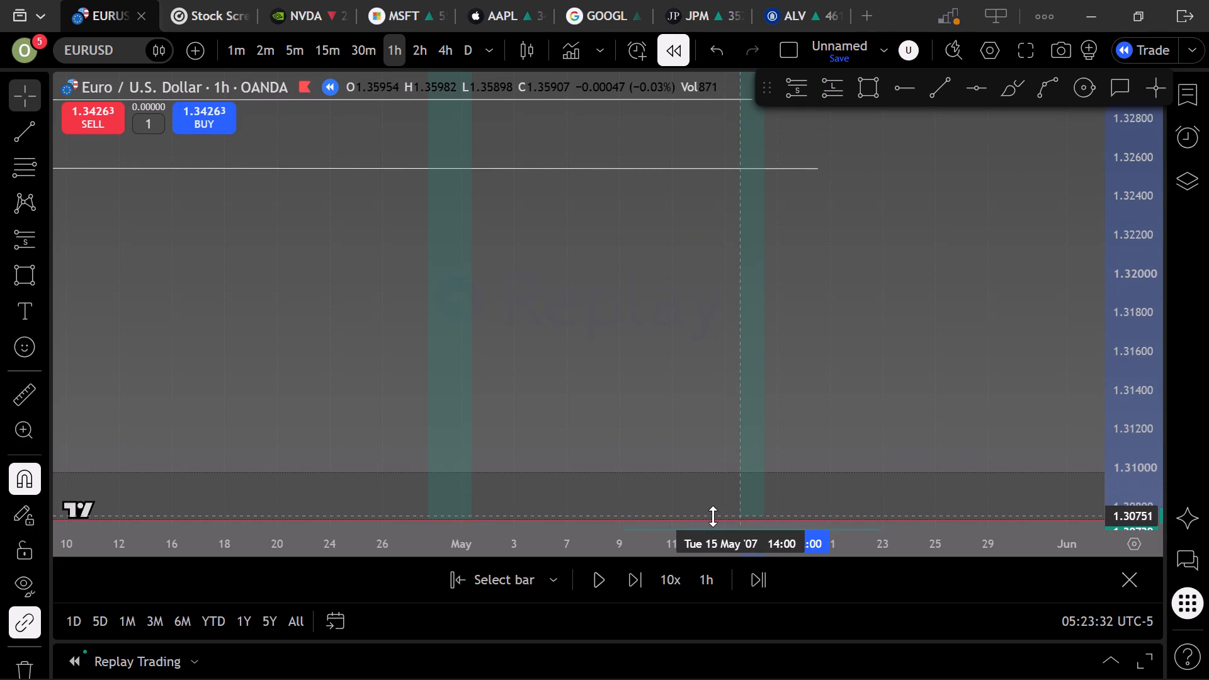
left_click_drag(713, 516, 714, 518)
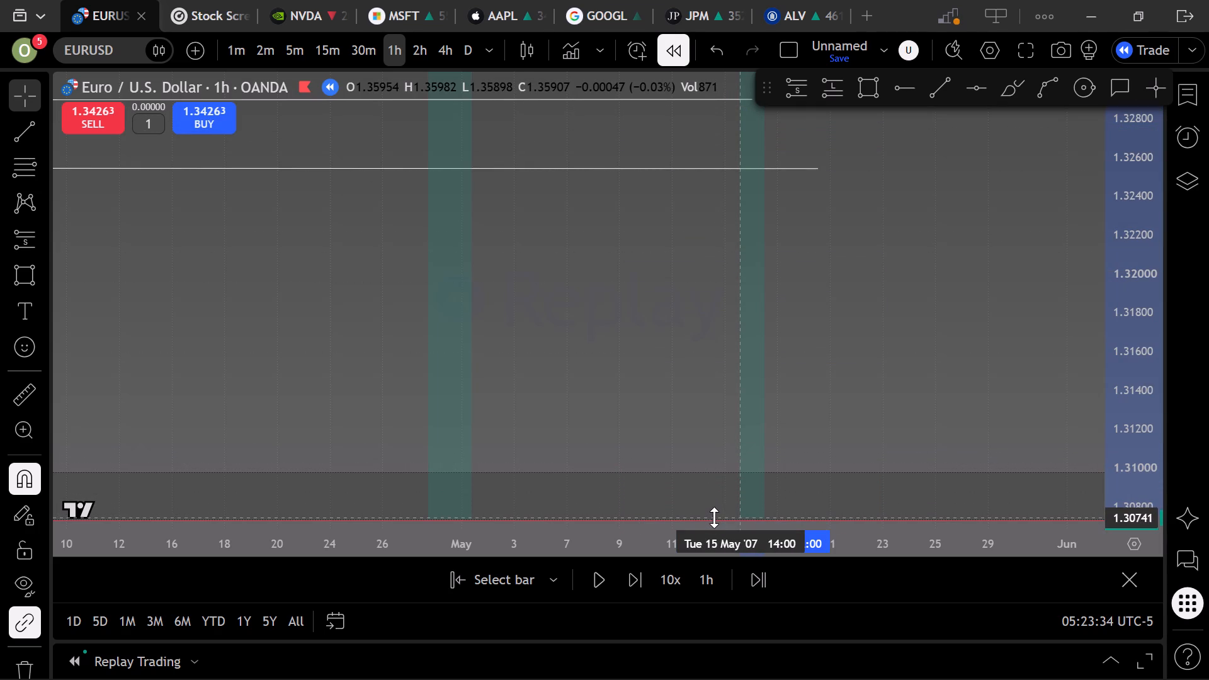
left_click_drag(714, 518, 712, 513)
left_click(855, 318)
Extend the end of the earlier short position with entry at 1.36445 slightly further into 1 May.
left_click_drag(887, 258, 895, 496)
left_click_drag(900, 273, 927, 485)
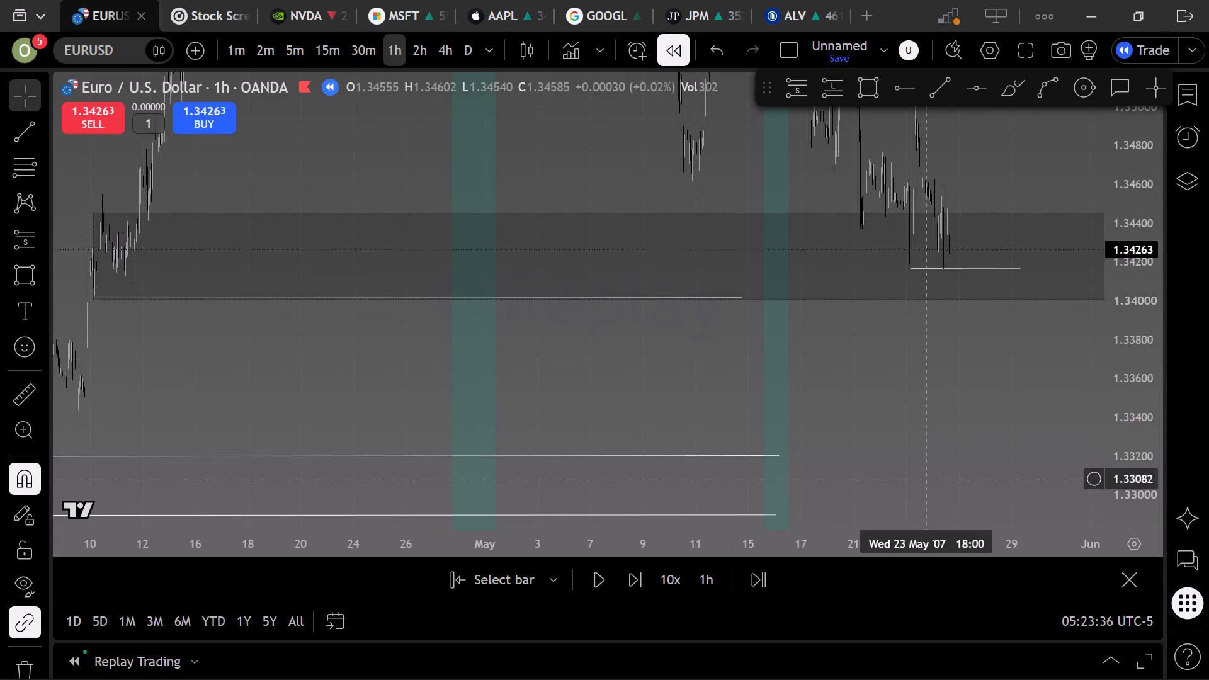
left_click_drag(919, 419, 928, 562)
left_click_drag(945, 235, 894, 407)
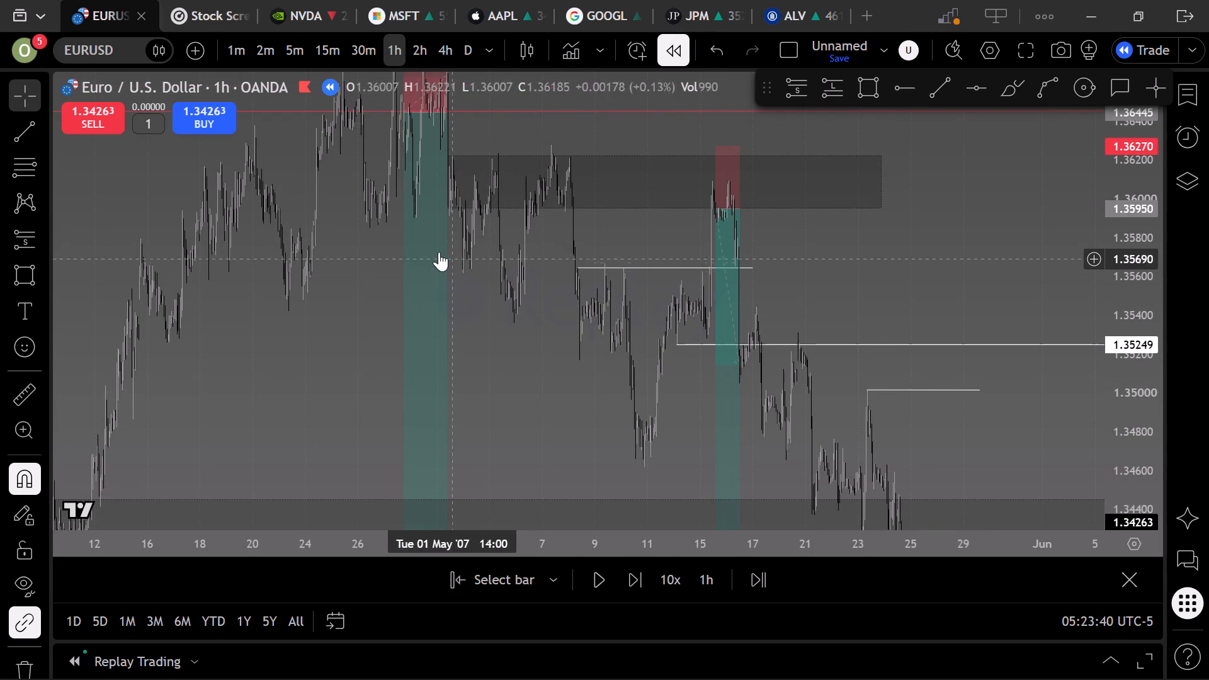
left_click_drag(393, 266, 400, 300)
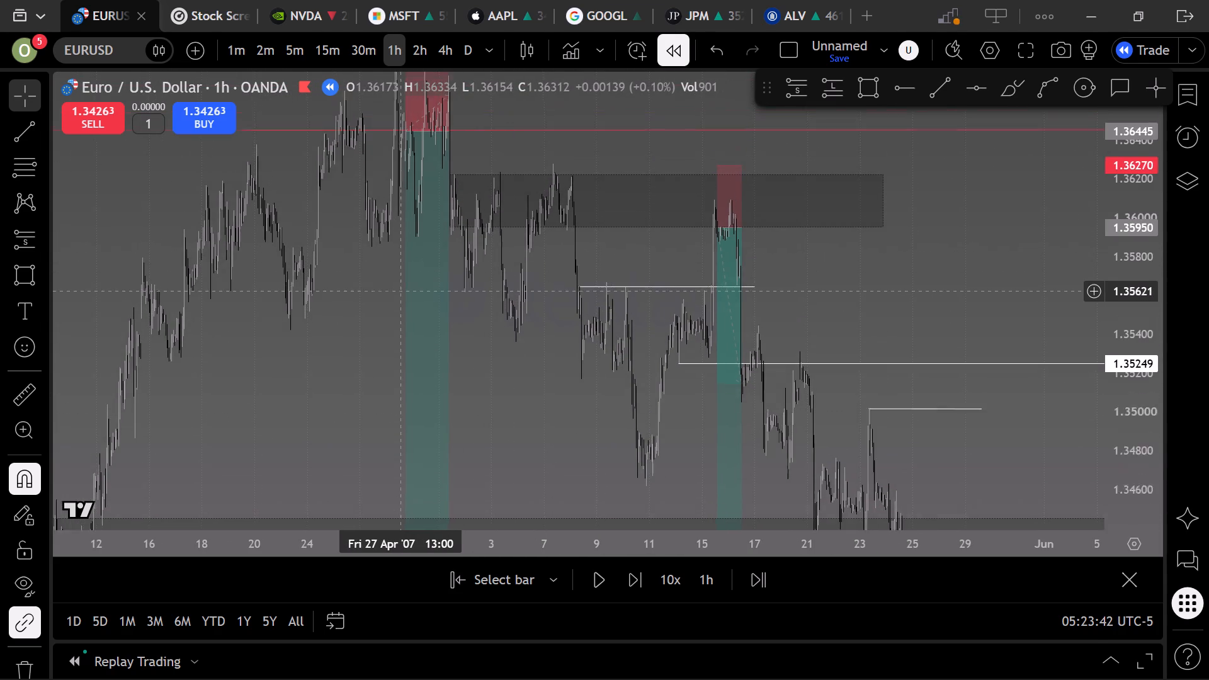
left_click_drag(400, 300, 395, 348)
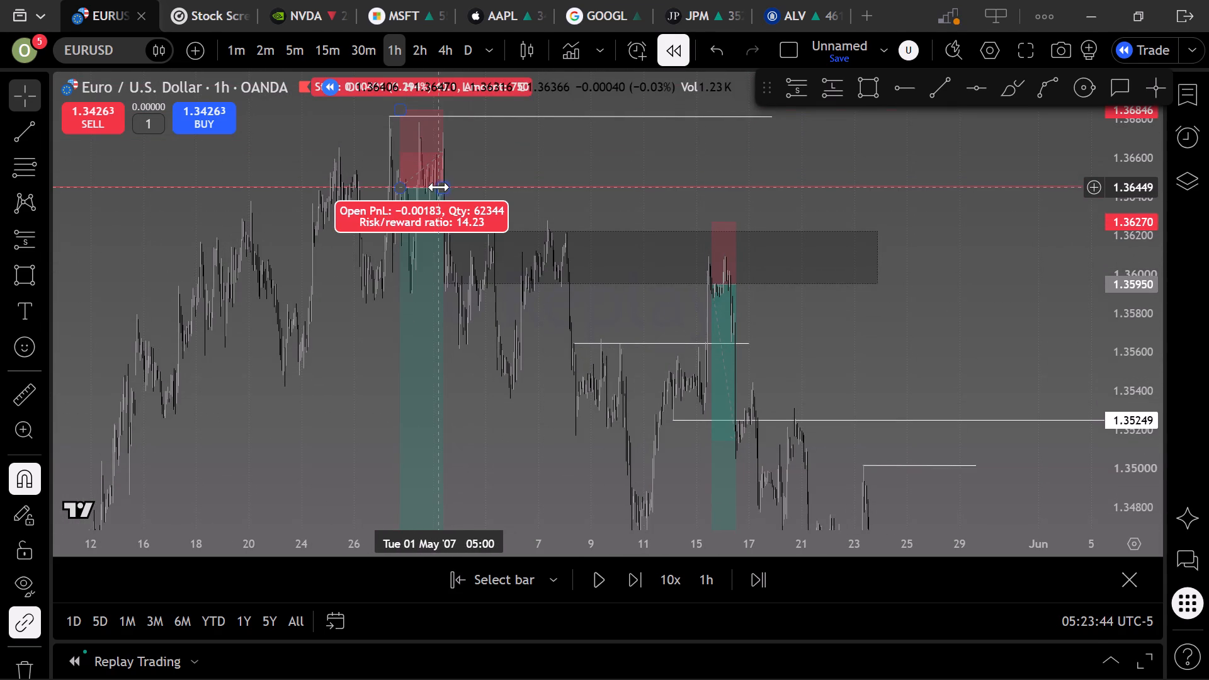
left_click_drag(439, 187, 470, 192)
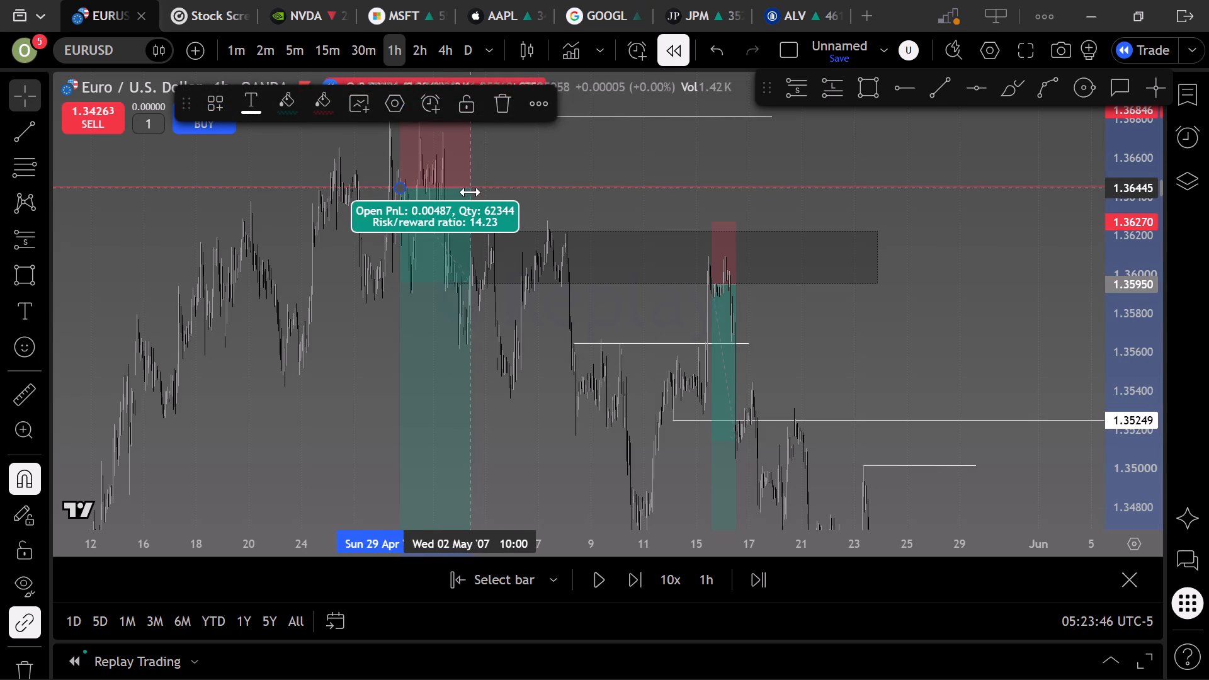
left_click_drag(470, 192, 451, 179)
left_click(546, 156)
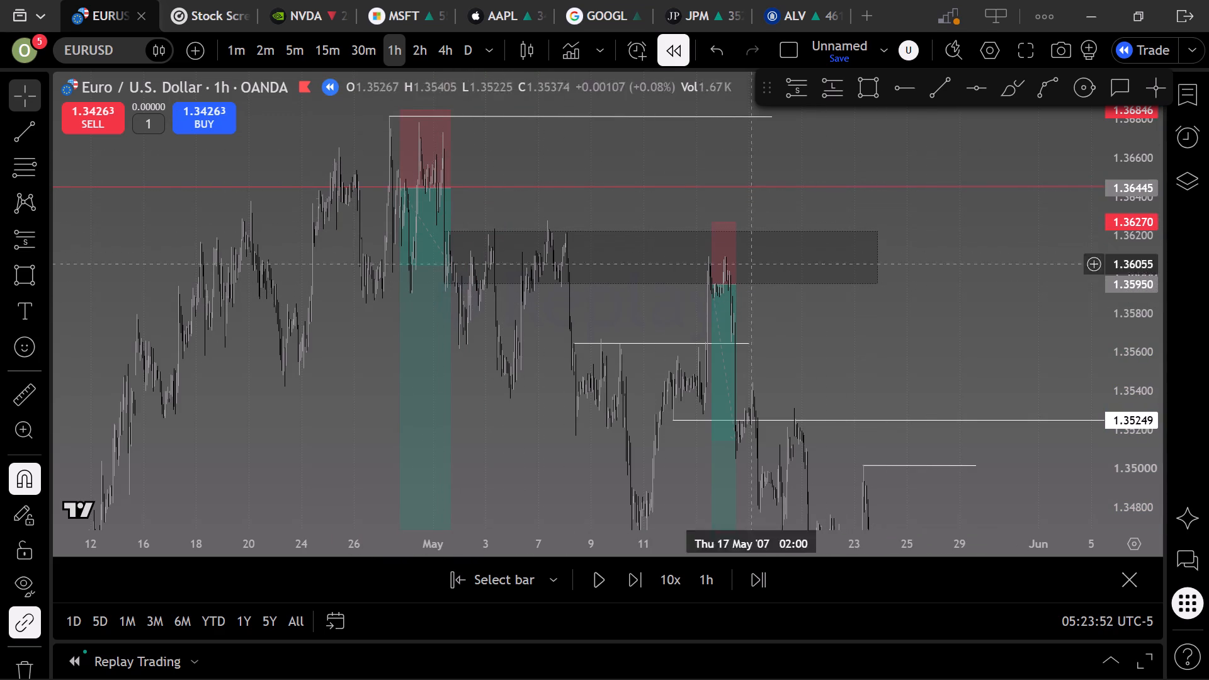
Examine the price structure from the mid-May short position through the latest 24 May candle.
left_click_drag(876, 319, 800, 225)
scroll(839, 251, "up", 2)
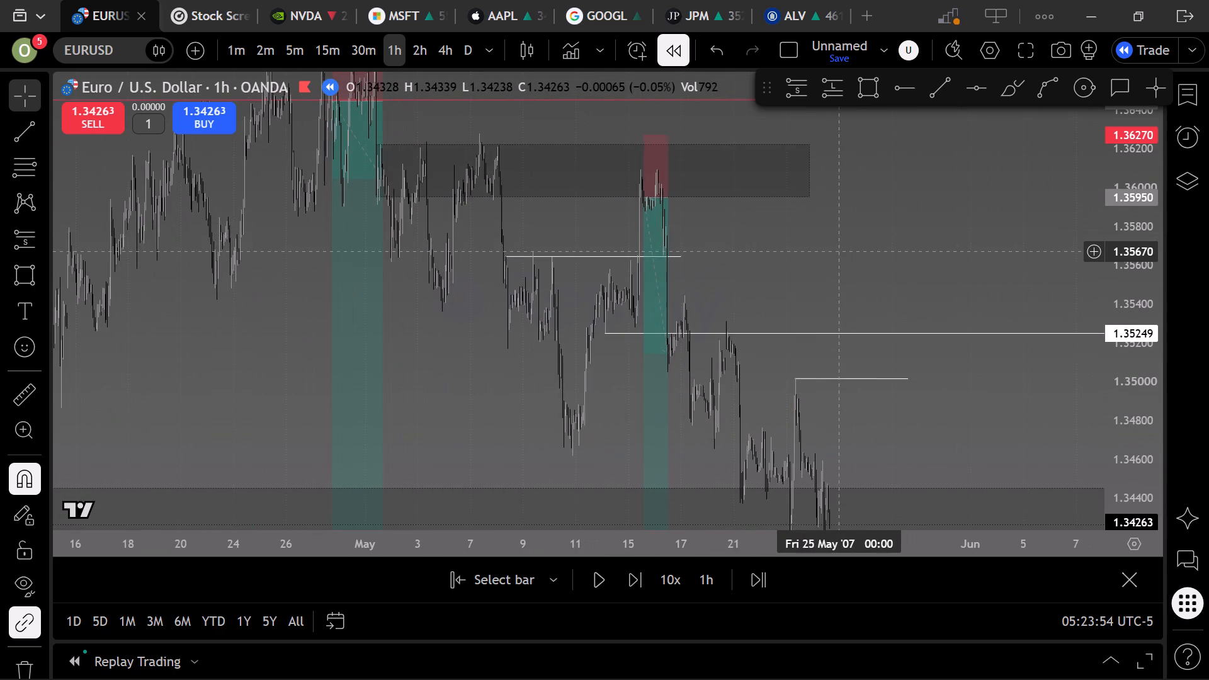
scroll(839, 251, "up", 2)
left_click_drag(787, 238, 855, 187)
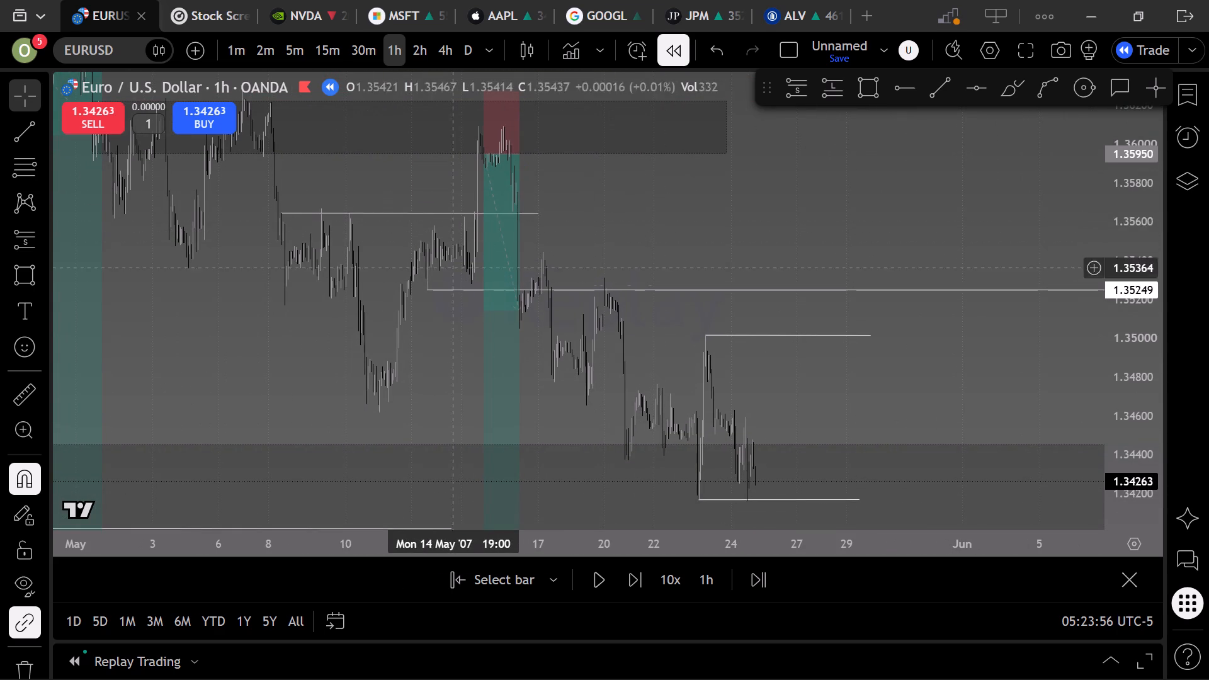
scroll(622, 208, "up", 4)
left_click_drag(506, 209, 869, 257)
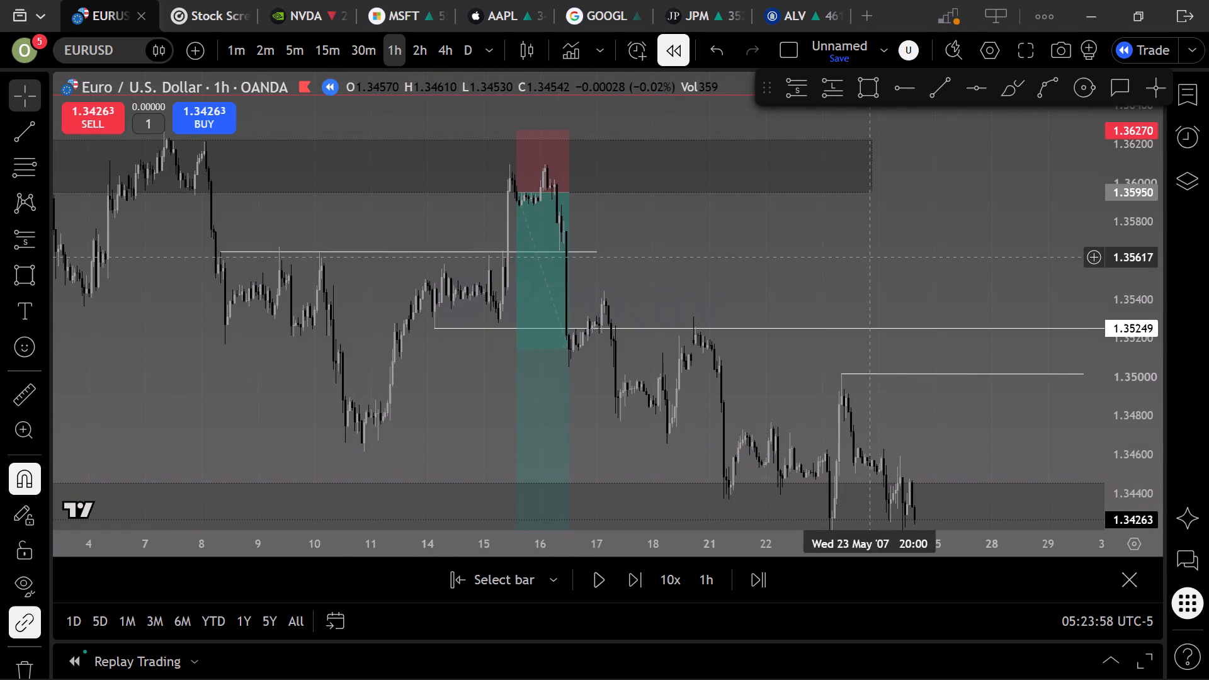
left_click_drag(785, 286, 743, 233)
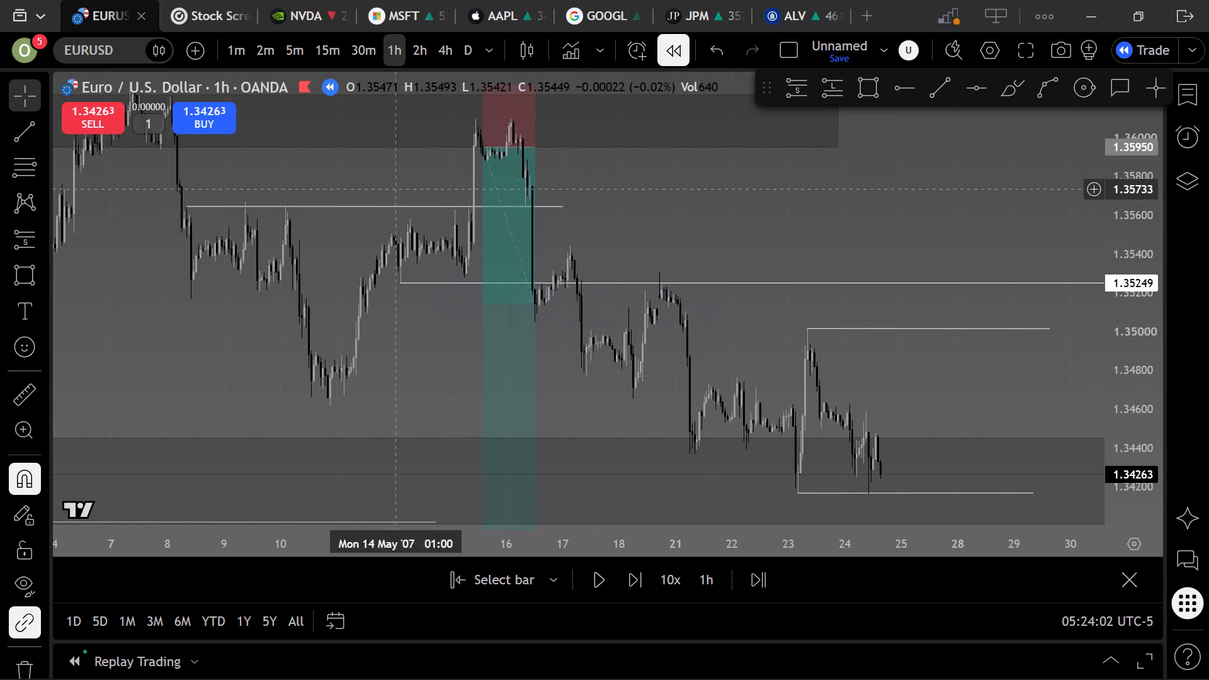
left_click_drag(890, 379, 820, 354)
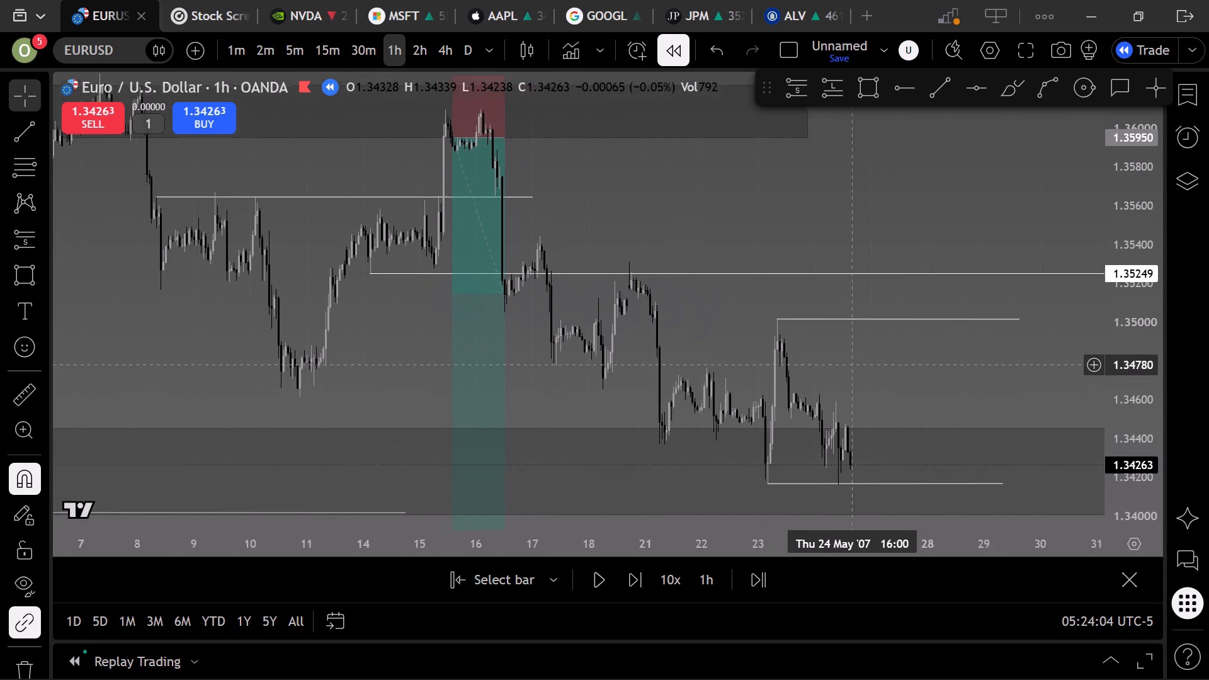
left_click_drag(820, 354, 749, 338)
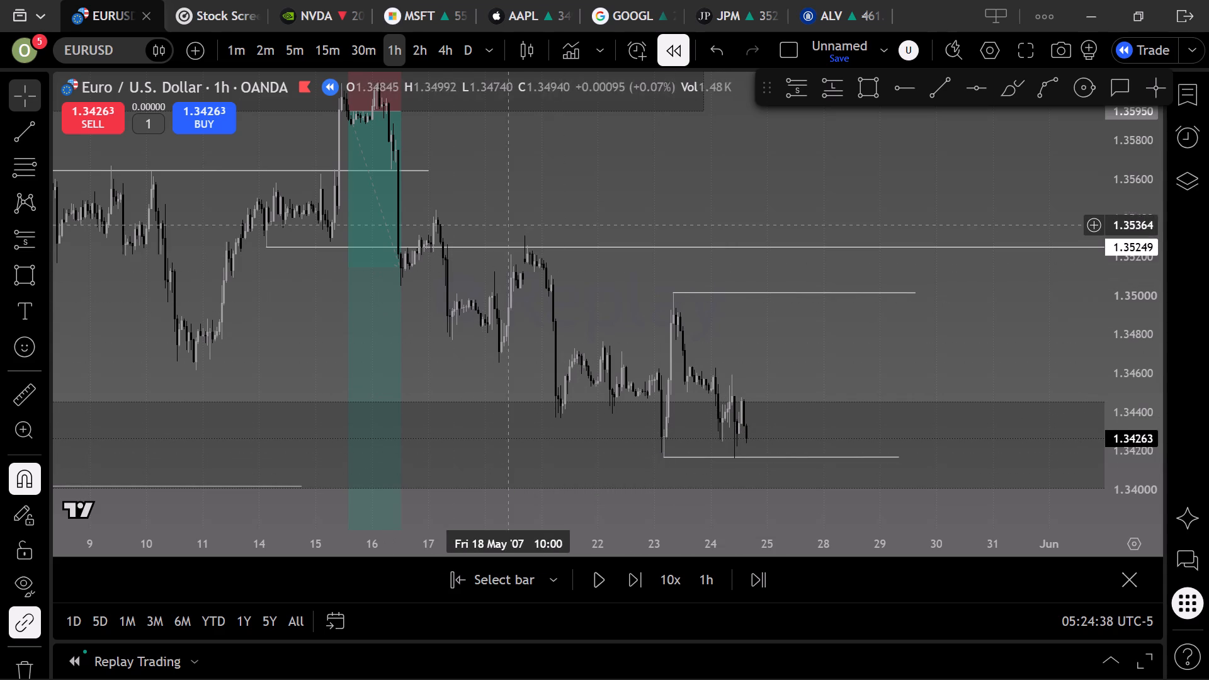
Move the horizontal trend line from the 8 May level near 1.3564 to the 24 May high at about 1.3459.
left_click_drag(552, 201, 567, 210)
scroll(585, 210, "down", 2)
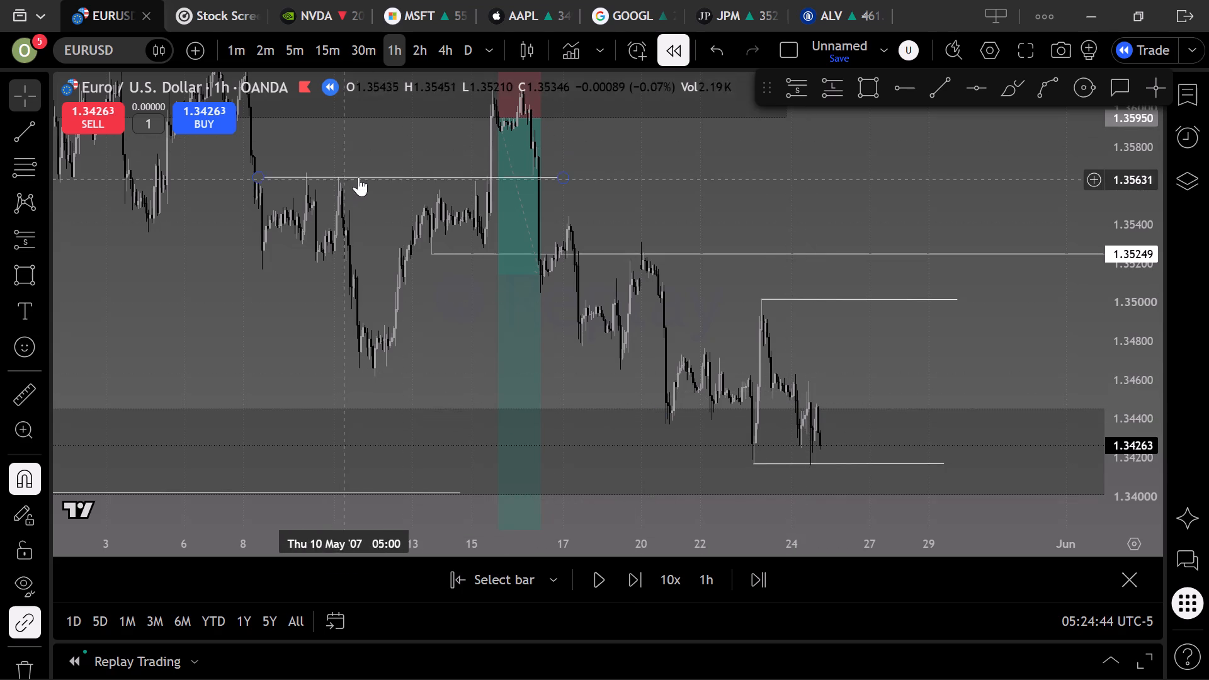
left_click_drag(369, 178, 904, 358)
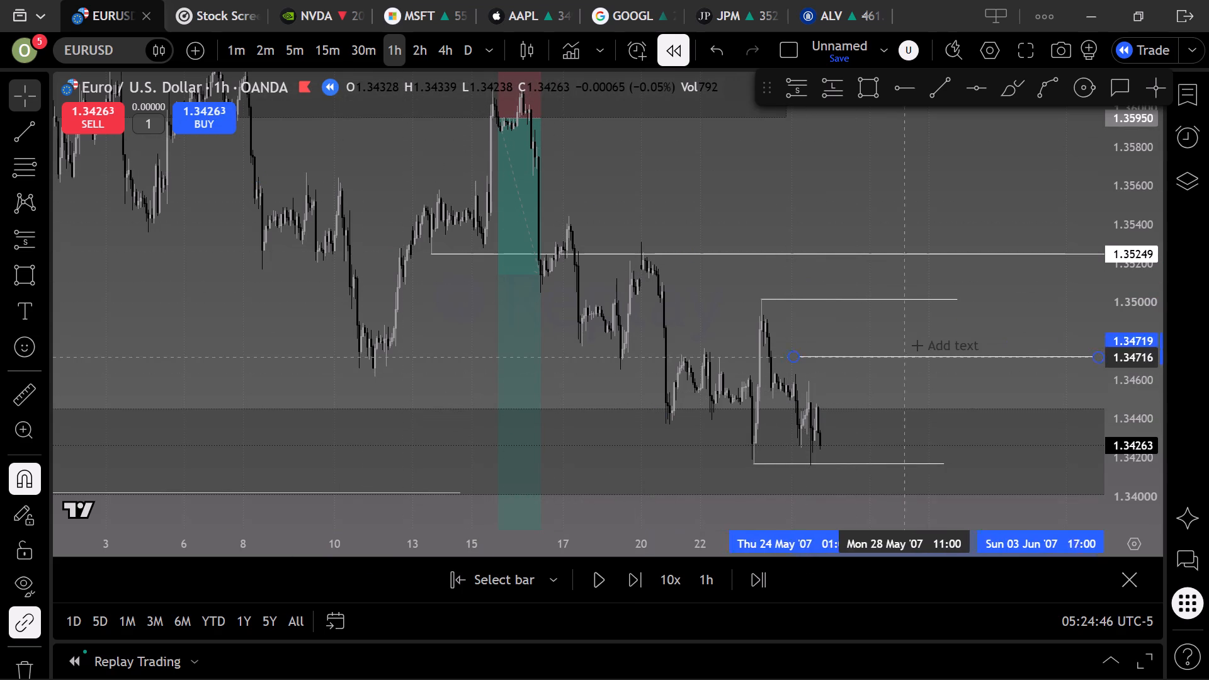
left_click_drag(904, 358, 922, 382)
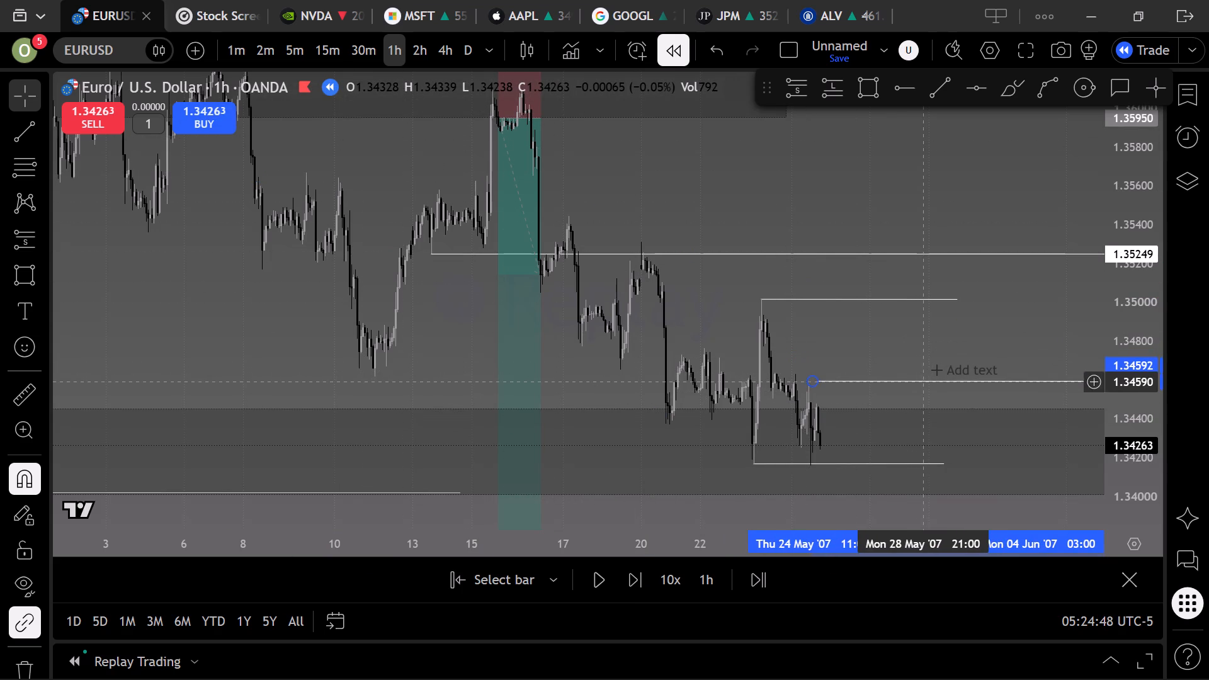
left_click(909, 349)
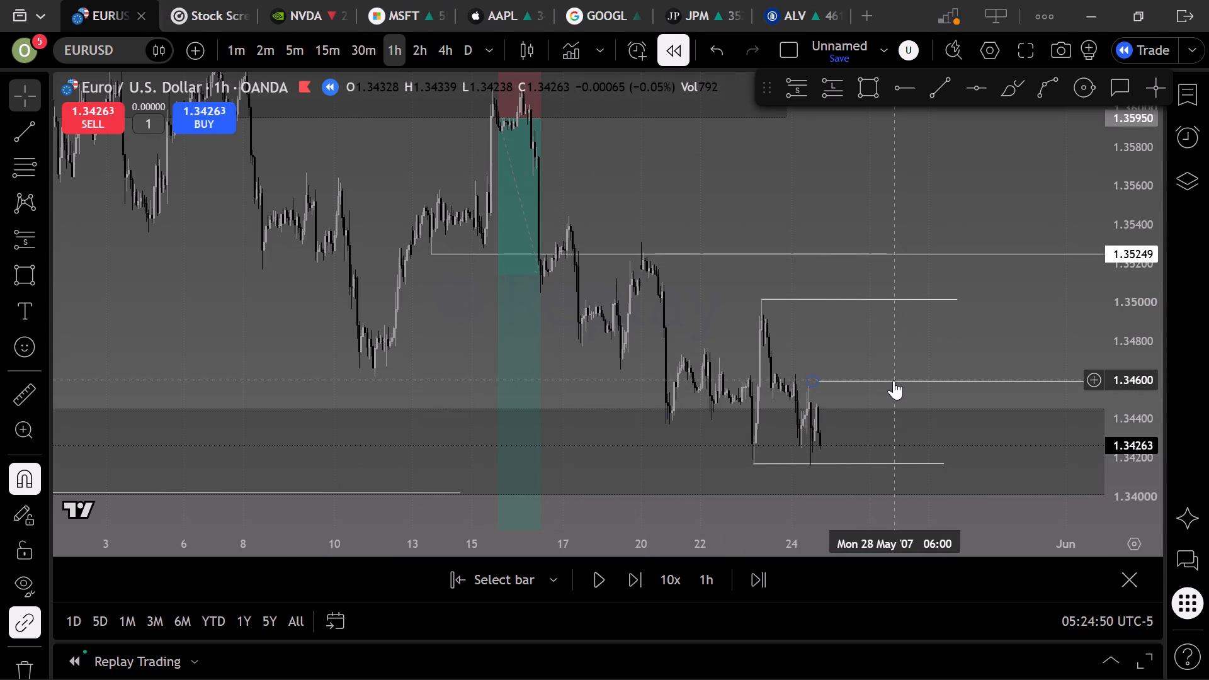
left_click(877, 378)
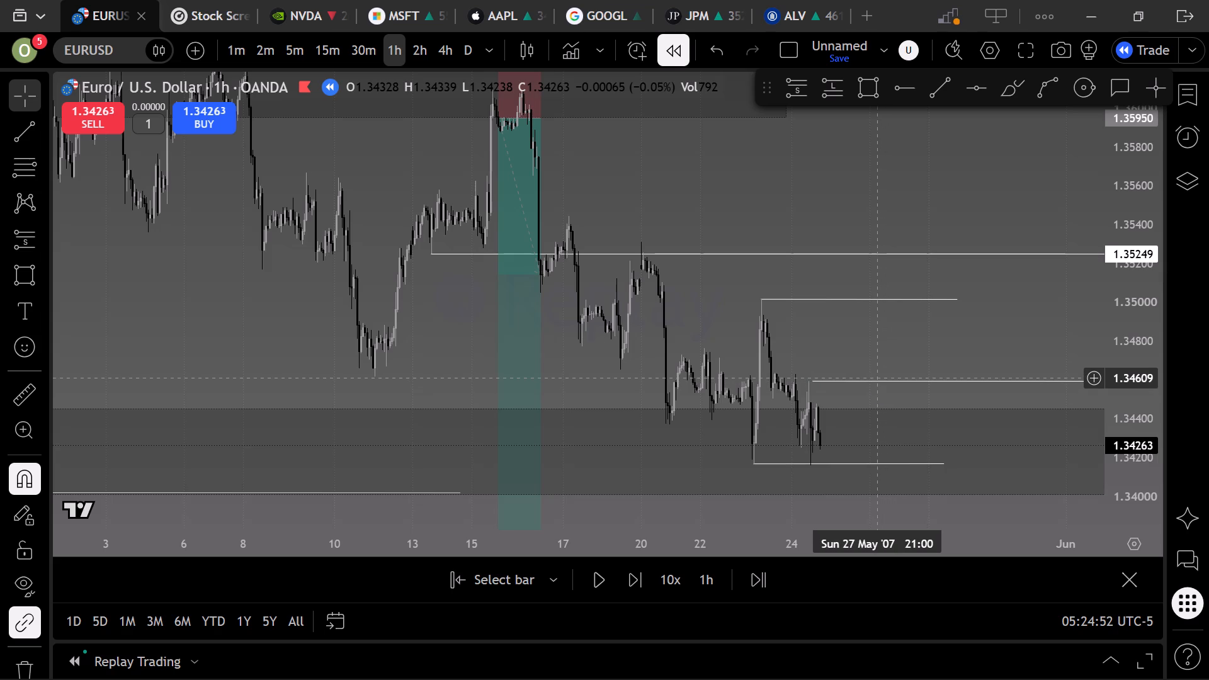
left_click(880, 380)
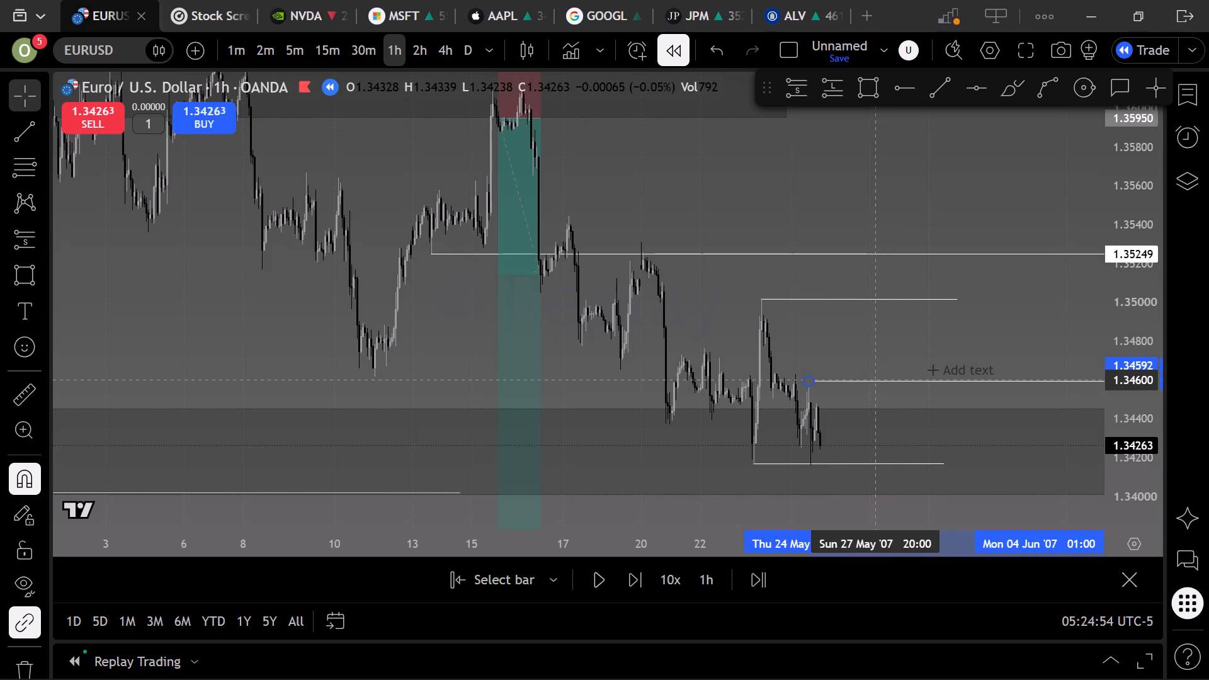
left_click(875, 369)
Advance the replay candle by candle from 24 May to the start of 25 May.
scroll(880, 354, "up", 3)
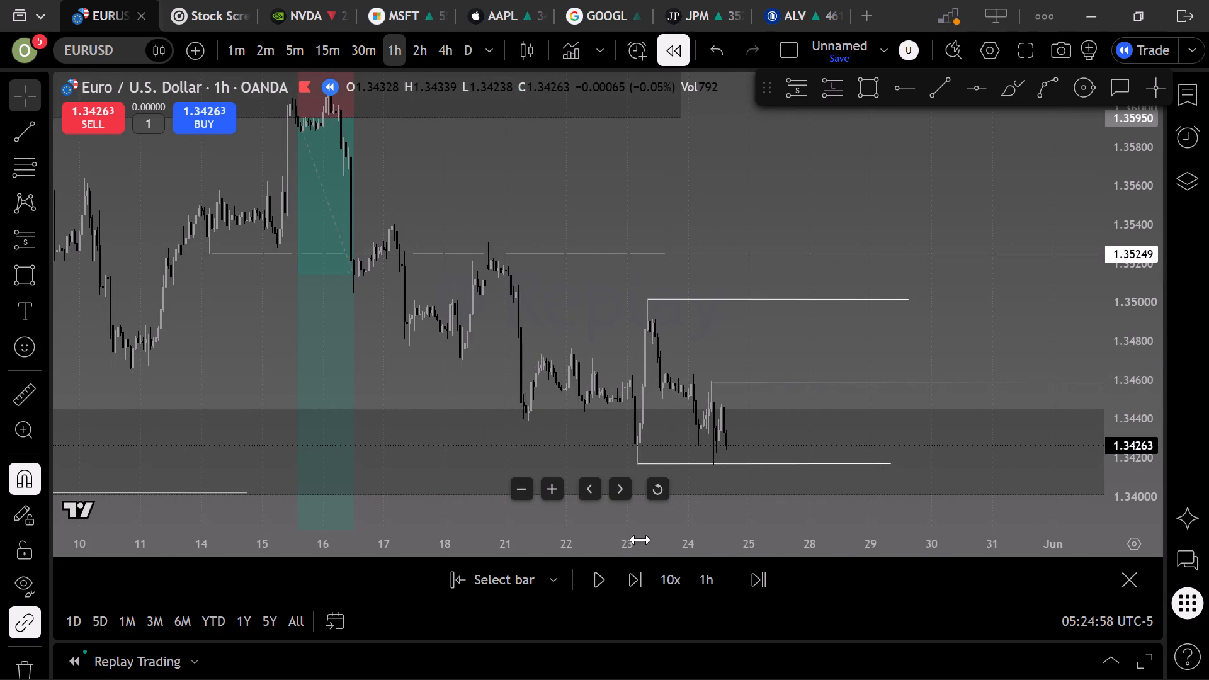
left_click(638, 579)
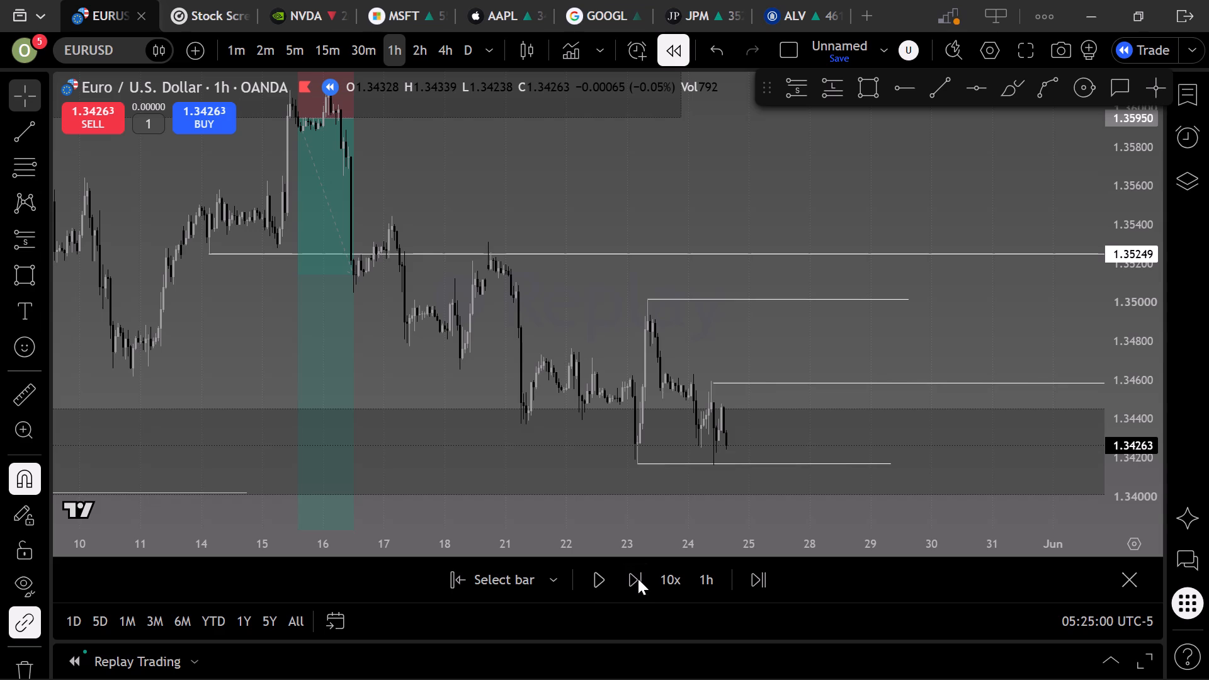
left_click(638, 579)
left_click(638, 579)
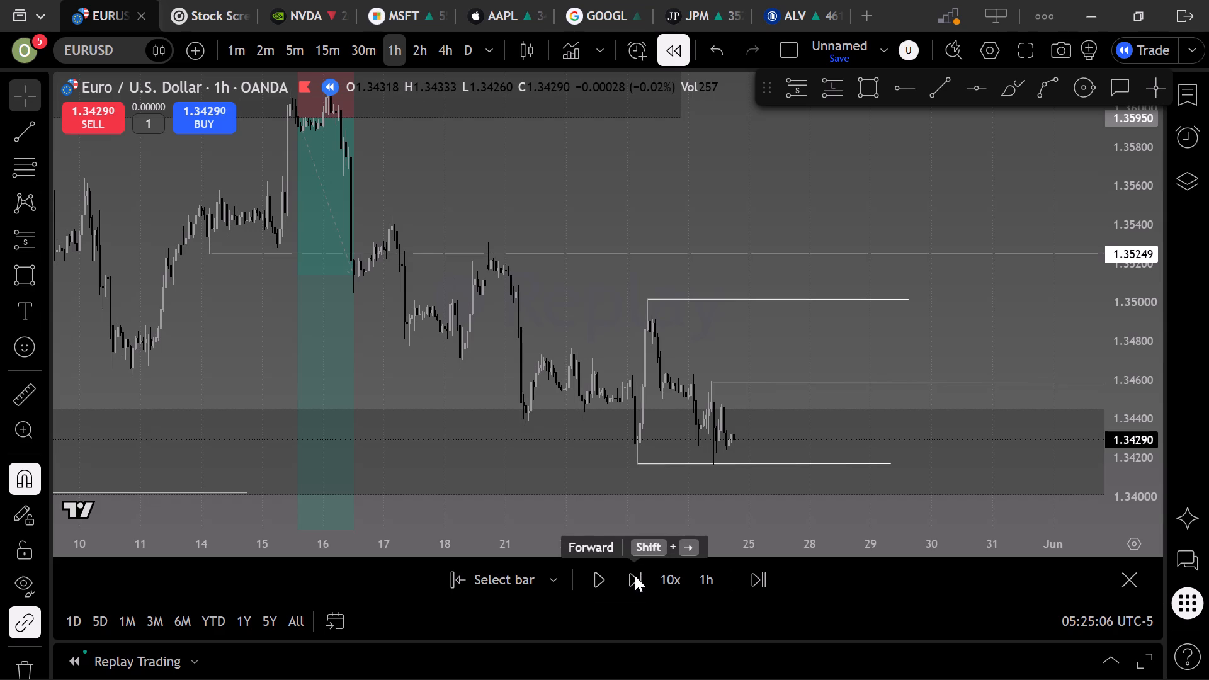
triple_click(635, 575)
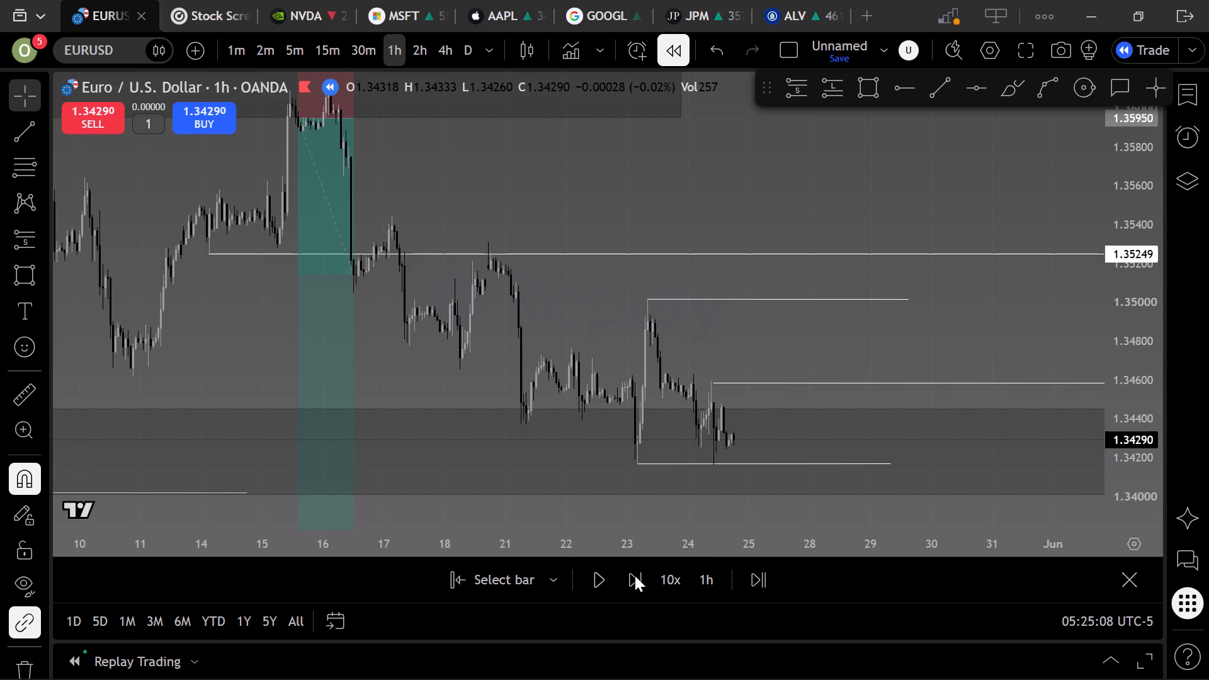
left_click(635, 575)
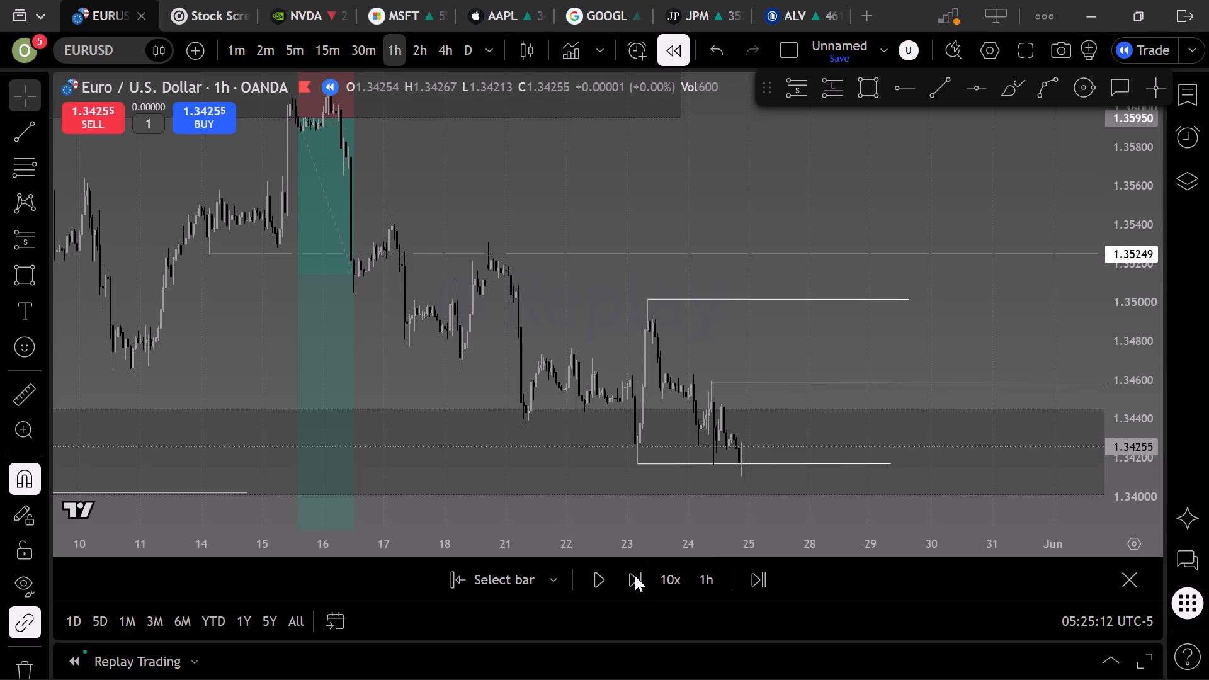
triple_click(633, 581)
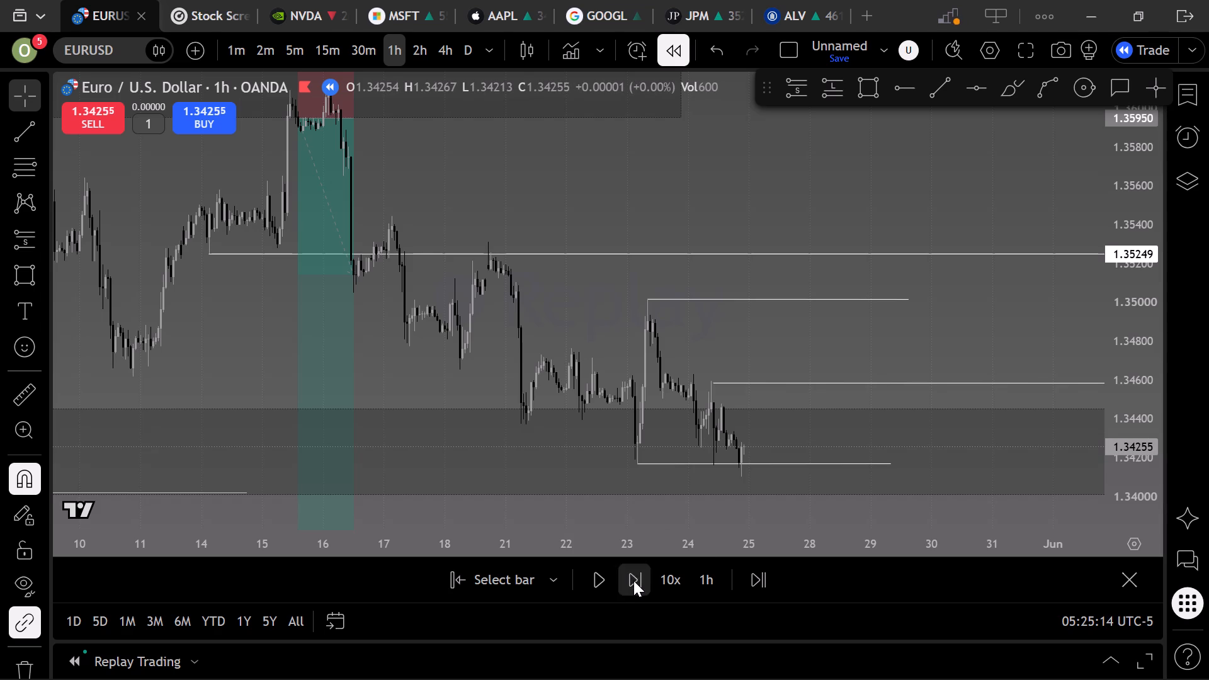
left_click(632, 579)
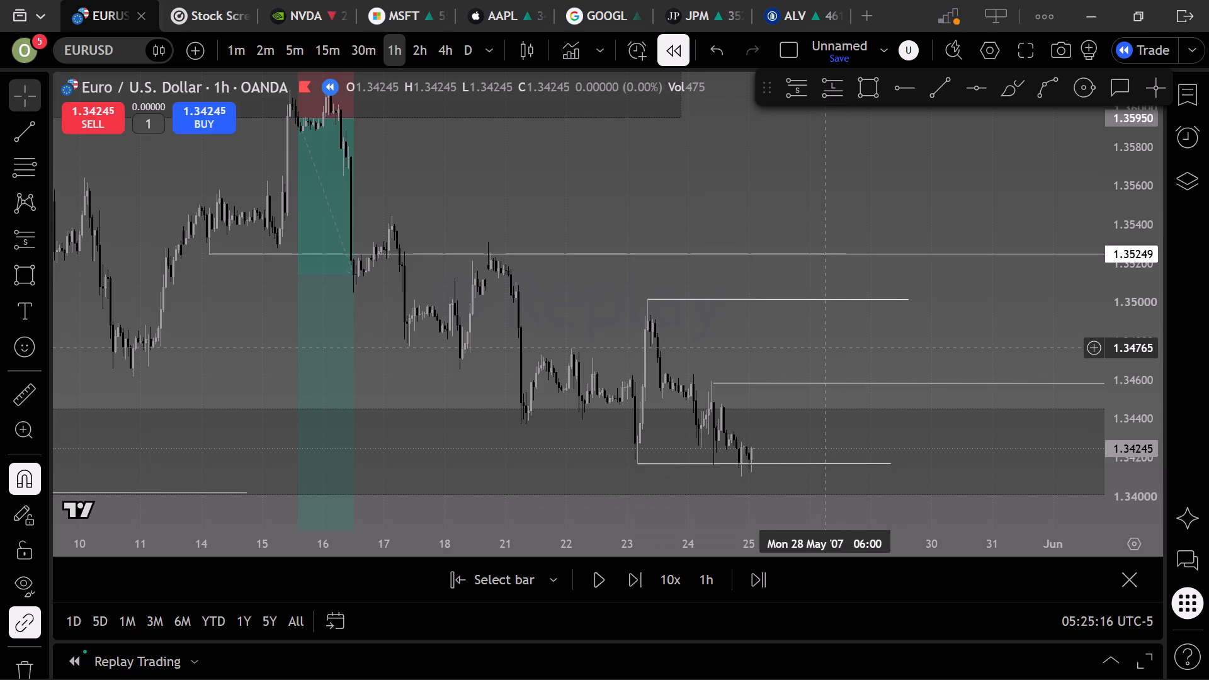
Place a short position on the 24 May high line with entry at 1.34585 and stop at about 1.3504.
left_click_drag(823, 348, 711, 351)
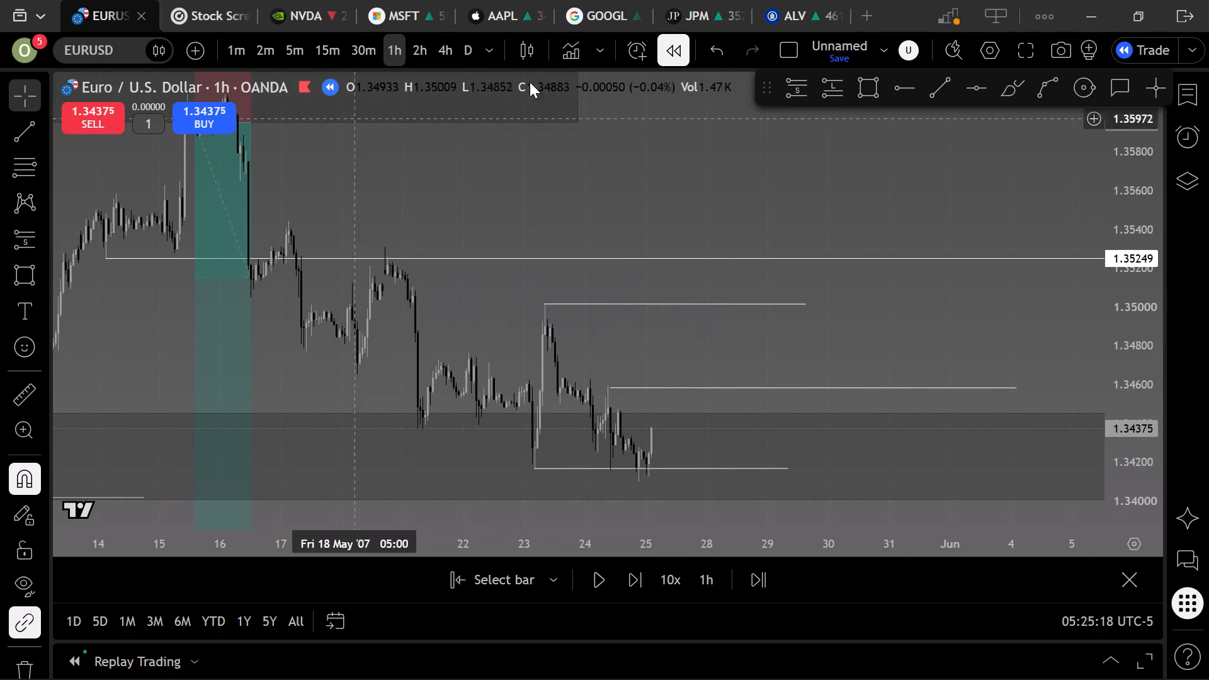
left_click(798, 79)
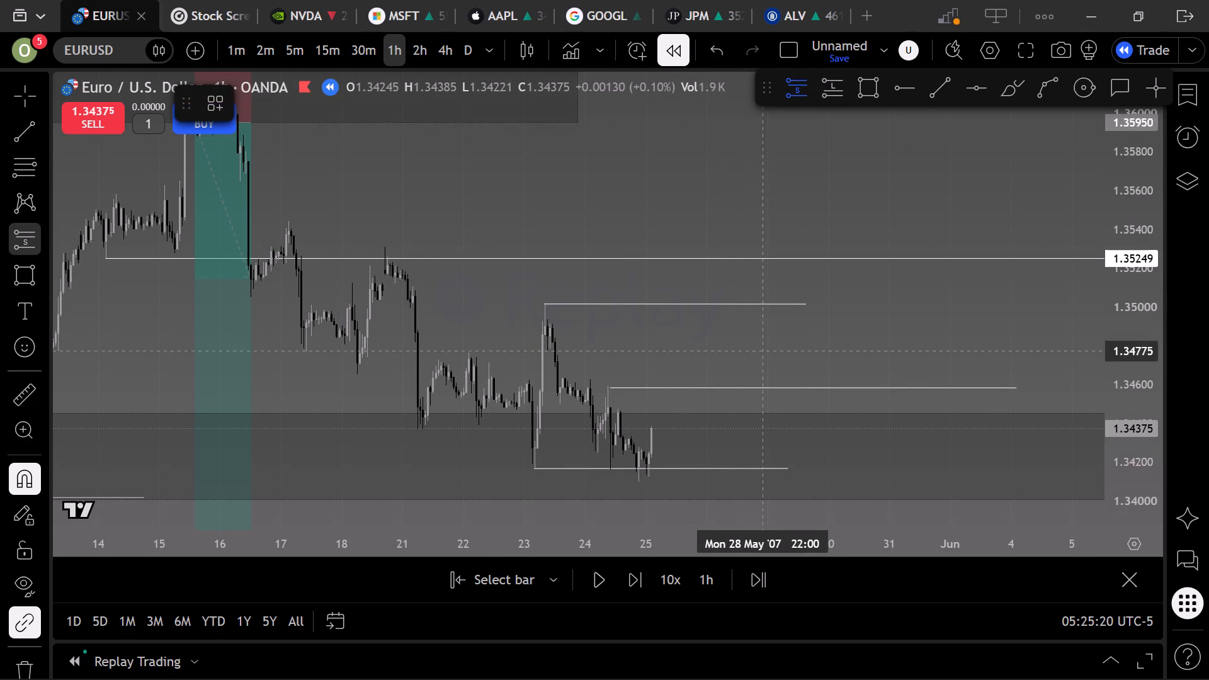
left_click(764, 388)
left_click_drag(763, 309, 750, 300)
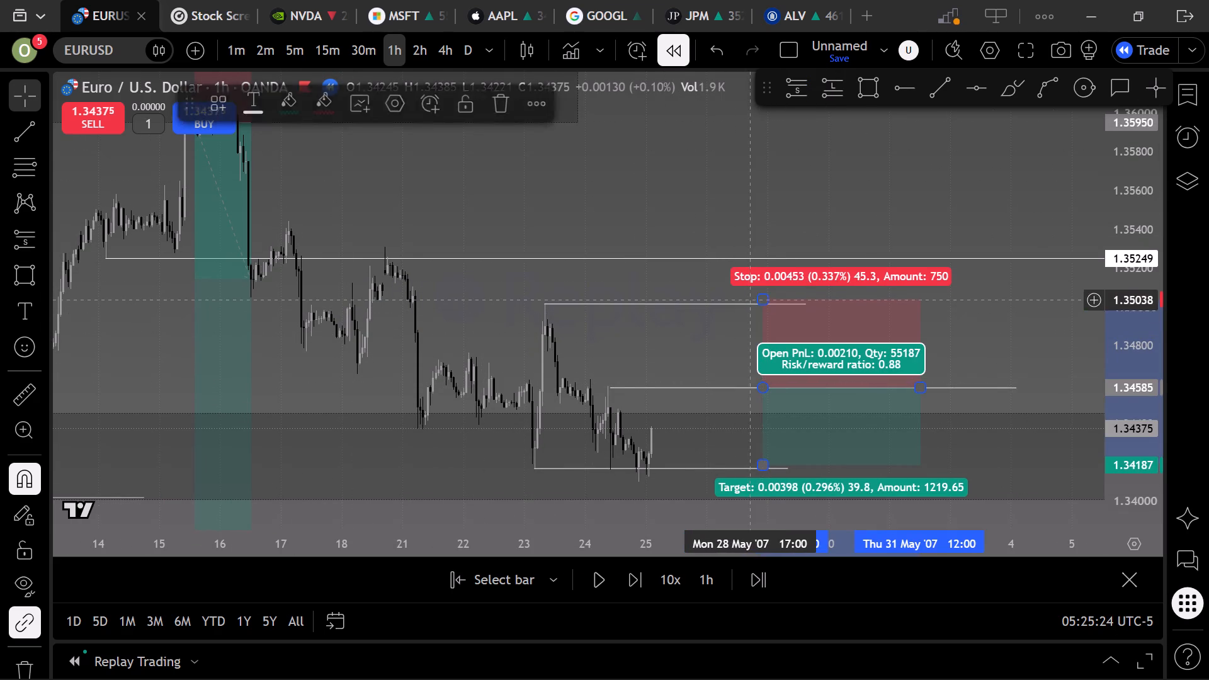
Shorten the new short position's time span so it ends at about the start of 30 May.
scroll(716, 341, "down", 4)
left_click_drag(836, 359, 695, 341)
scroll(698, 343, "up", 3)
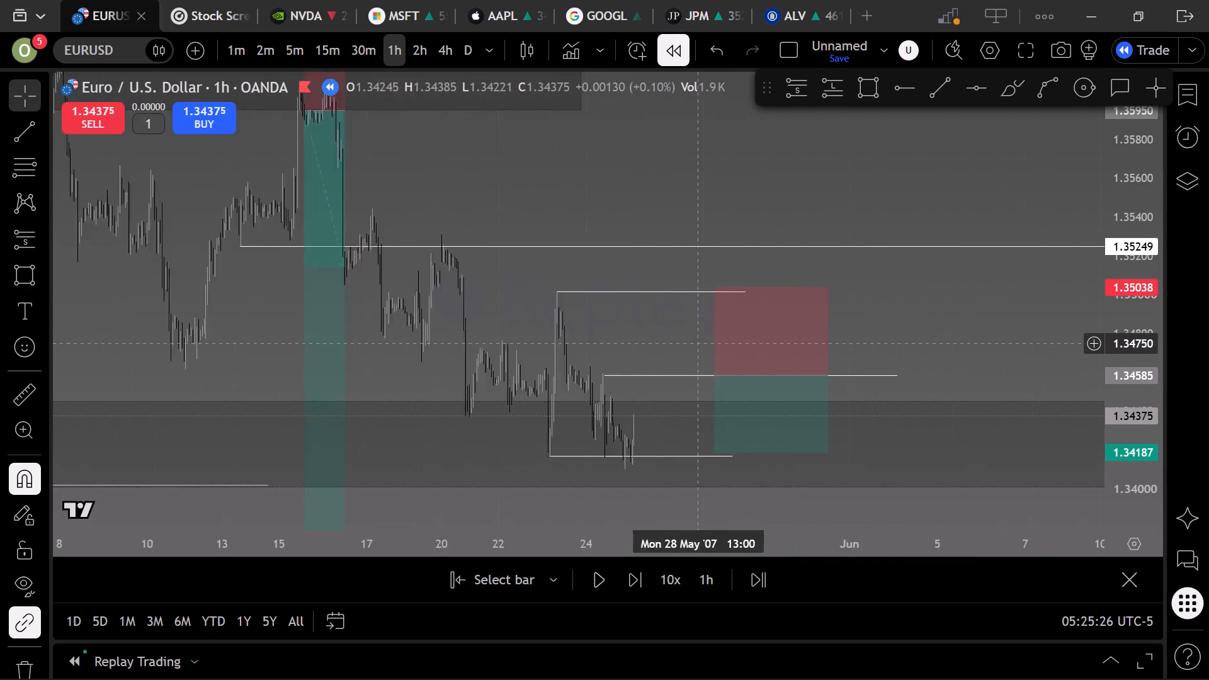
scroll(698, 343, "up", 2)
left_click_drag(698, 373, 607, 363)
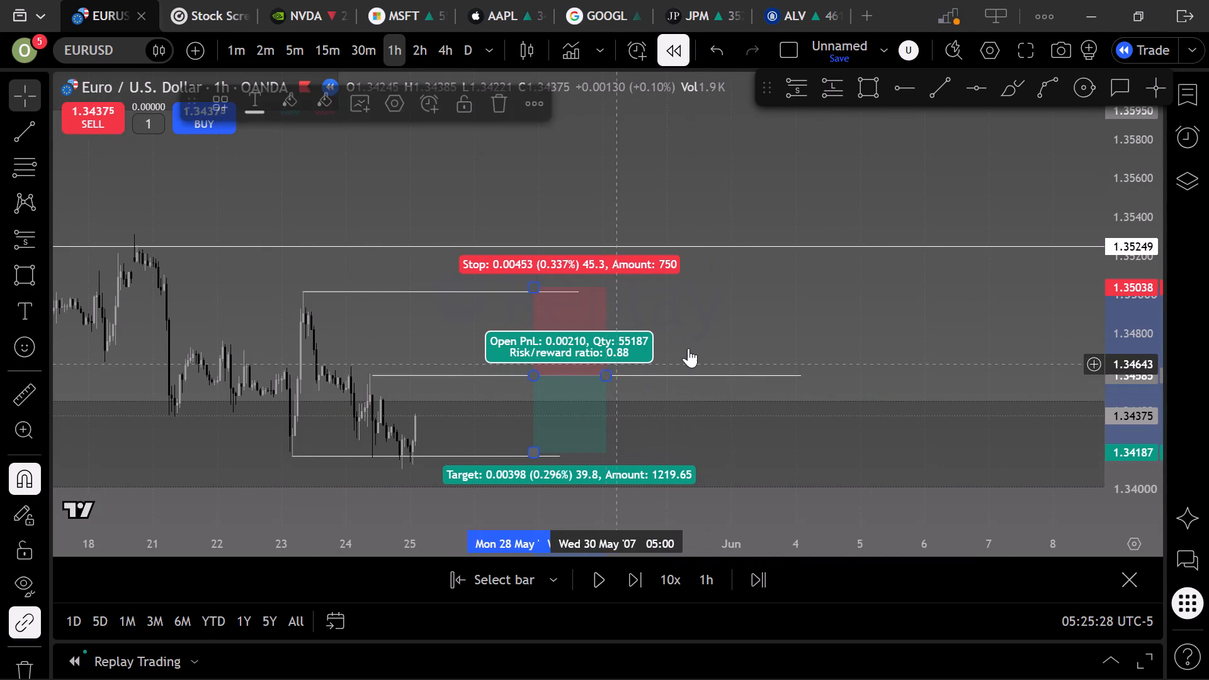
left_click(716, 334)
left_click(778, 322)
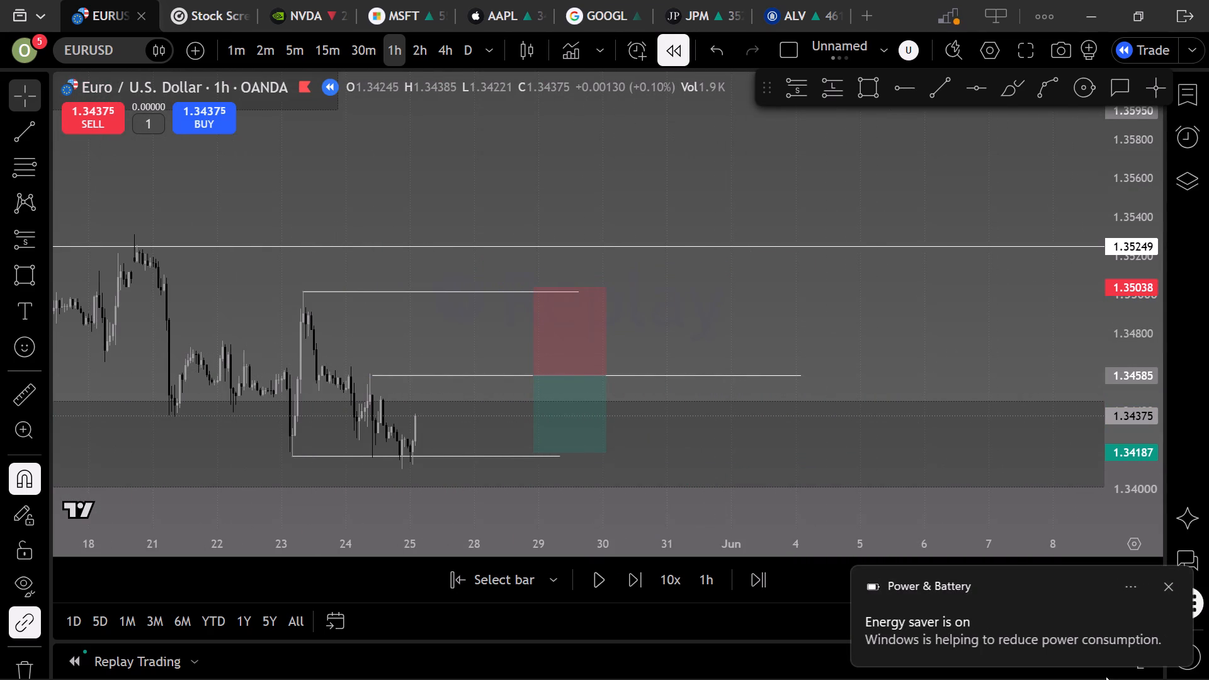
Dismiss the energy saver notification and check the battery level in the system's quick settings.
left_click(1170, 590)
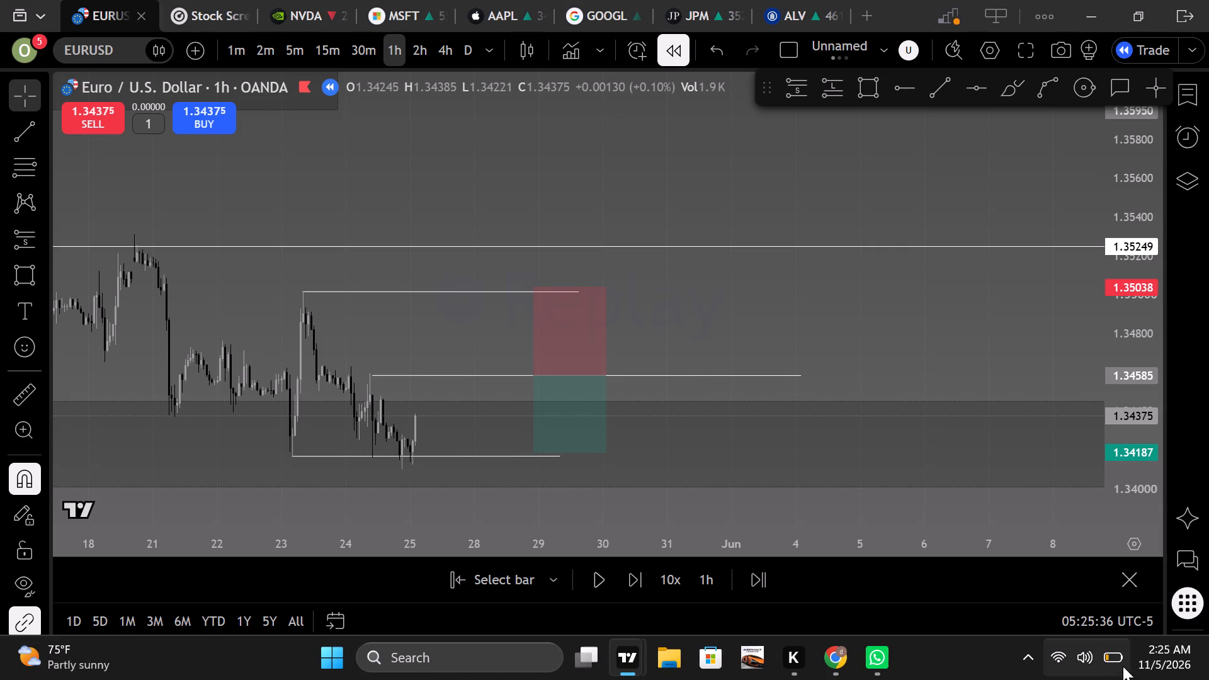
left_click(1120, 657)
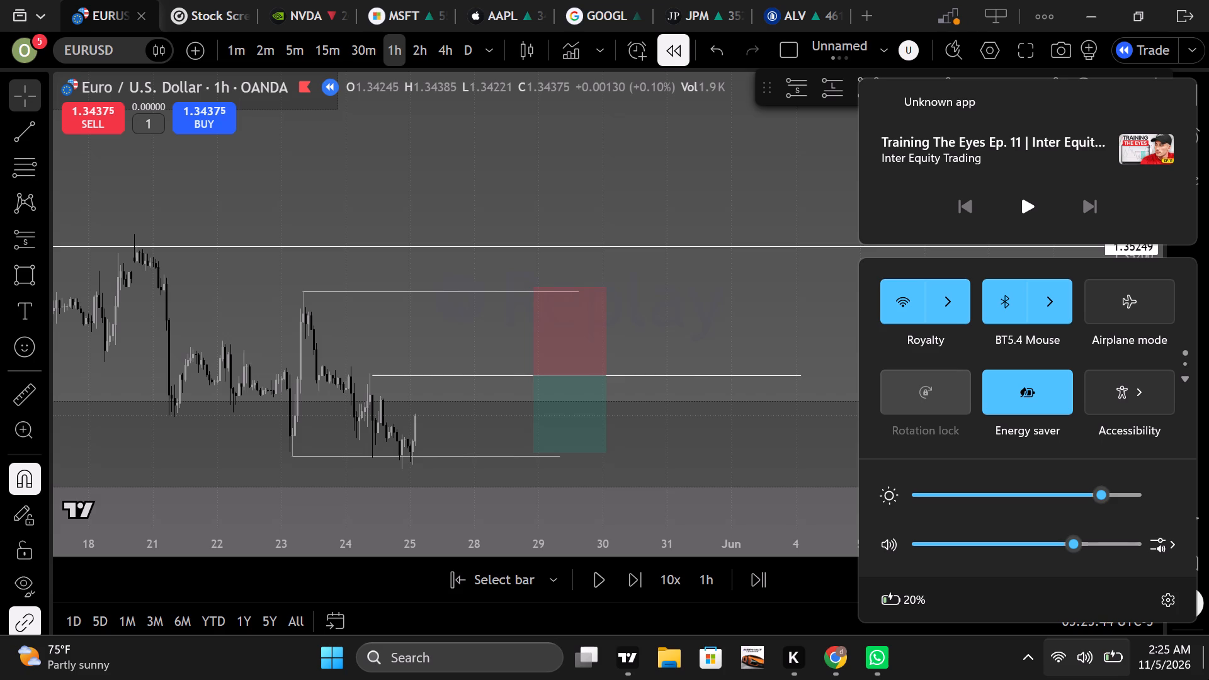
left_click(781, 295)
Lower the new short position's target to about 1.3073, at the bottom edge of the lower demand zone.
scroll(781, 299, "down", 4)
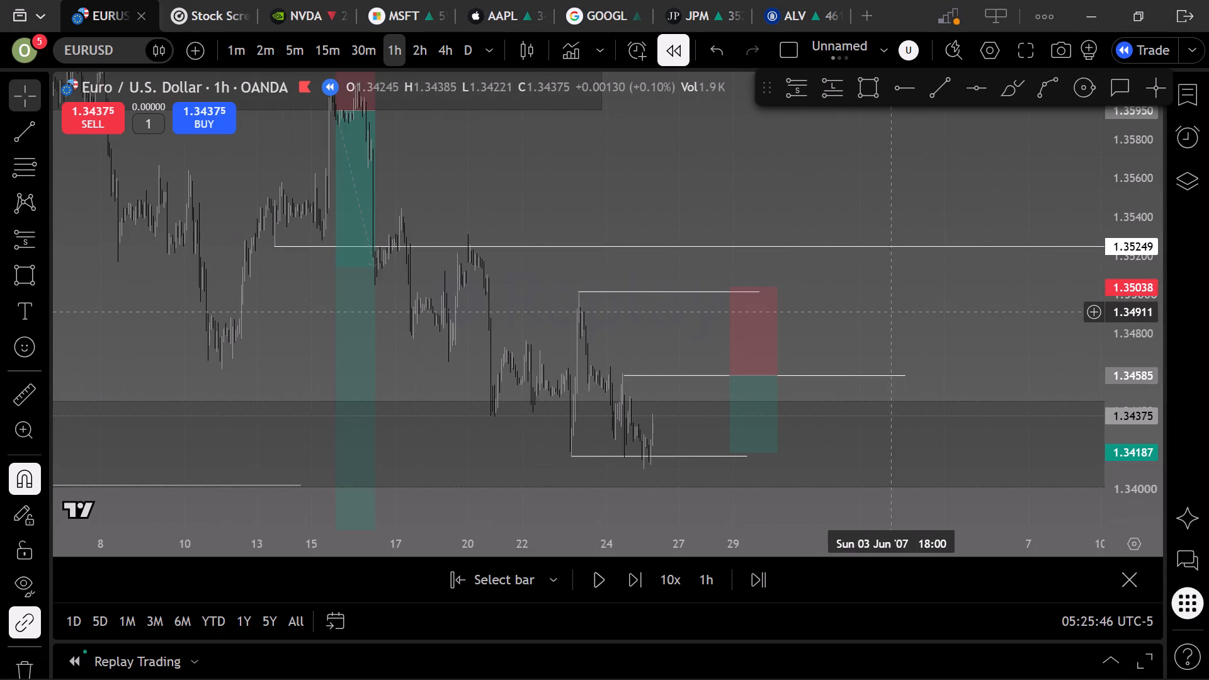
left_click_drag(895, 314, 796, 208)
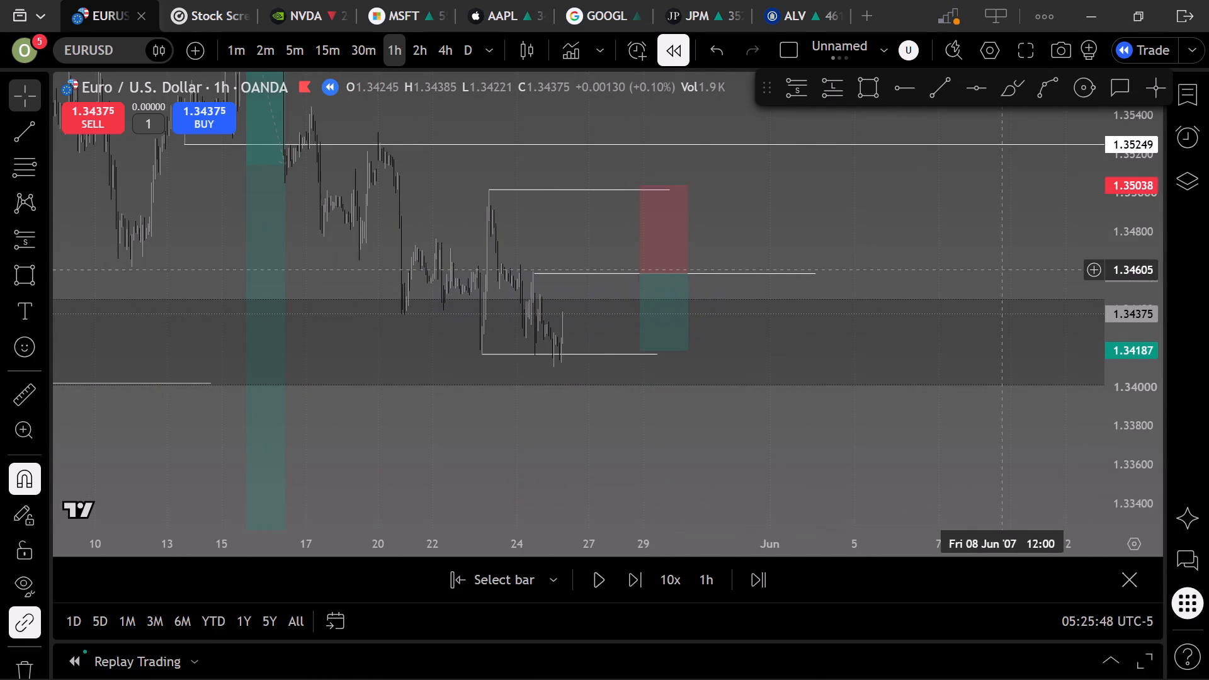
scroll(1133, 268, "down", 4)
scroll(1030, 261, "down", 4)
left_click_drag(1028, 260, 921, 192)
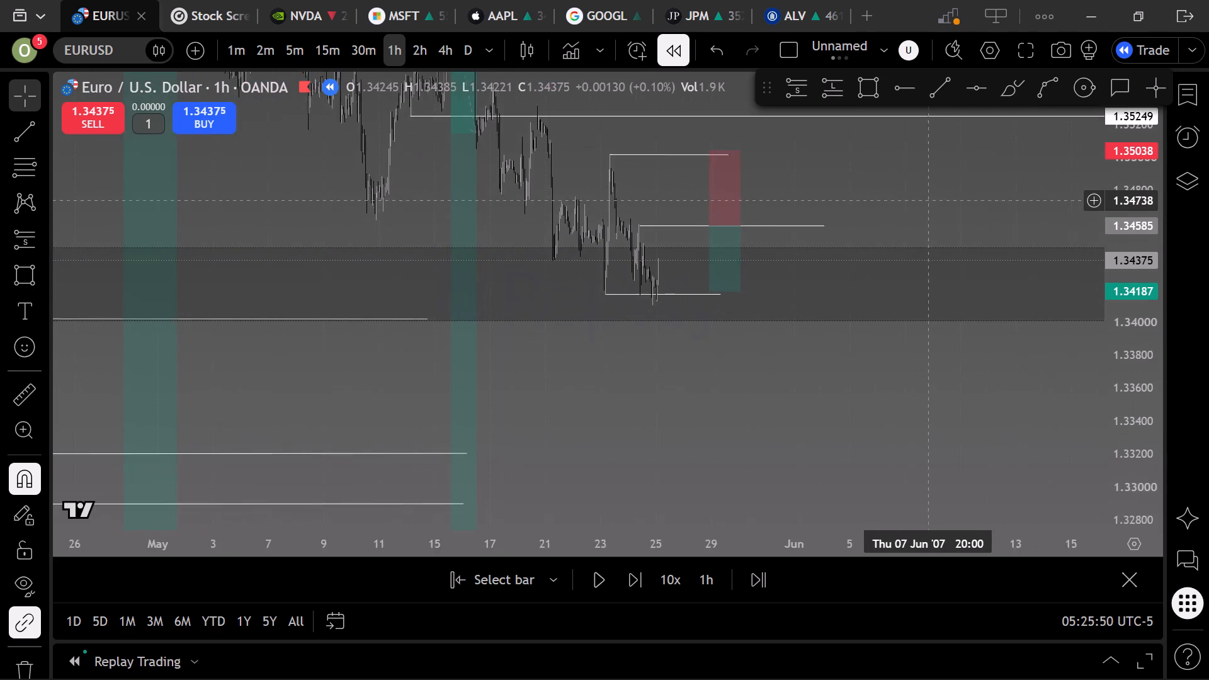
left_click_drag(921, 192, 899, 142)
left_click_drag(735, 341, 725, 235)
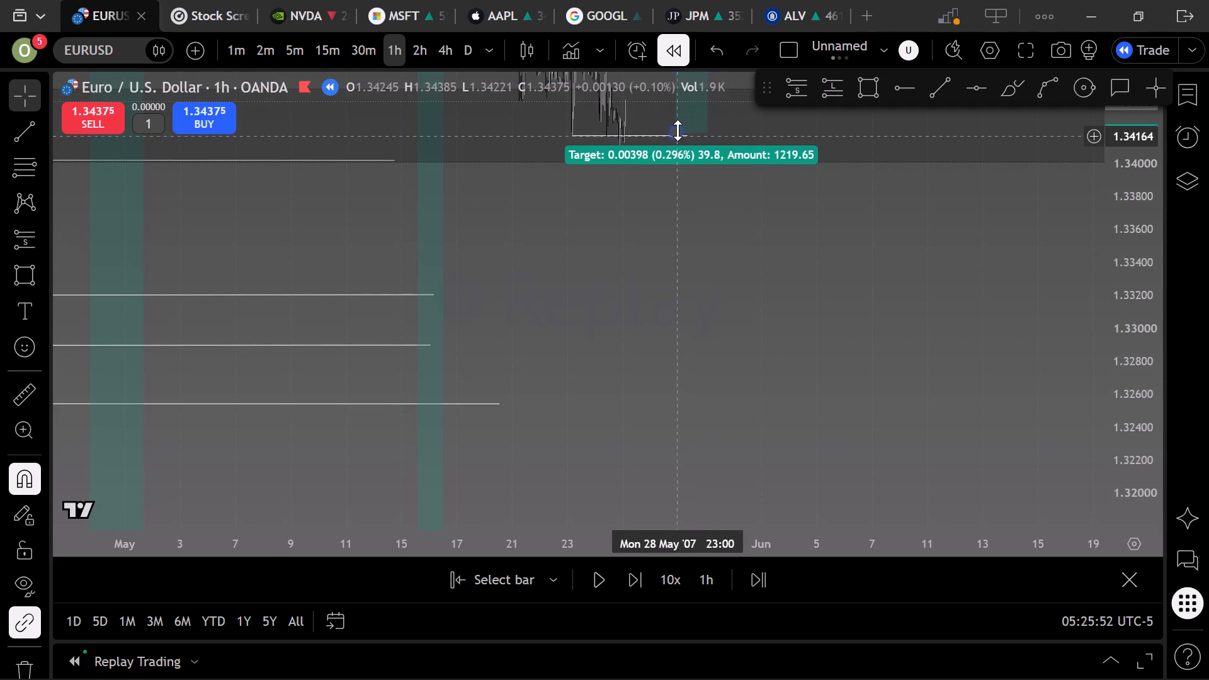
left_click_drag(678, 129, 581, 559)
left_click(807, 412)
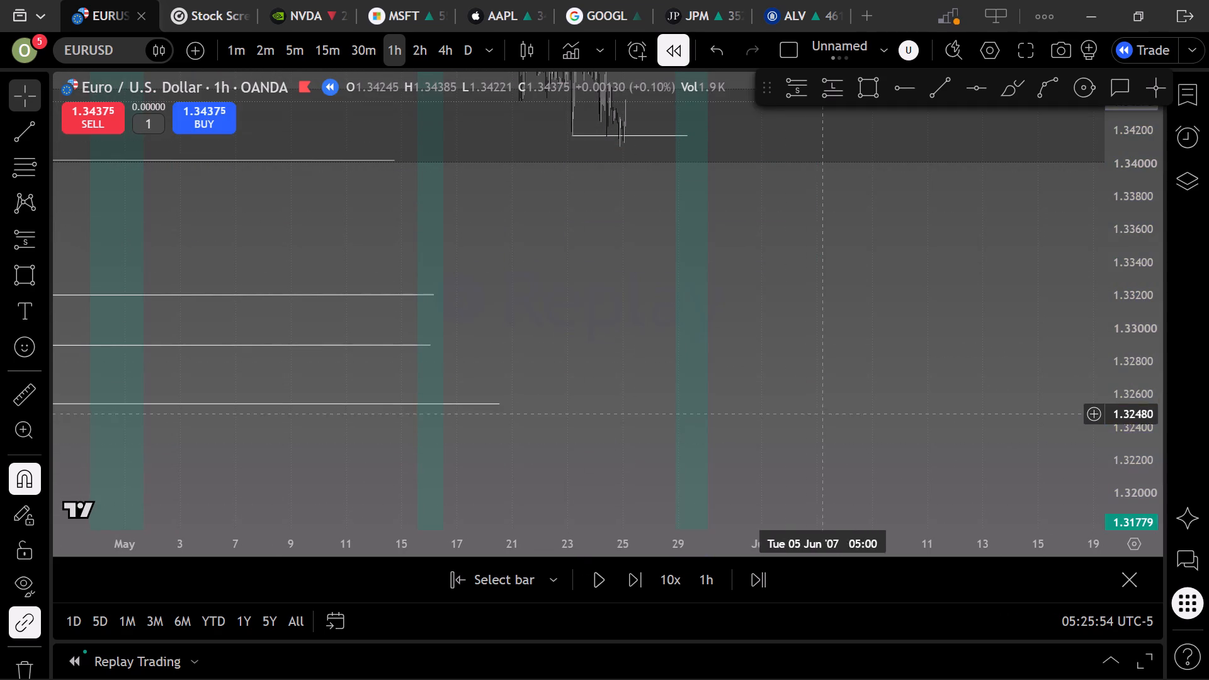
left_click_drag(854, 434, 916, 99)
left_click_drag(745, 190, 741, 232)
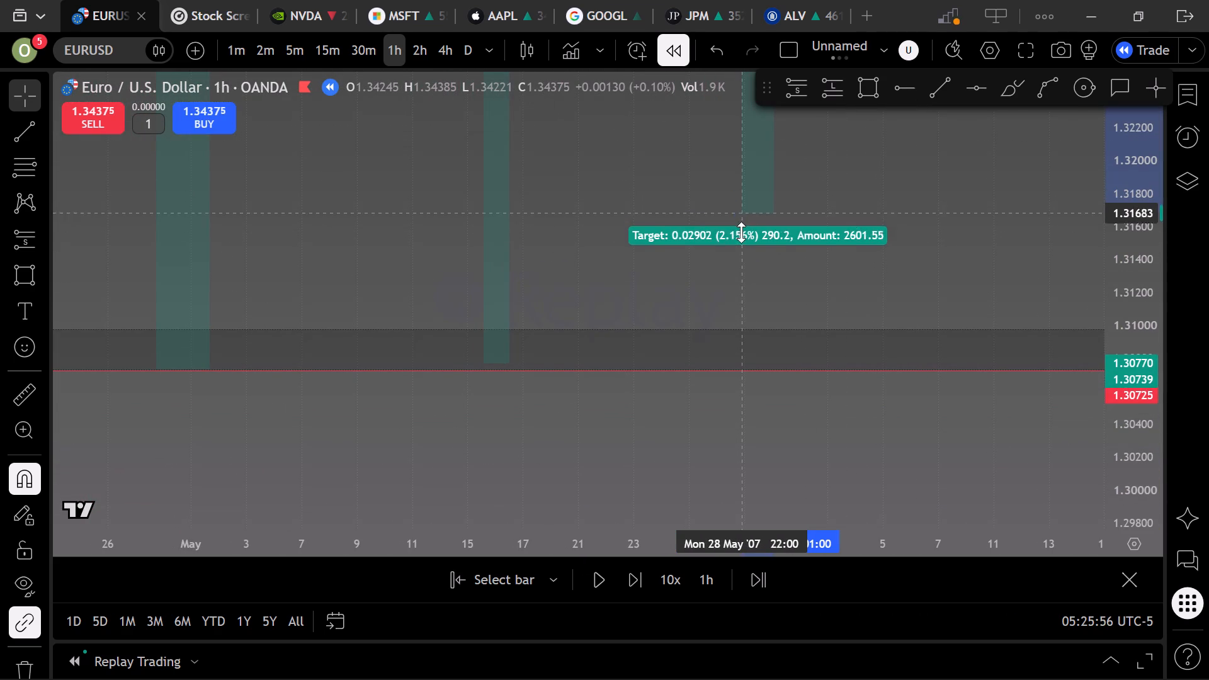
left_click_drag(741, 232, 711, 370)
left_click(877, 257)
Shift the new short position earlier in time so it starts on 25 May, just after the latest candle.
left_click_drag(892, 232, 836, 501)
left_click_drag(919, 280, 921, 295)
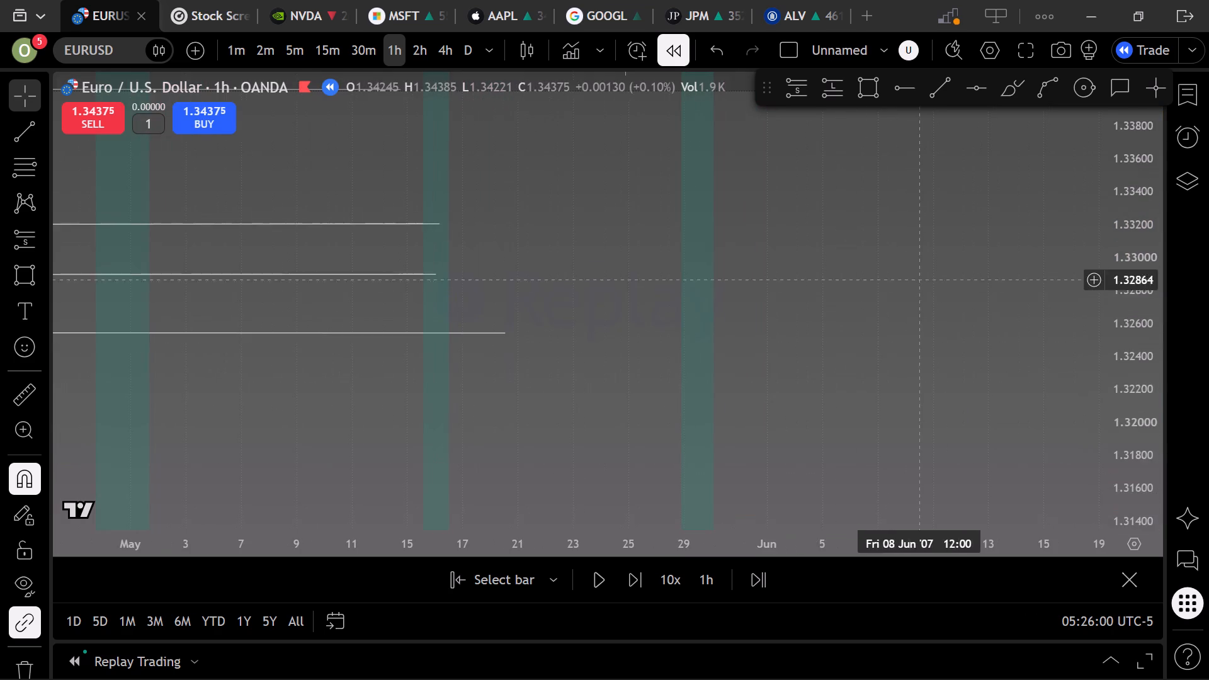
left_click_drag(921, 295, 844, 545)
left_click_drag(880, 217, 883, 313)
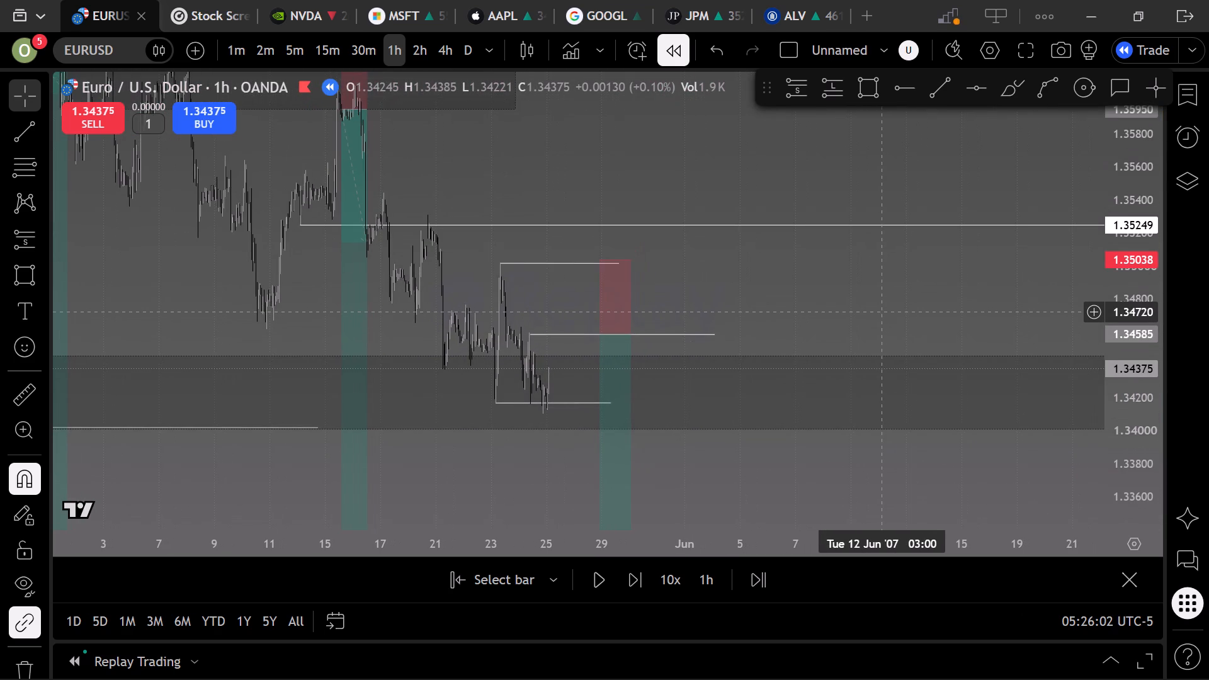
scroll(882, 312, "up", 2)
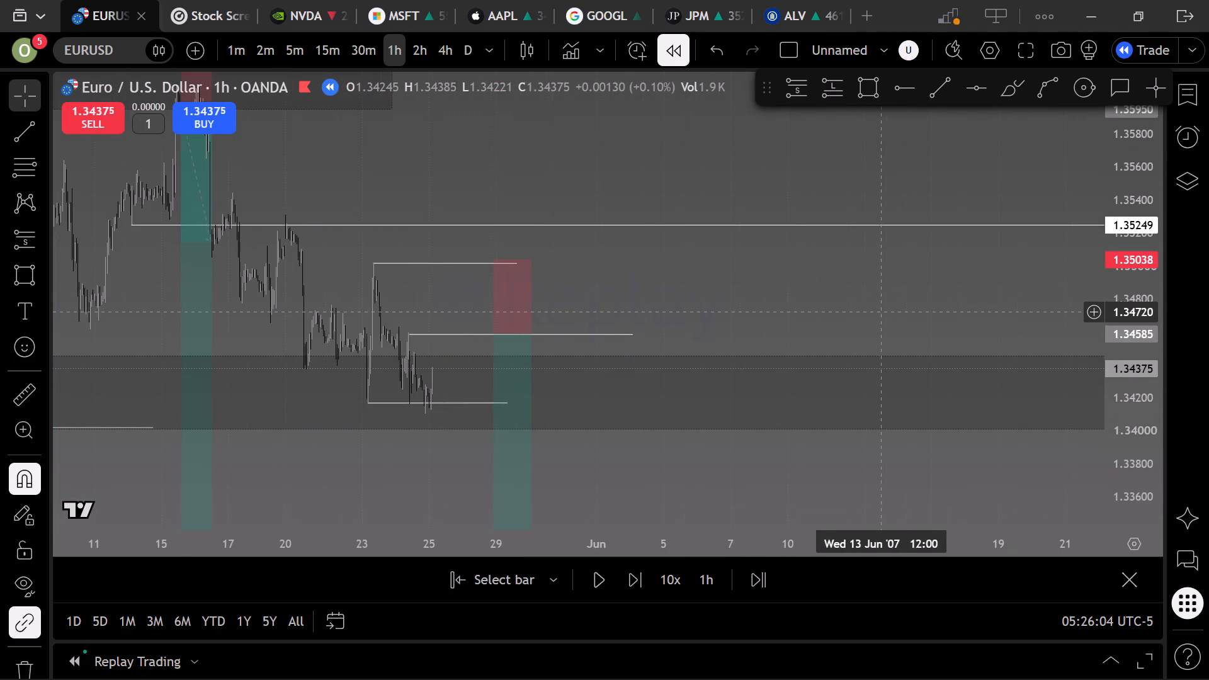
scroll(752, 333, "up", 7)
left_click_drag(701, 319, 1156, 290)
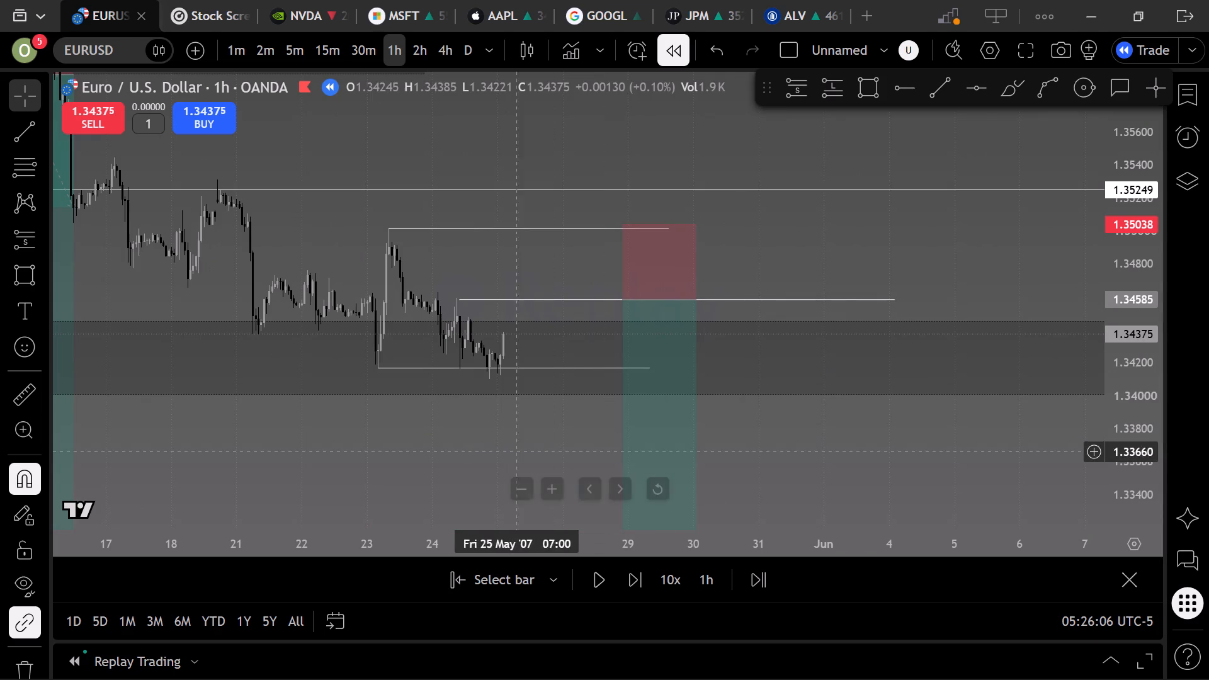
left_click_drag(462, 446, 725, 400)
left_click(904, 339)
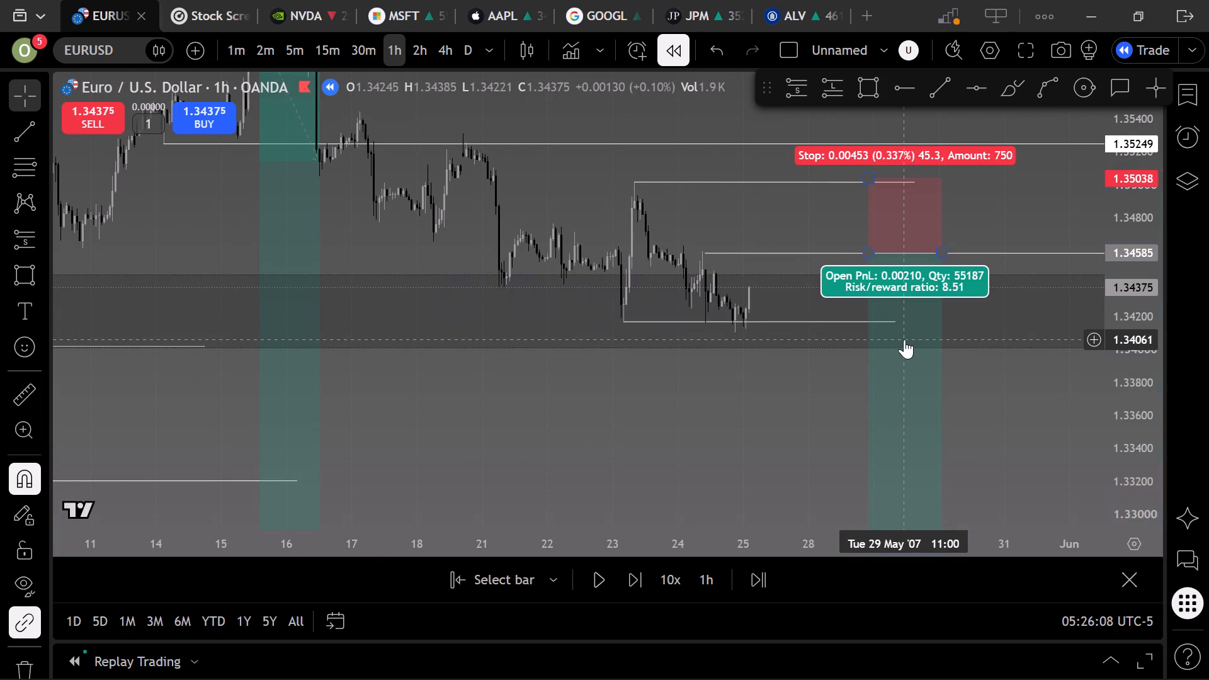
key("Left")
key("Left")
key("Left")
key("Left")
key("Left")
key("Left")
key("Left")
key("Left")
key("Left")
key("Left")
key("Left")
key("Left")
key("Left")
key("Left")
key("Left")
key("Left")
key("Left")
key("Left")
key("Left")
key("Left")
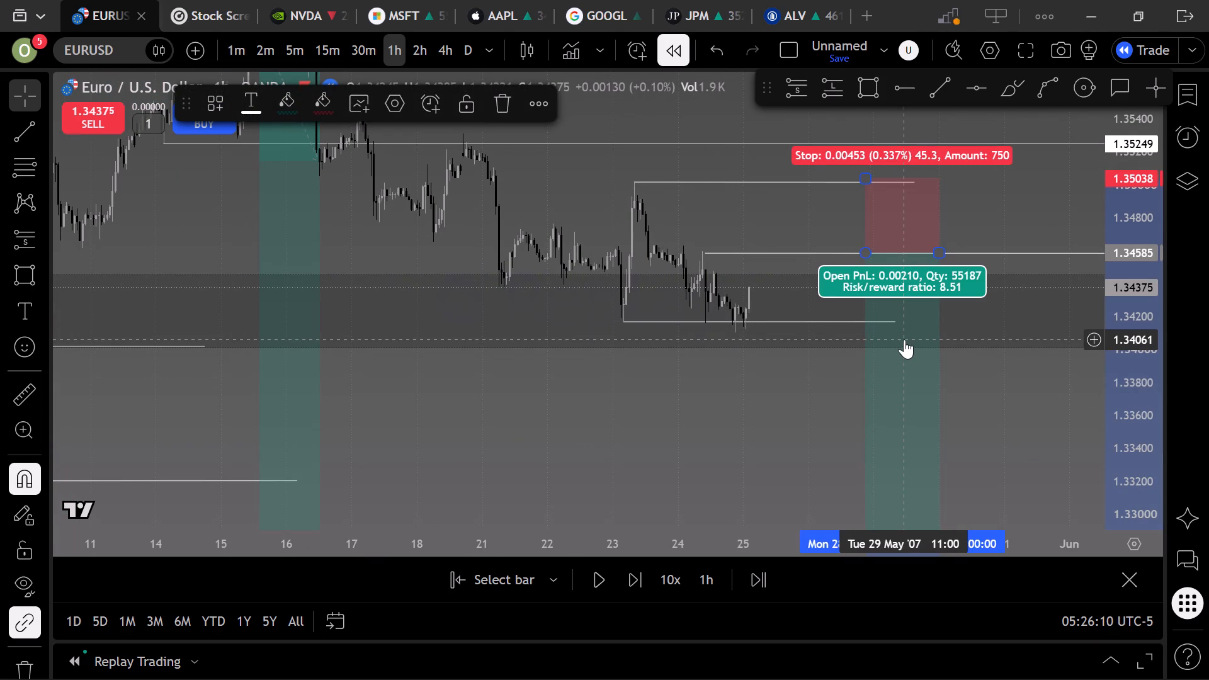
key("Right")
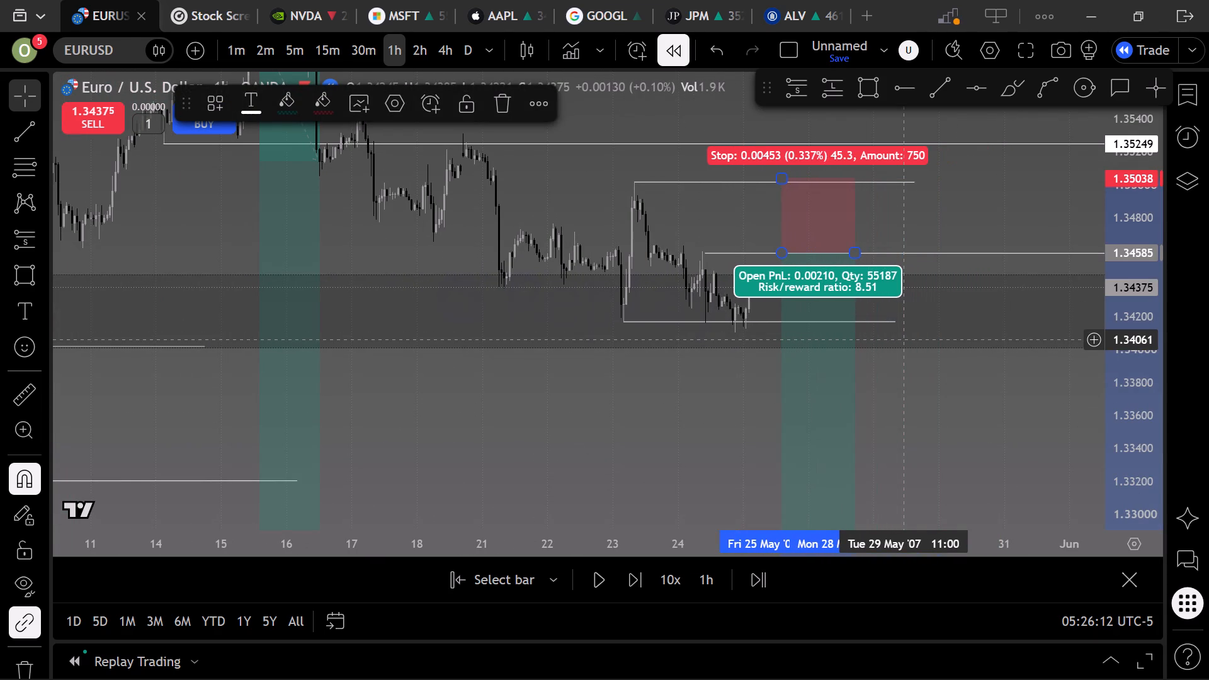
left_click(629, 485)
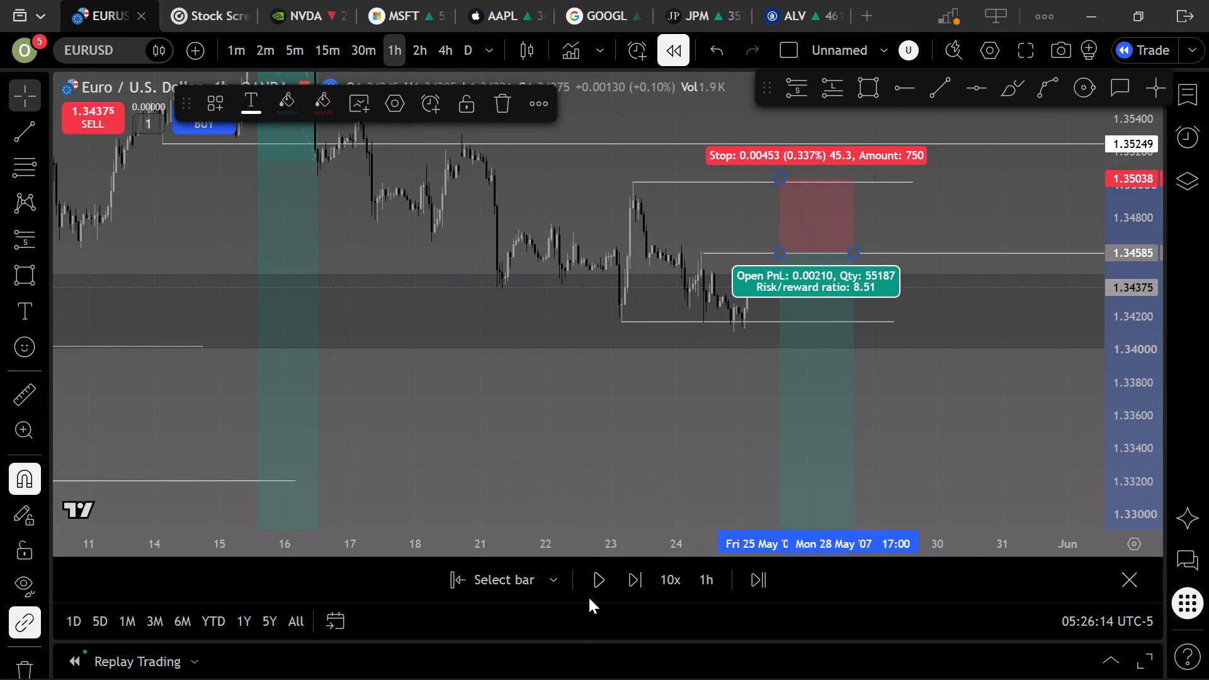
Play the replay forward from 25 May to the start of 28 May and pause it.
left_click(600, 581)
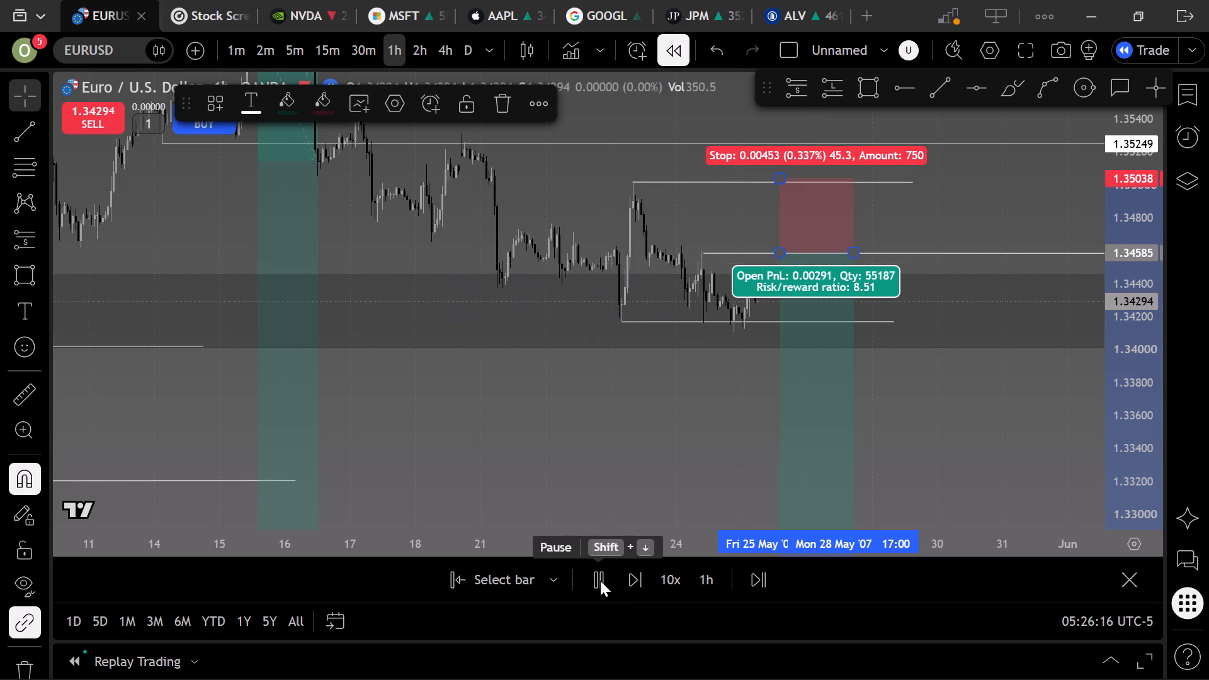
left_click(599, 580)
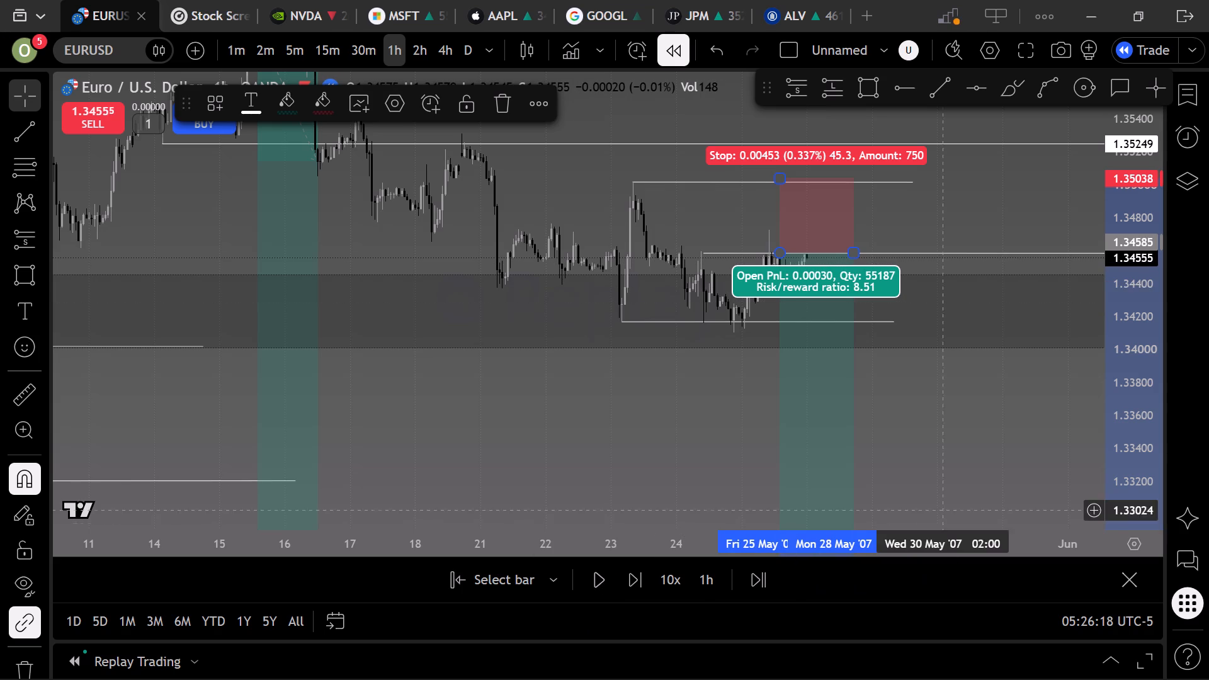
left_click(968, 454)
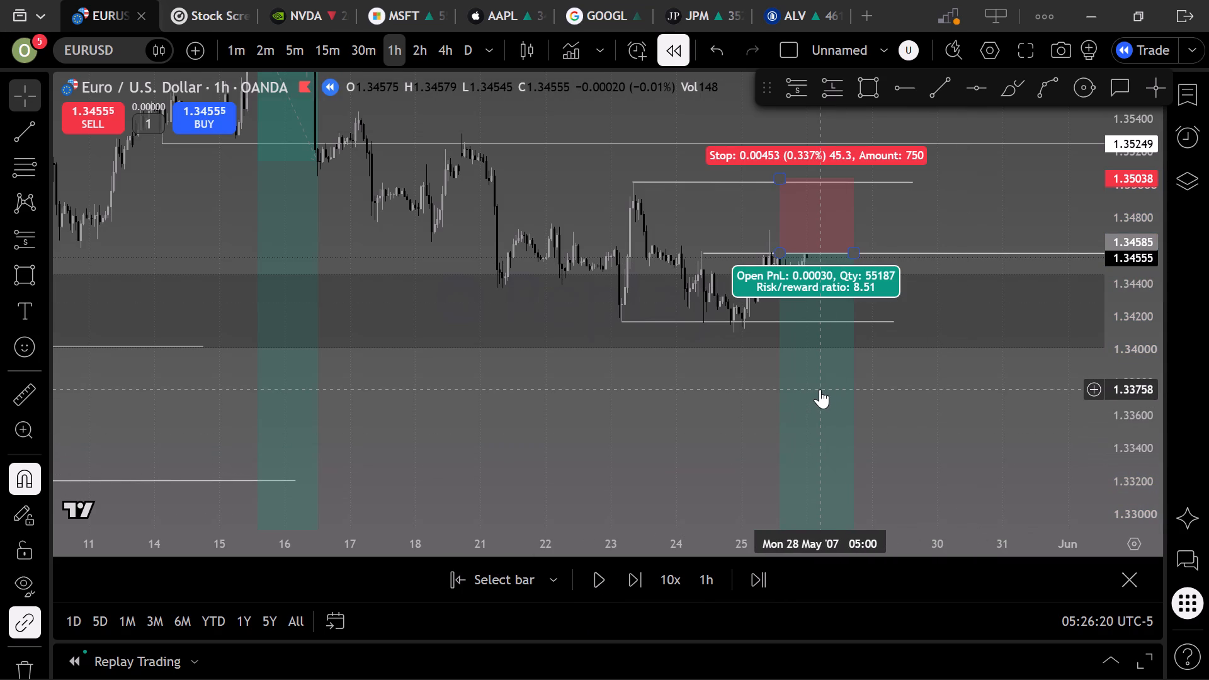
Shift the short position four bars earlier to start at the 25 May candle that reaches the 1.34585 entry.
left_click(820, 389)
key("Left")
key("Left")
key("Left")
key("Left")
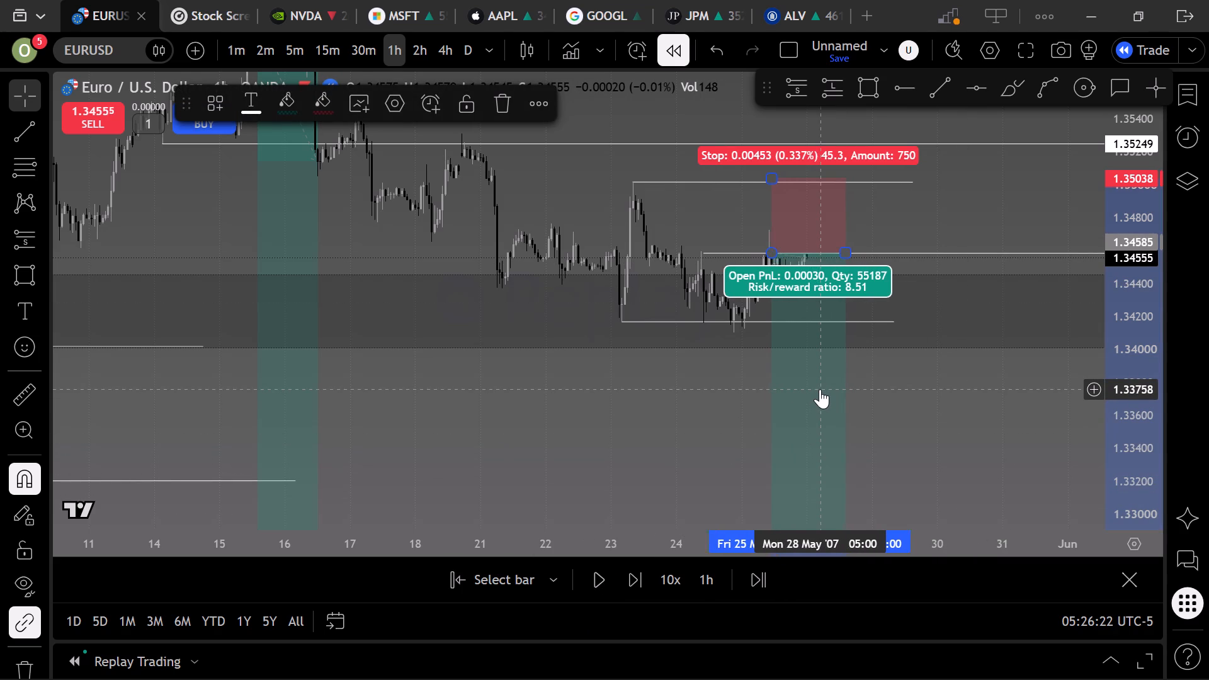
left_click(965, 228)
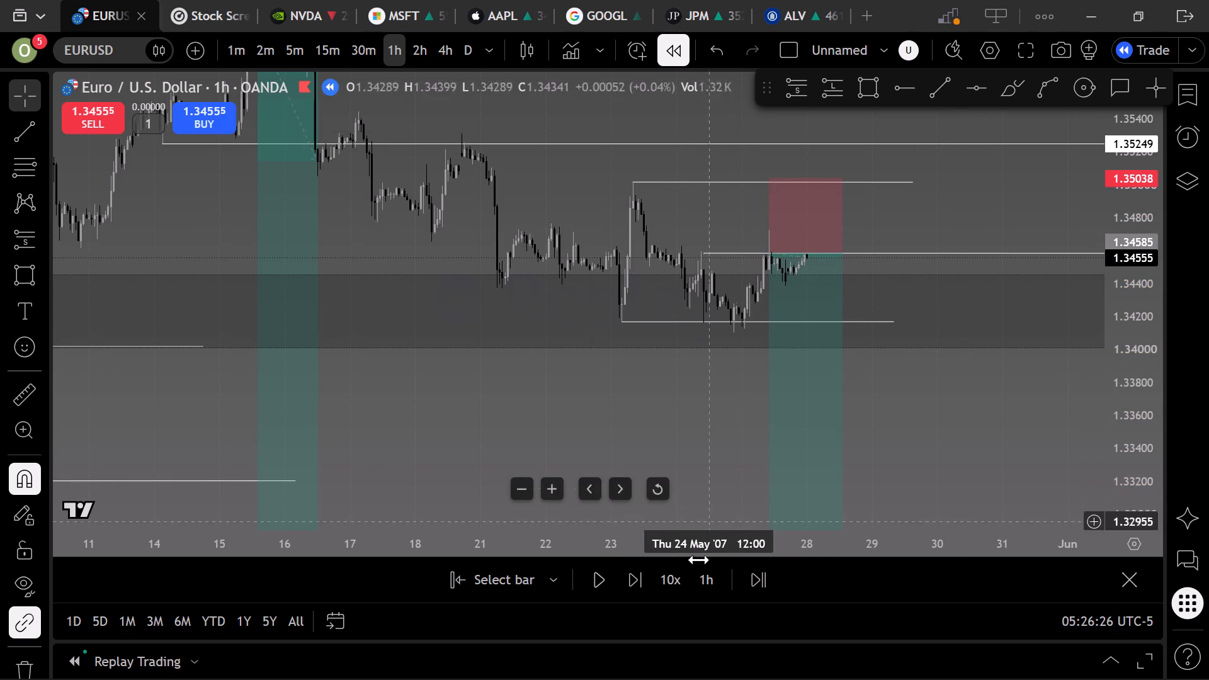
Play the replay forward from 28 May to midday on 30 May and pause it.
left_click(601, 575)
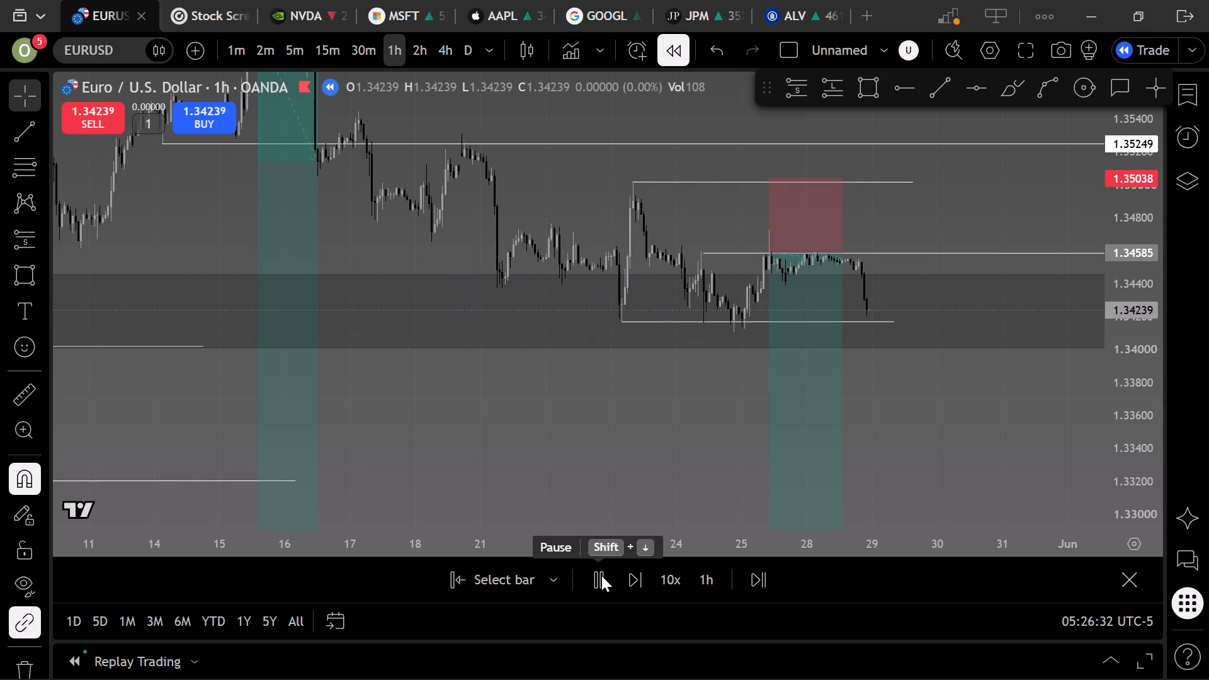
left_click(601, 575)
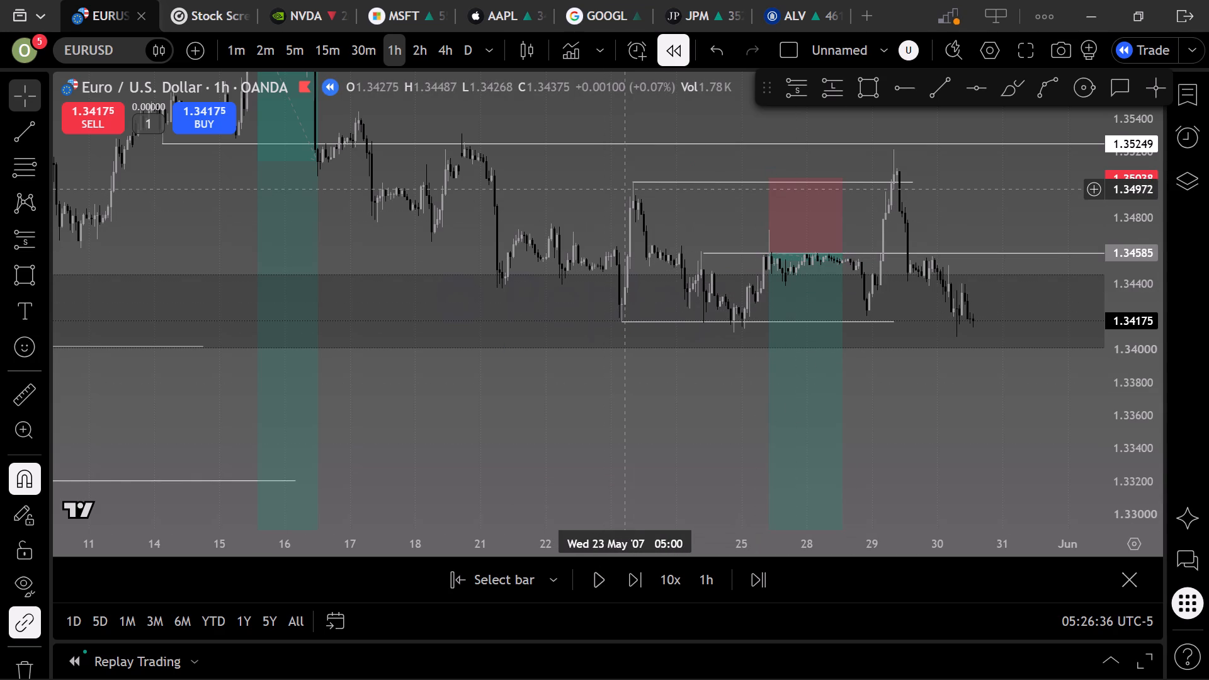
Raise the stop of the 25 May short position to about 1.3522, level with the 29 May high.
left_click_drag(958, 222, 894, 216)
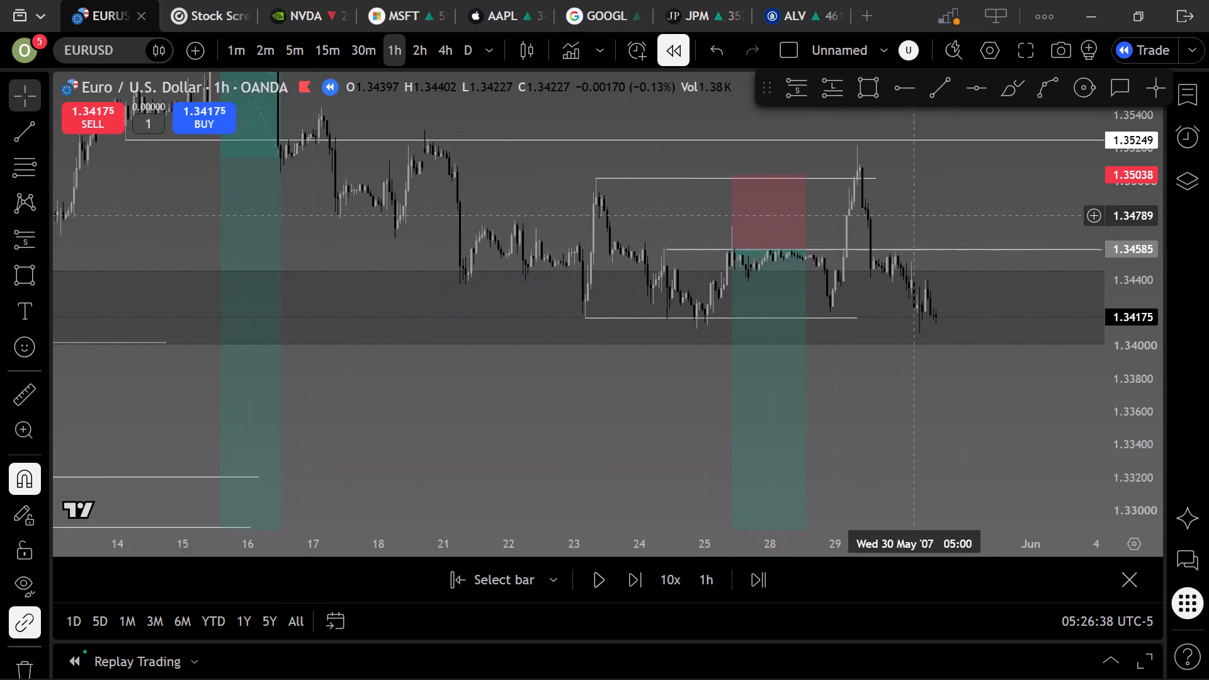
left_click_drag(894, 216, 612, 292)
left_click_drag(694, 268, 803, 159)
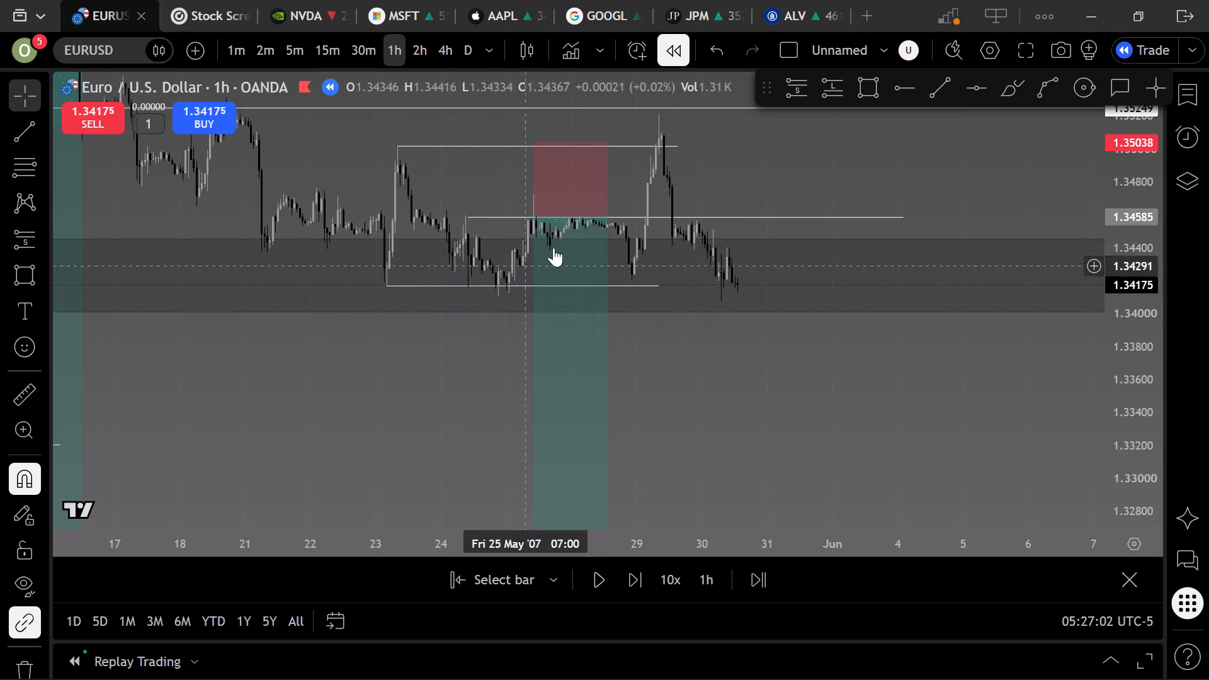
left_click_drag(727, 173, 710, 212)
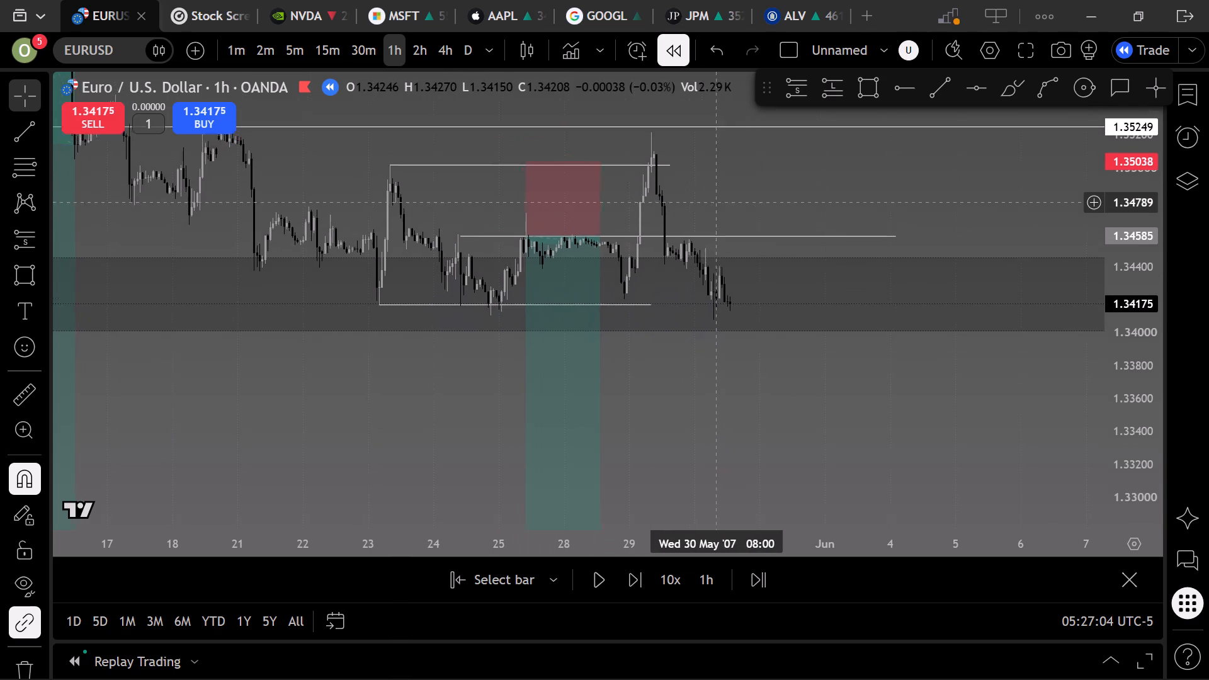
left_click_drag(710, 212, 676, 258)
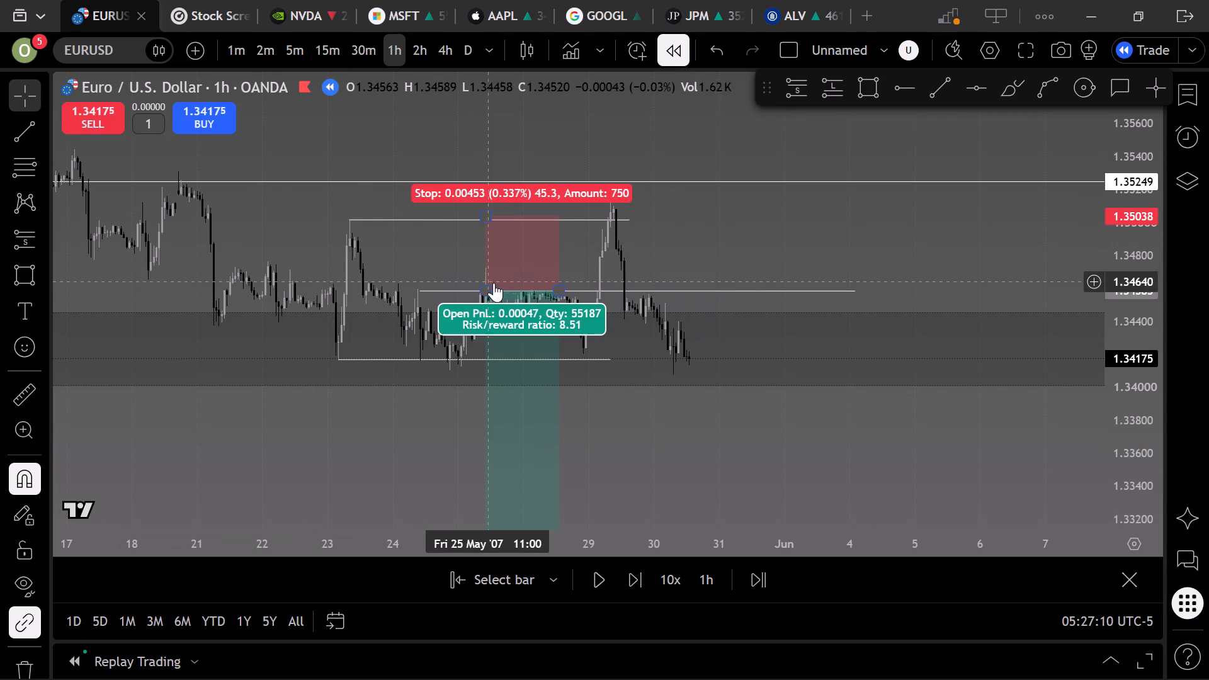
left_click(510, 269)
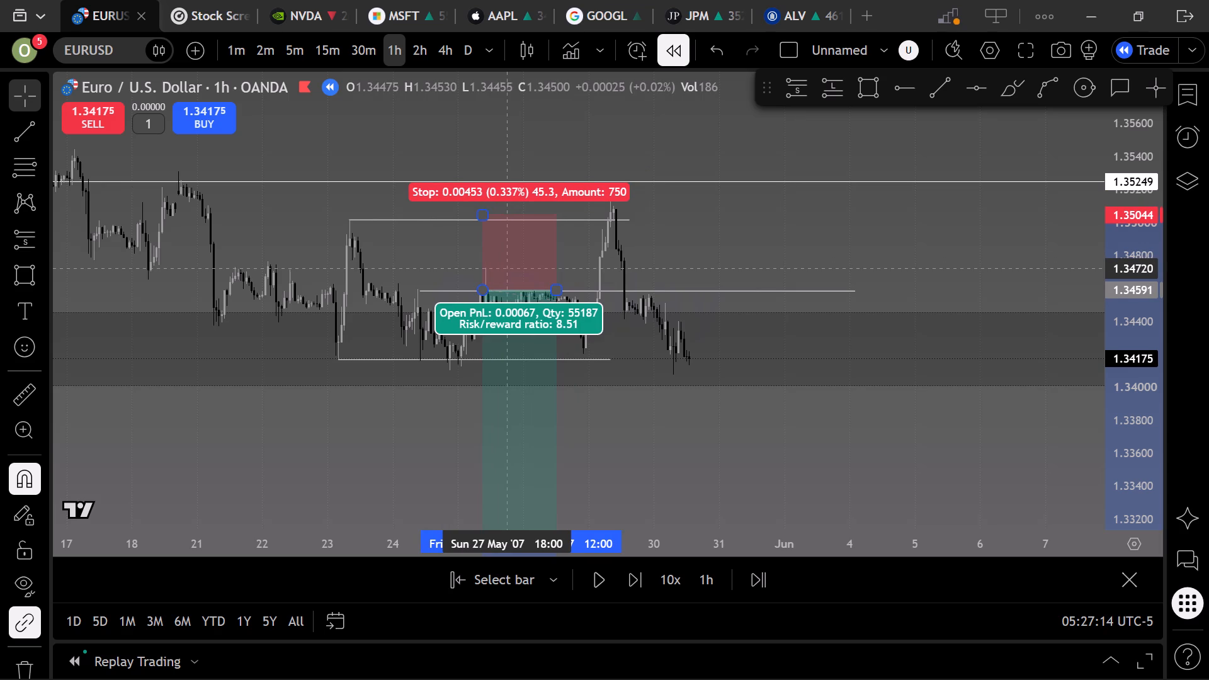
left_click_drag(484, 214, 487, 185)
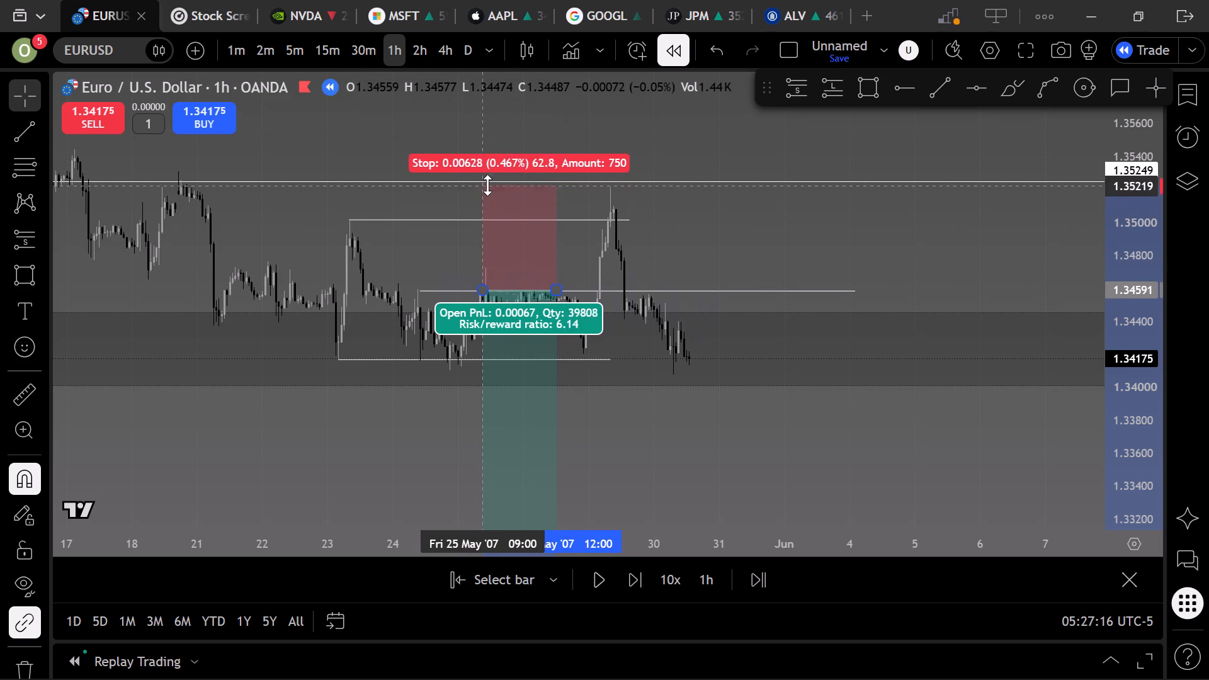
Raise the short position's stop to 1.35316 and its entry to 1.35018, level with the 23 May high line.
left_click_drag(487, 185, 489, 171)
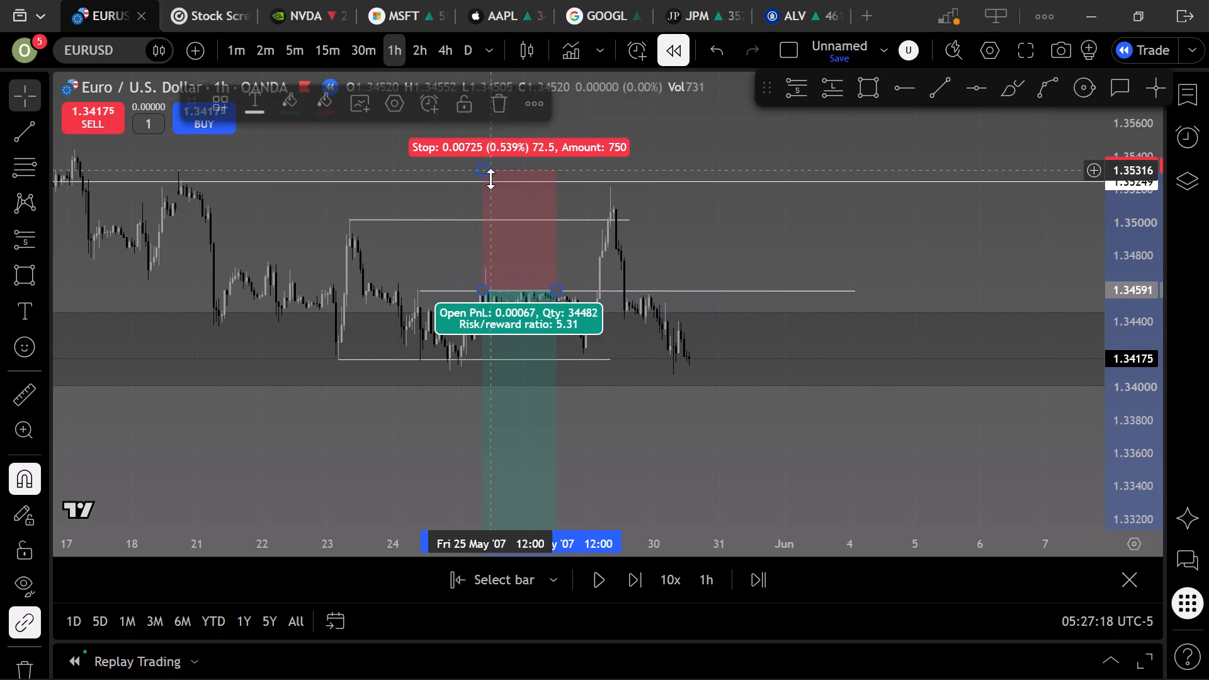
left_click_drag(480, 288, 500, 223)
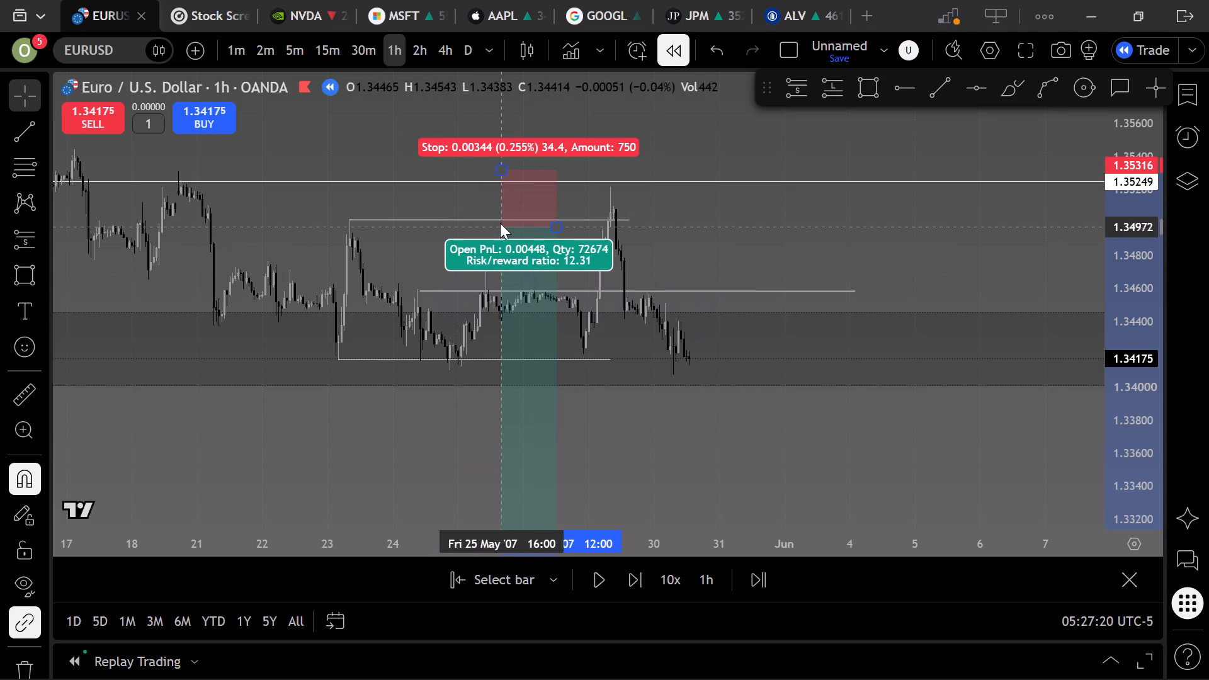
left_click_drag(500, 223, 499, 220)
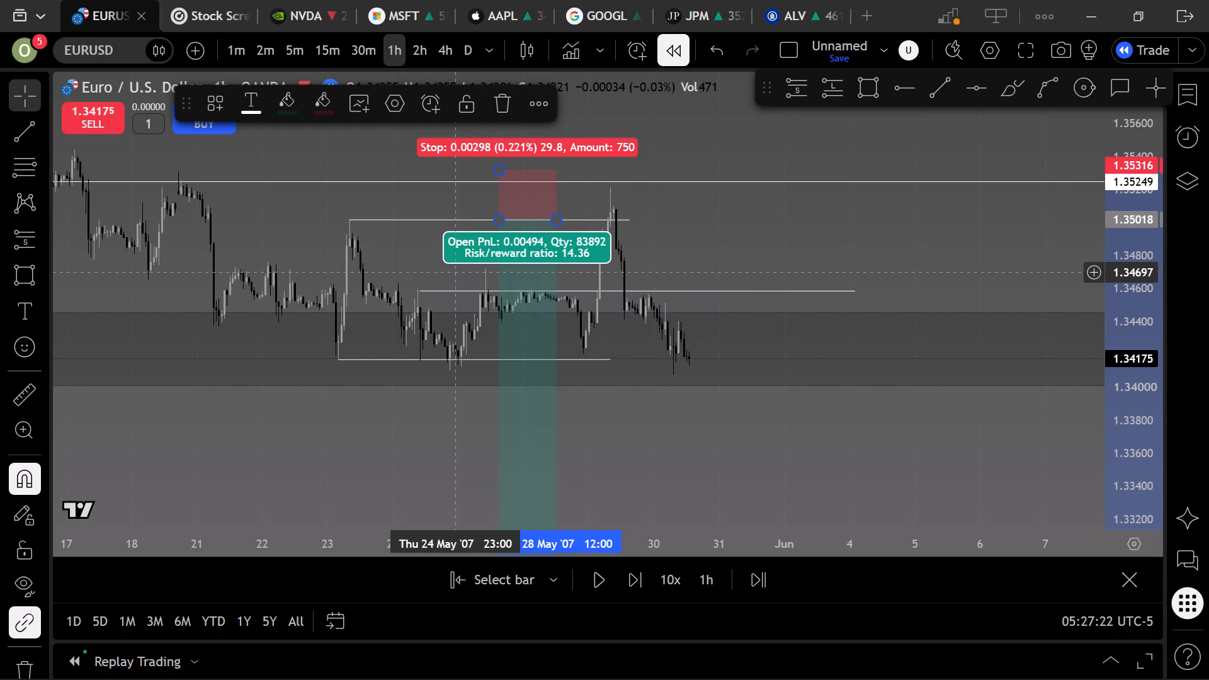
Shift the short position 26 bars later so it starts at the 29 May spike high.
key("Right")
key("Right")
key("Right")
key("Right")
key("Right")
key("Right")
key("Right")
key("Right")
key("Right")
key("Right")
key("Right")
key("Right")
key("Right")
key("Right")
key("Right")
key("Right")
key("Right")
key("Right")
key("Right")
key("Right")
key("Right")
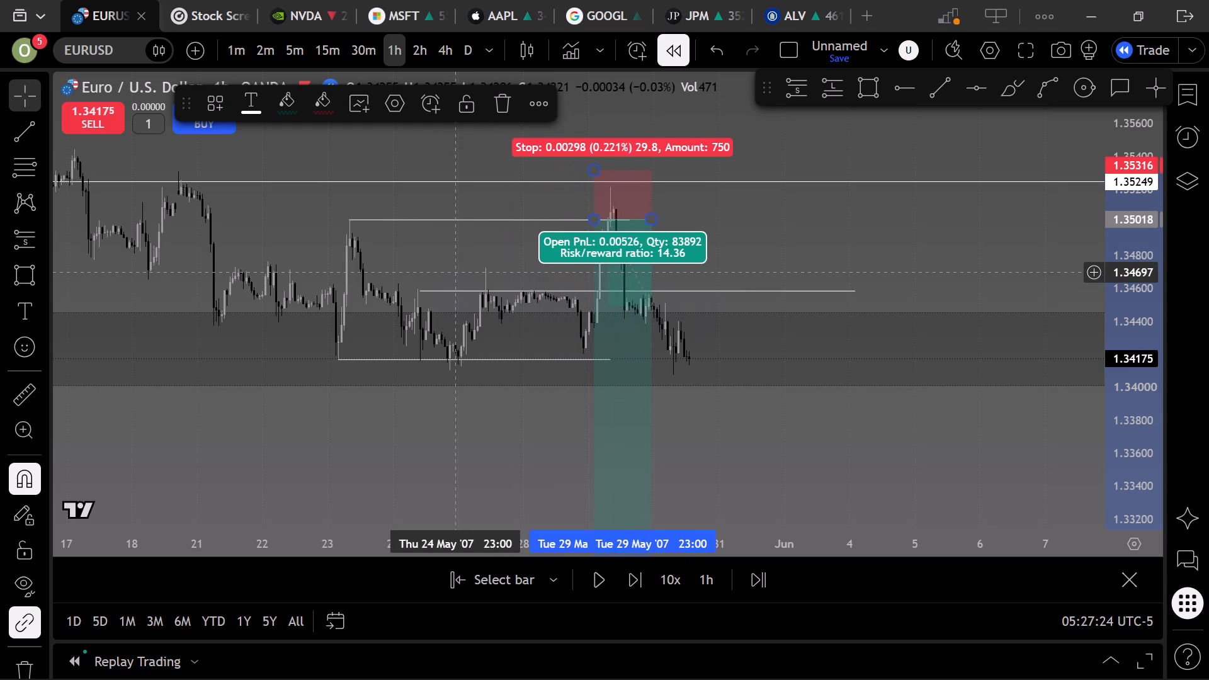
key("Right")
key("Right")
key("Right")
key("Right")
key("Right")
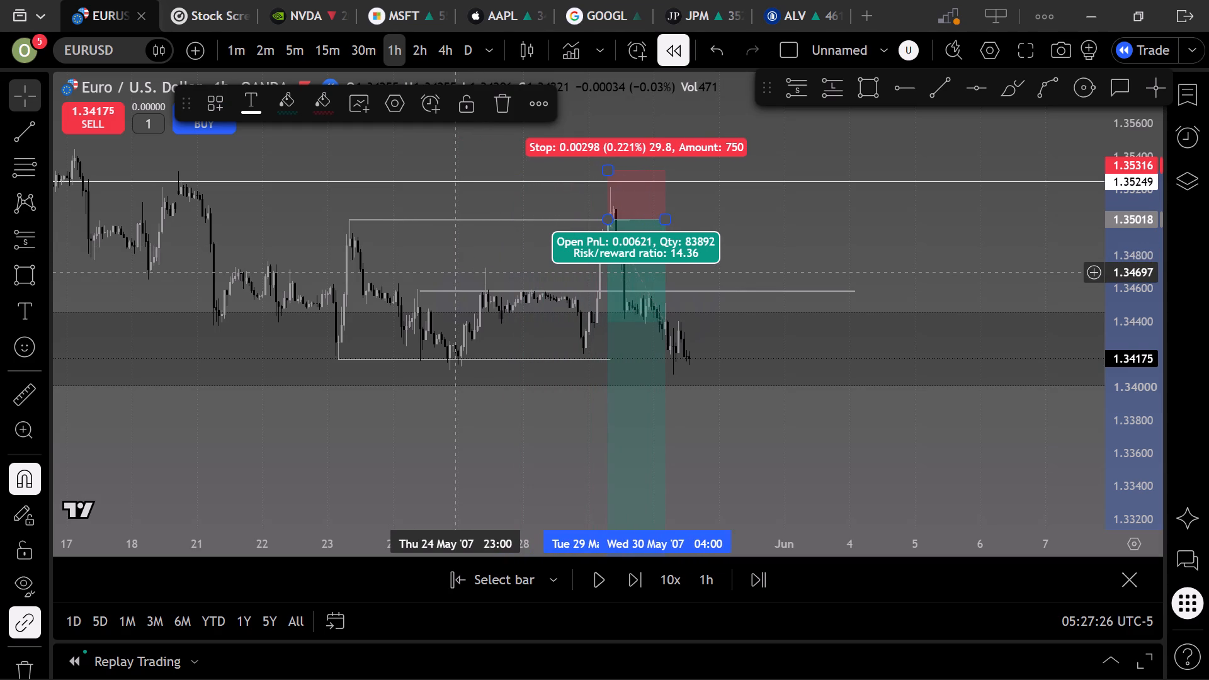
left_click(762, 230)
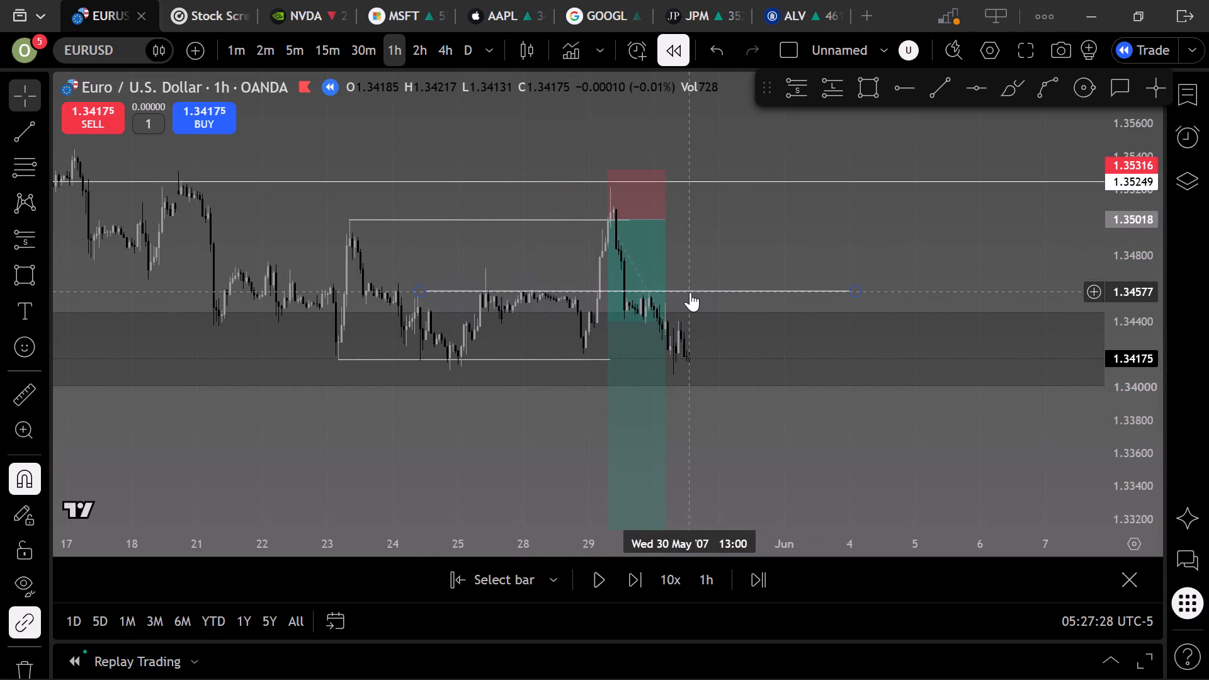
Delete the structure line at 1.34582 that starts on 24 May.
left_click(690, 290)
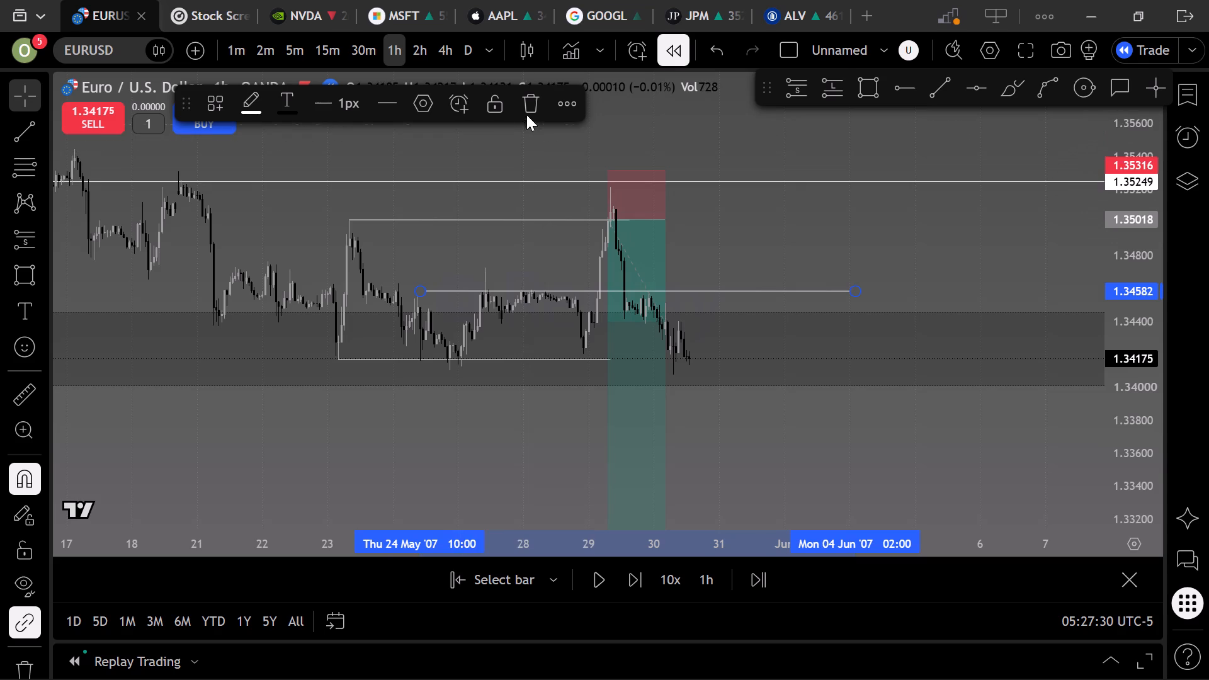
left_click(528, 112)
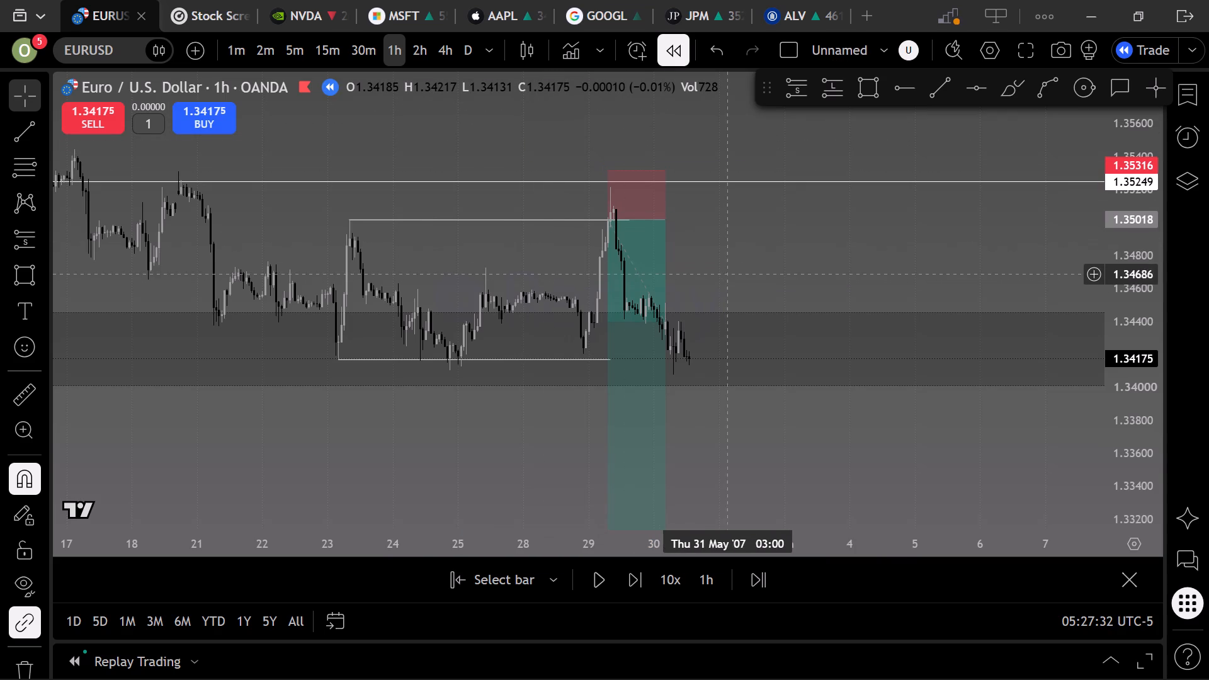
Play the replay forward from 30 May to 1 June and pause it.
left_click_drag(727, 272, 744, 237)
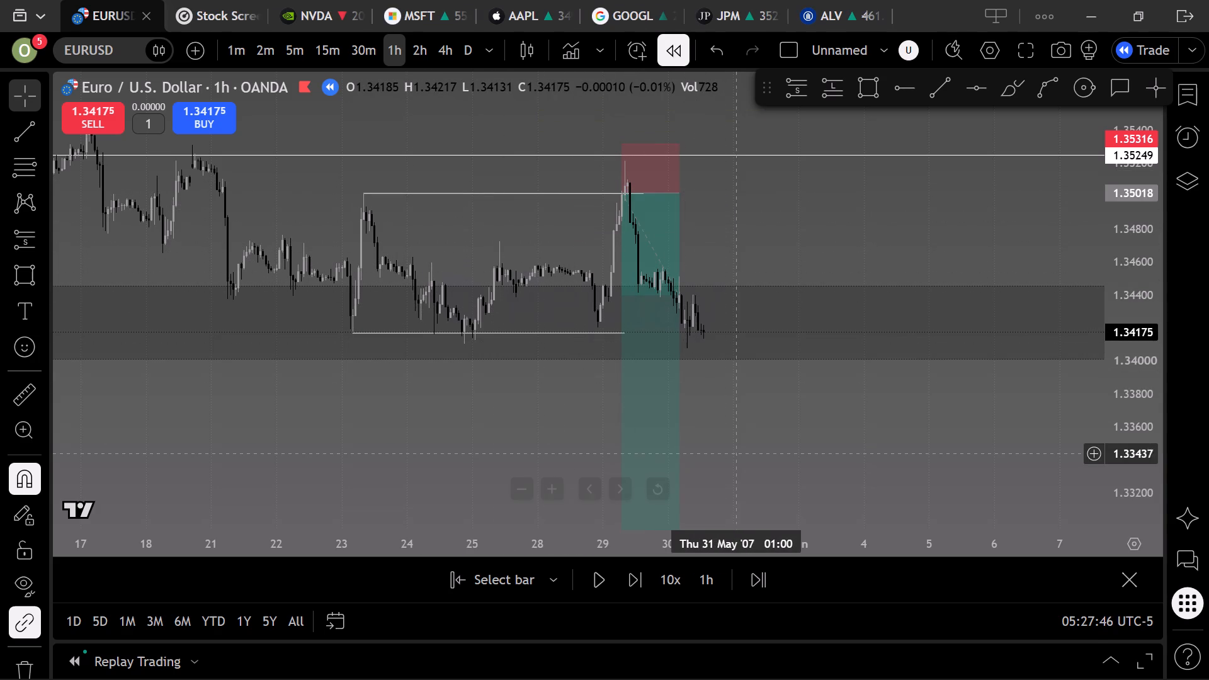
left_click(597, 579)
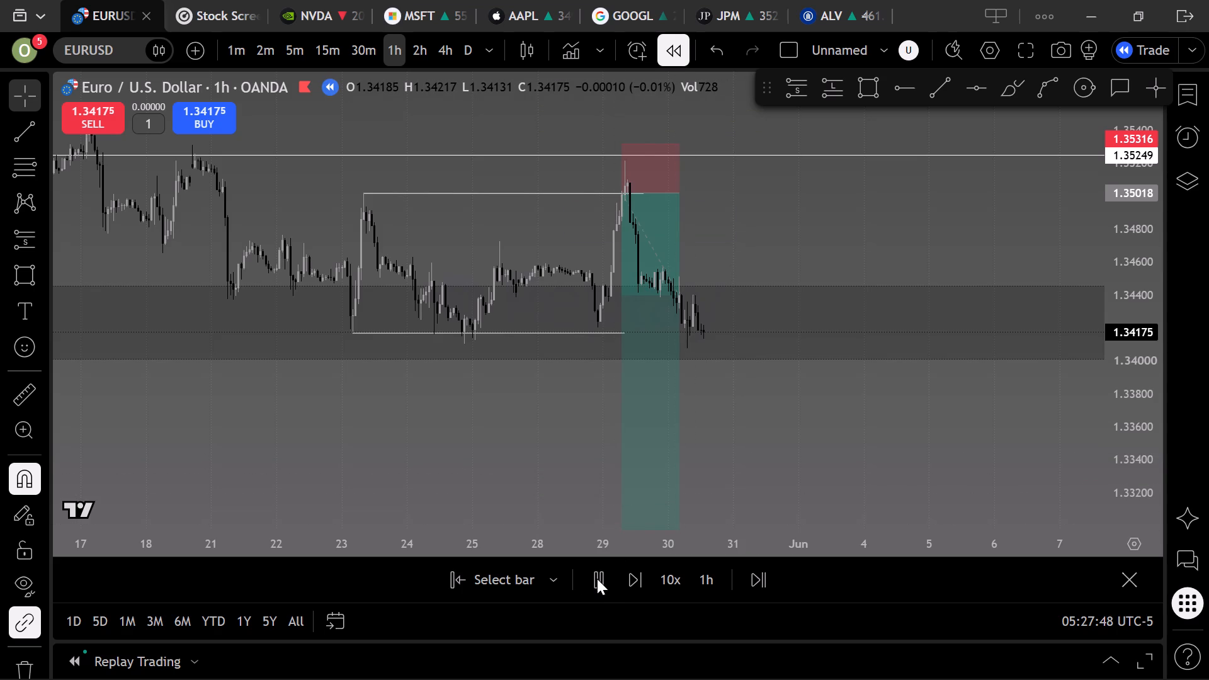
left_click(597, 579)
left_click(597, 579)
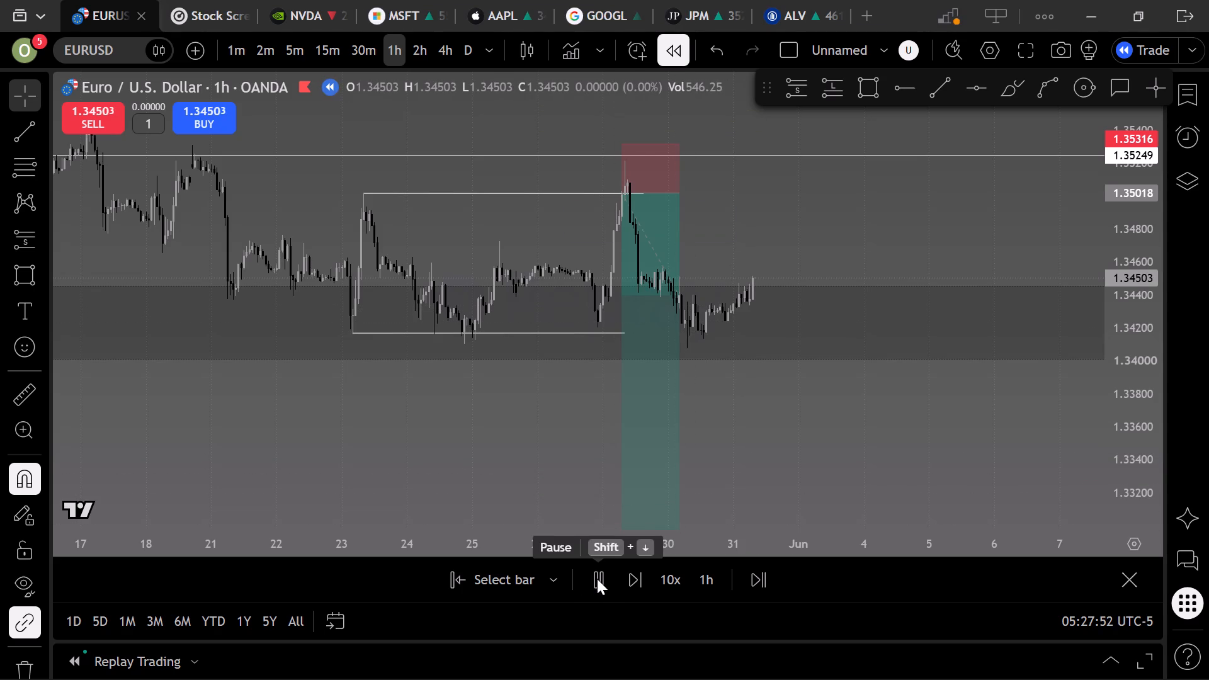
left_click(597, 579)
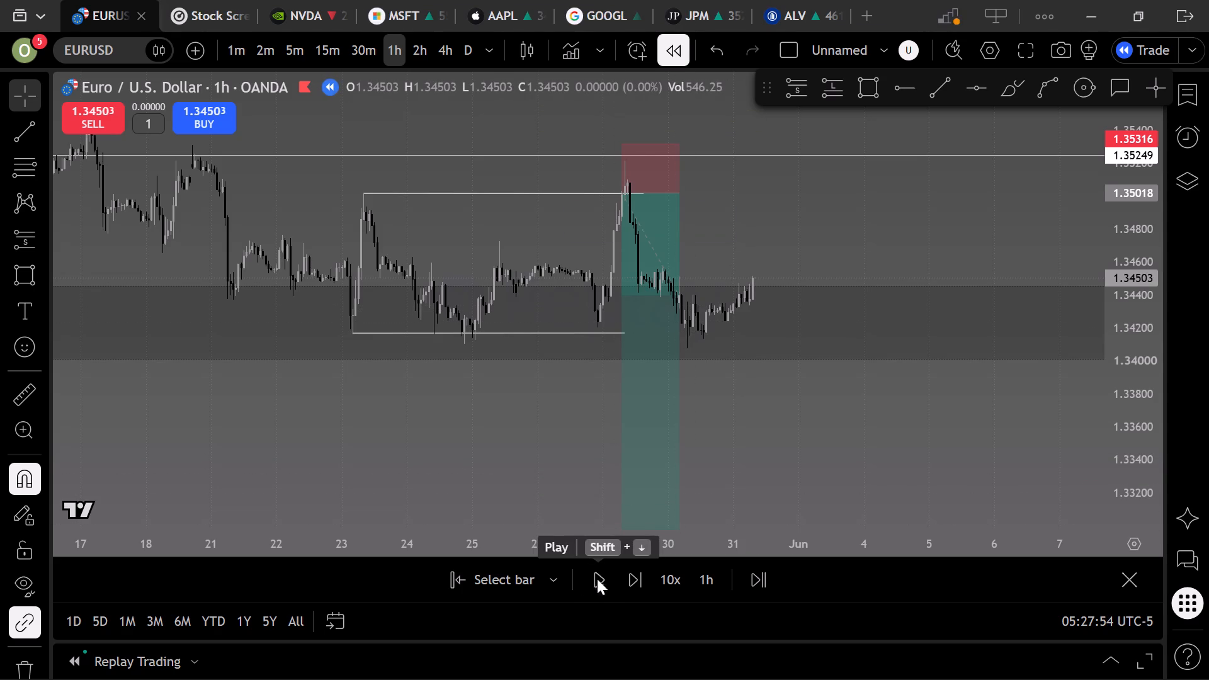
Review the April and May structure, the earlier short positions and the demand zone just above 1.3400.
scroll(496, 383, "down", 9)
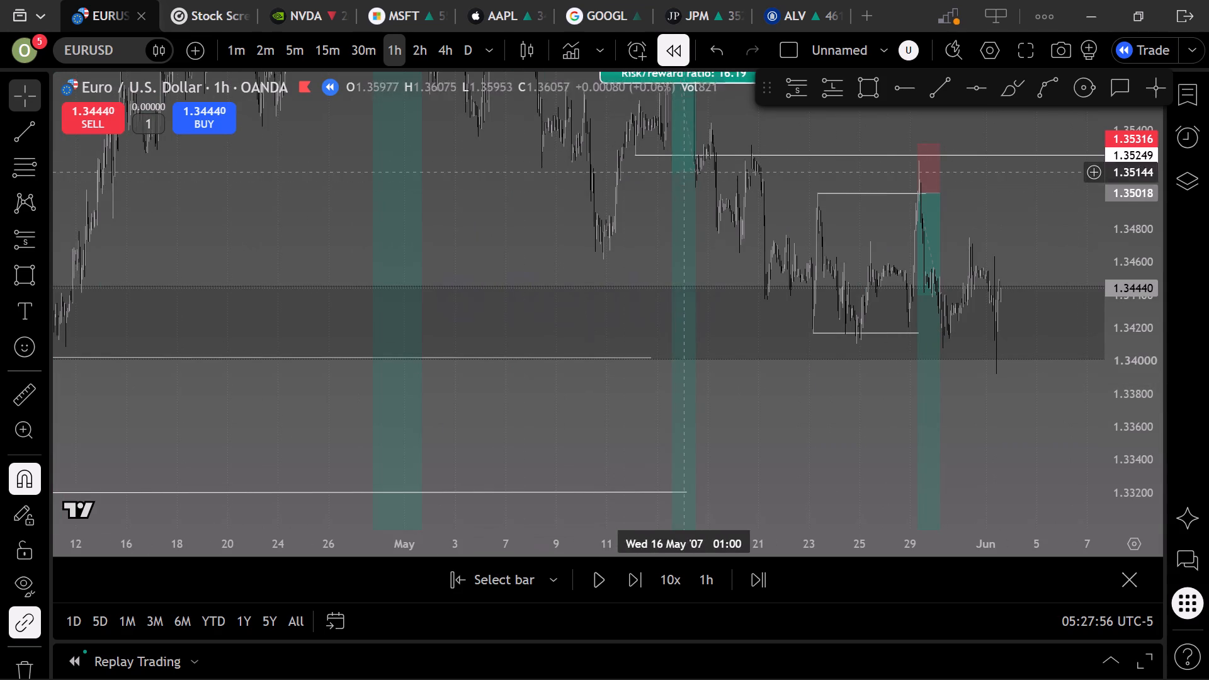
left_click_drag(485, 190, 470, 370)
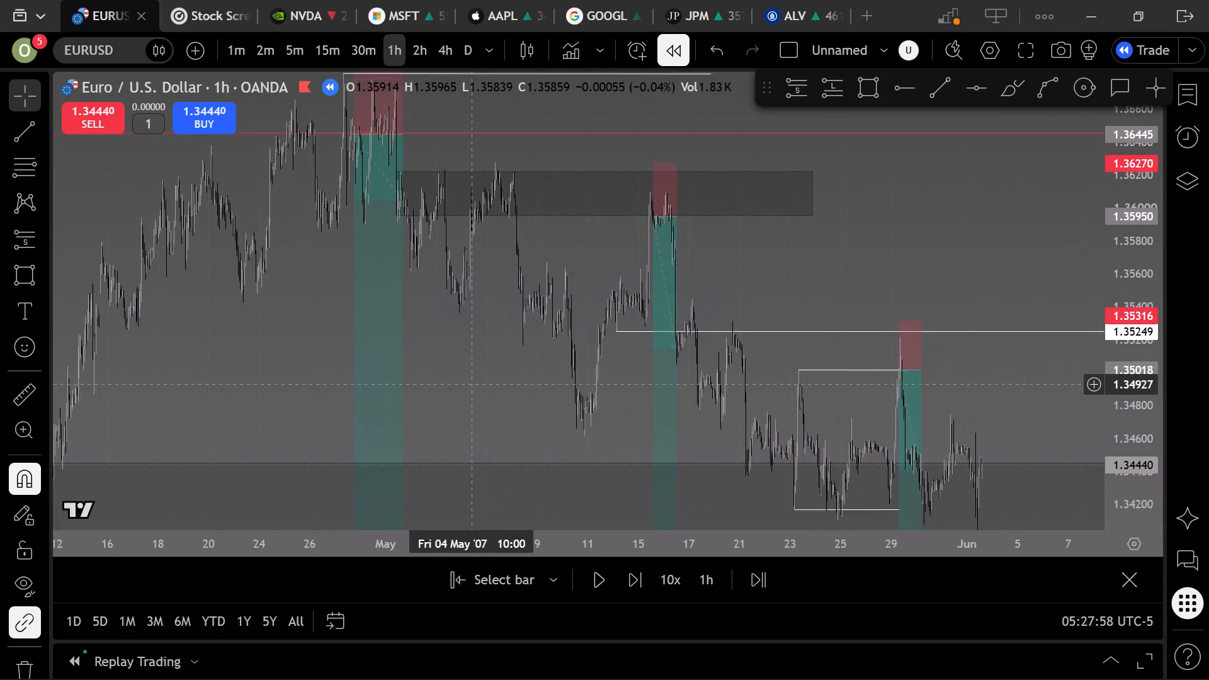
left_click_drag(470, 370, 464, 347)
left_click_drag(226, 343, 391, 297)
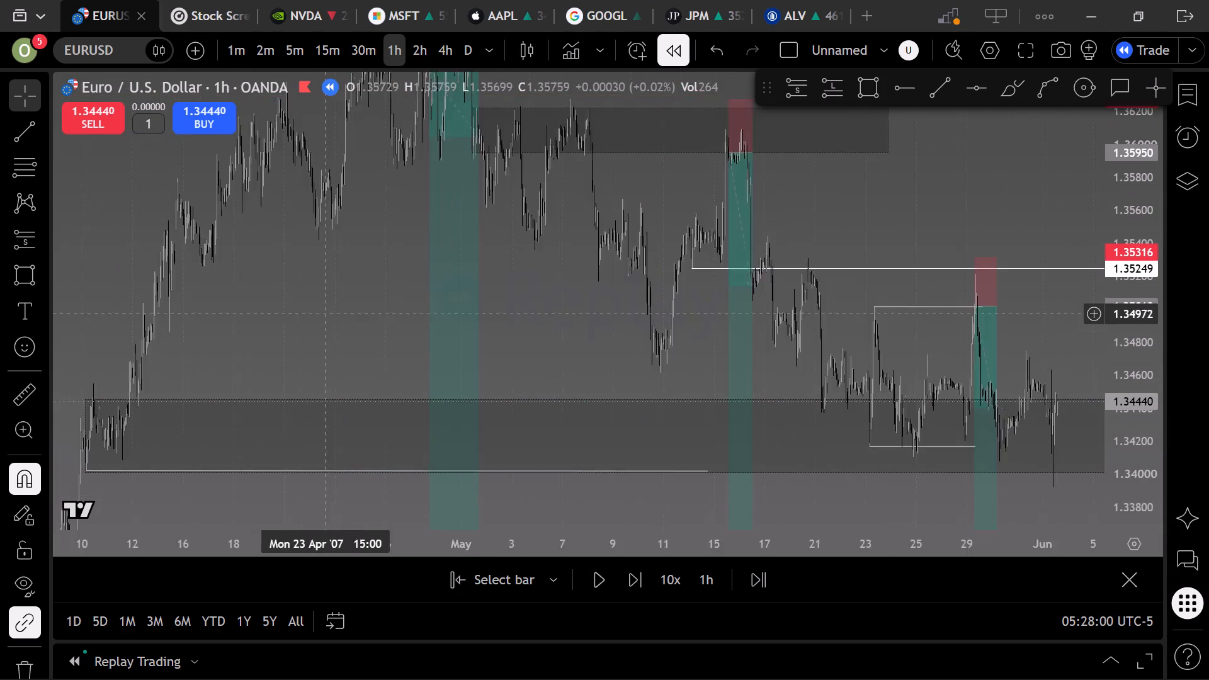
left_click_drag(391, 297, 432, 284)
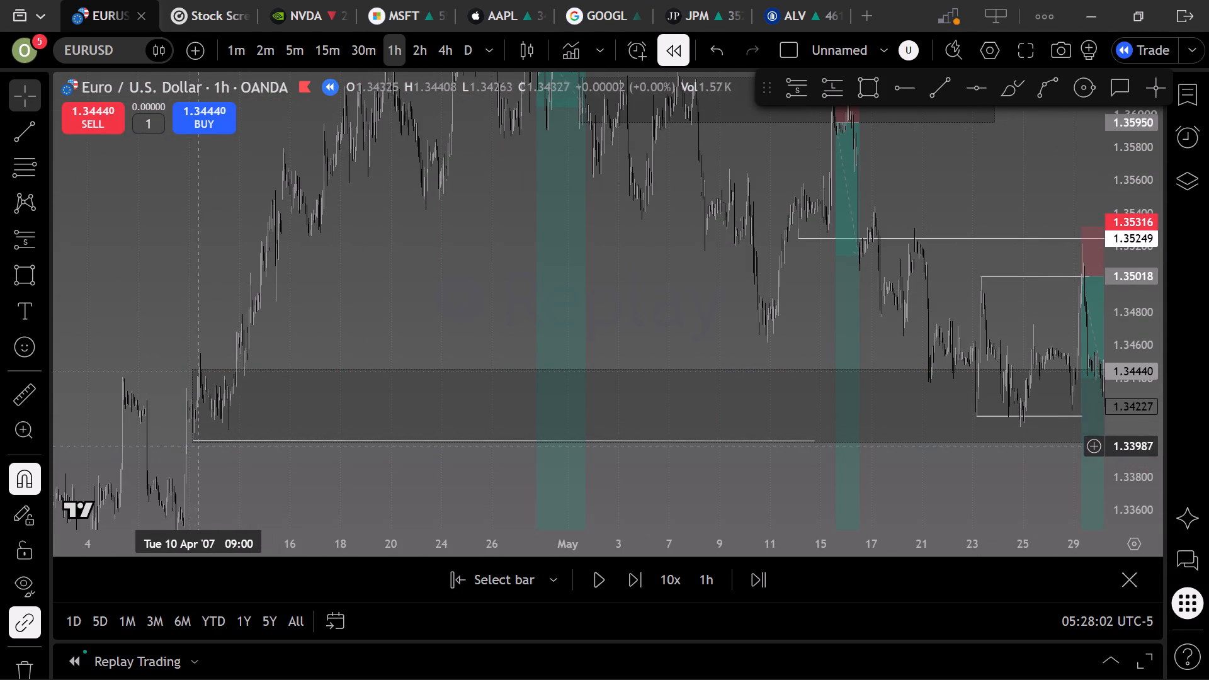
left_click_drag(650, 296, 561, 269)
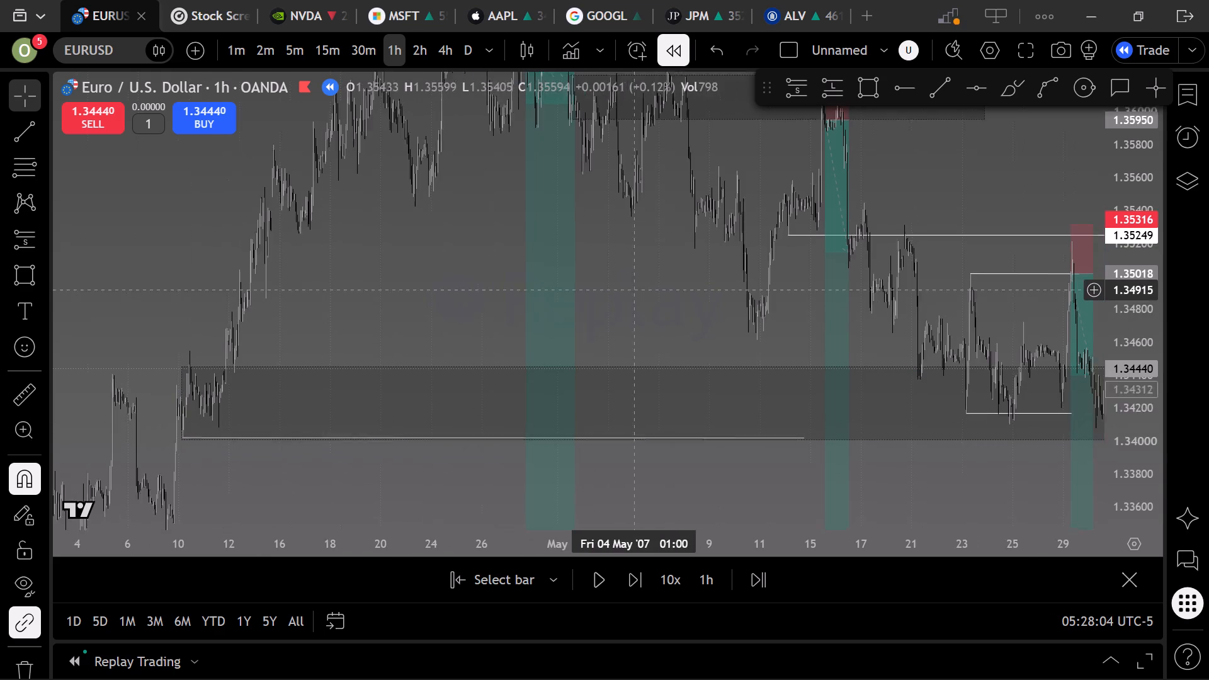
left_click_drag(561, 269, 529, 261)
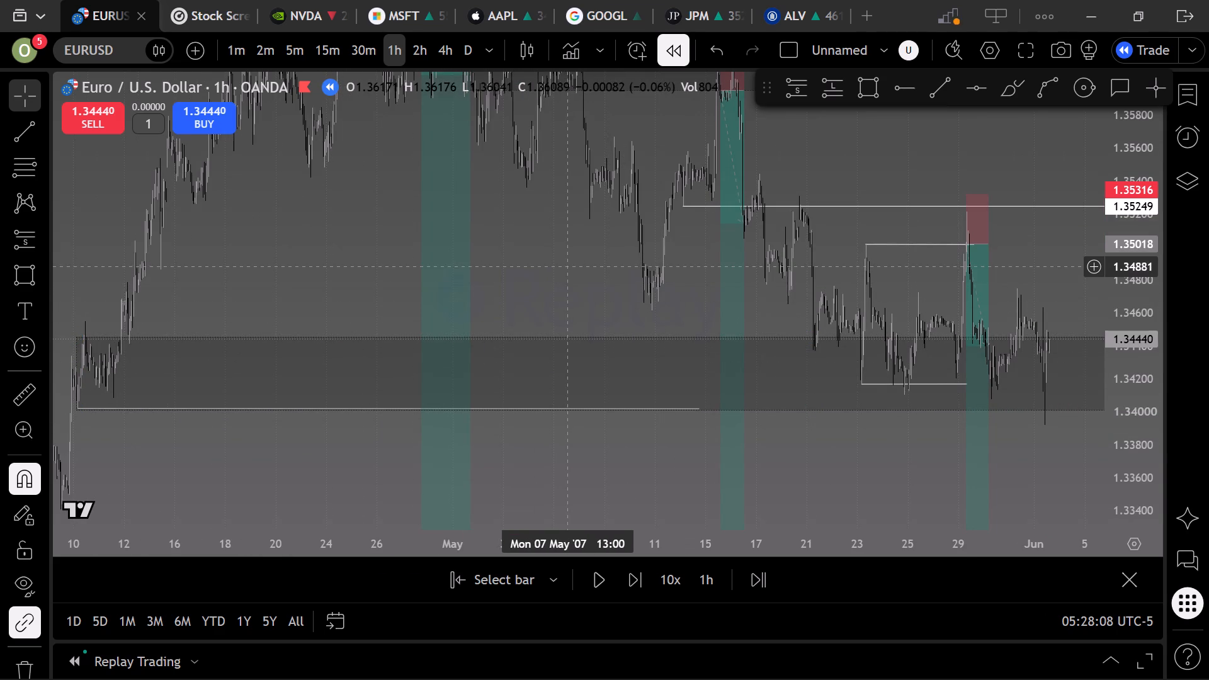
scroll(567, 266, "up", 5)
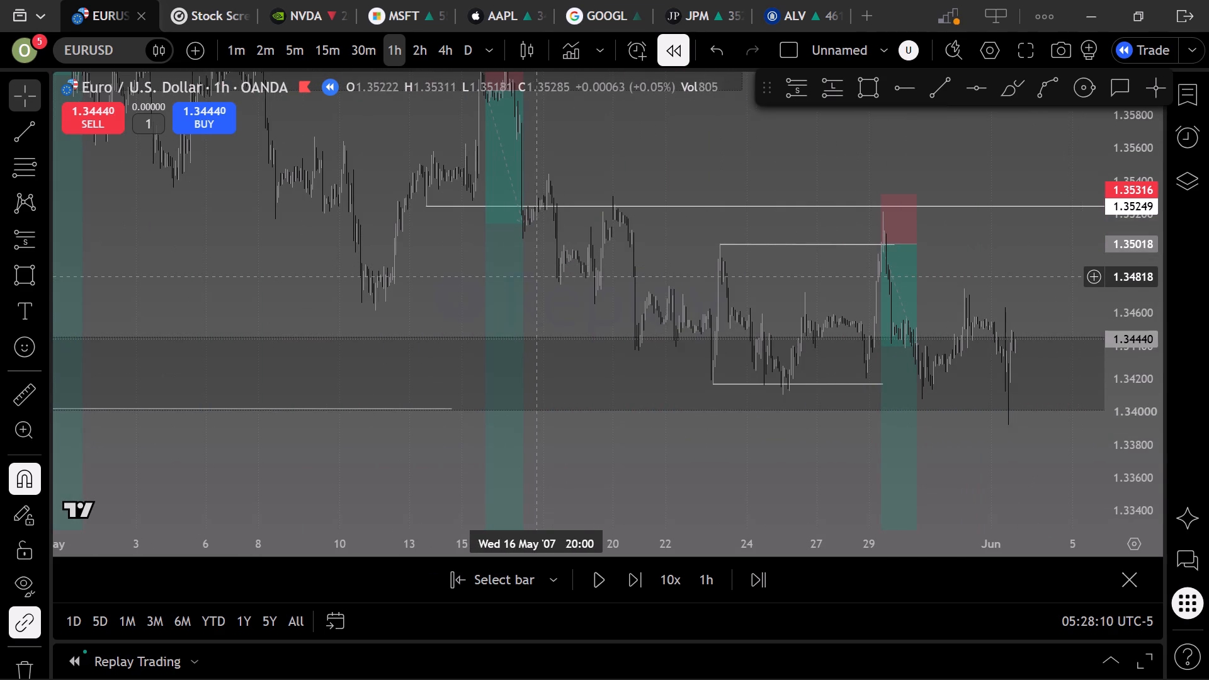
left_click_drag(565, 287, 519, 241)
scroll(522, 254, "up", 9)
left_click_drag(718, 247, 725, 277)
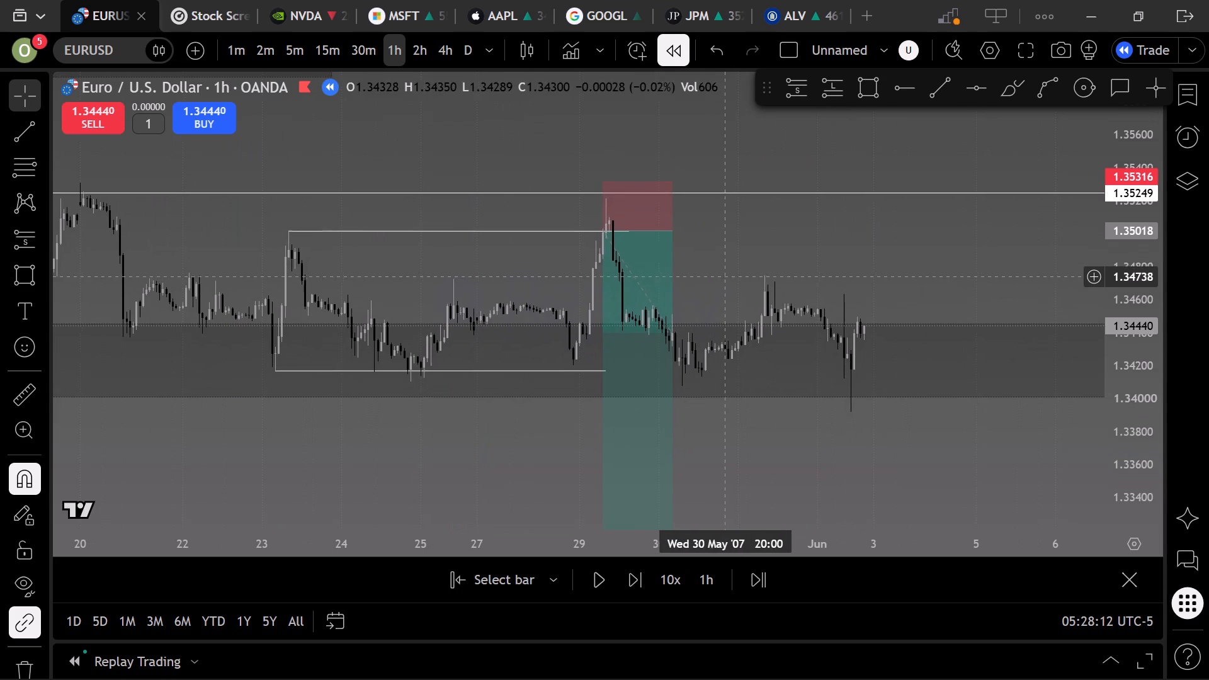
Extend the structure line from the 23 May low at about 1.3416 forward to 5 June.
left_click_drag(783, 273, 696, 245)
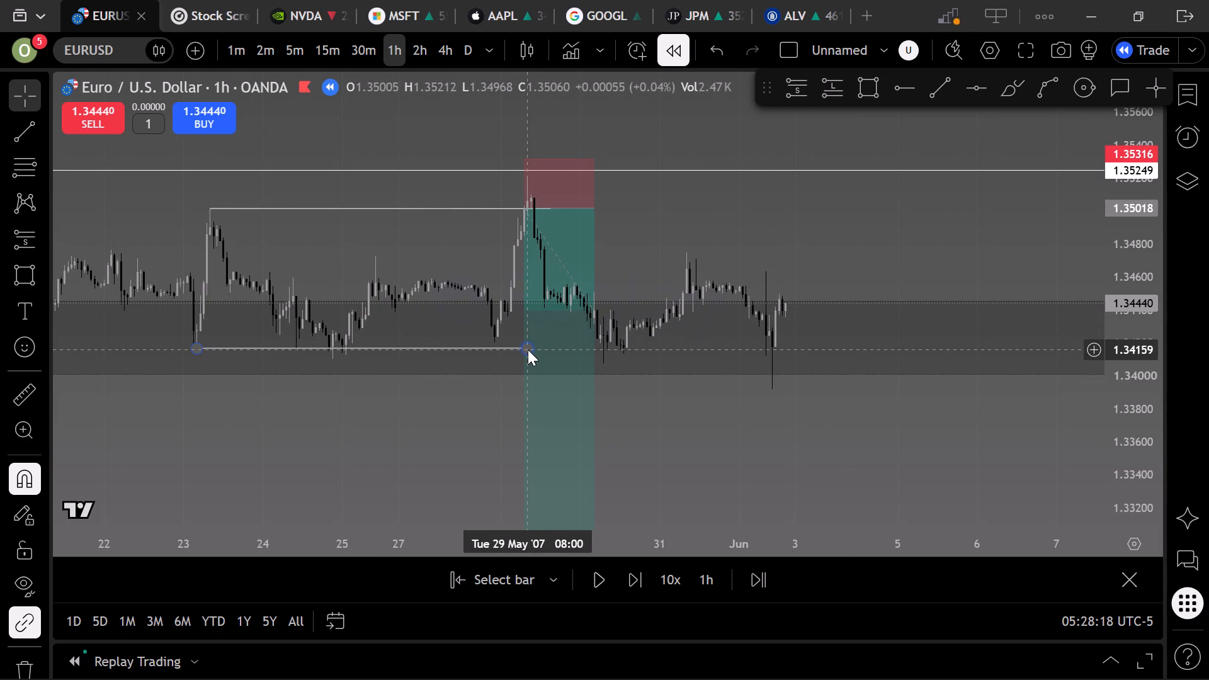
left_click_drag(528, 349, 929, 349)
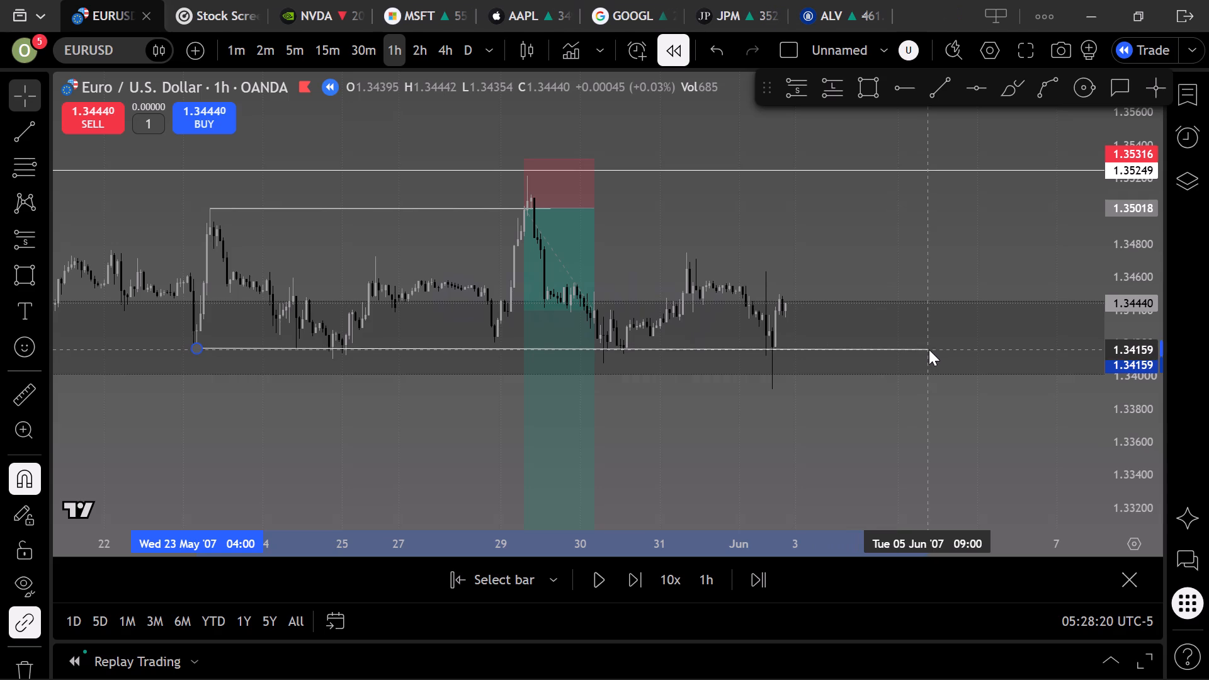
left_click_drag(929, 349, 945, 349)
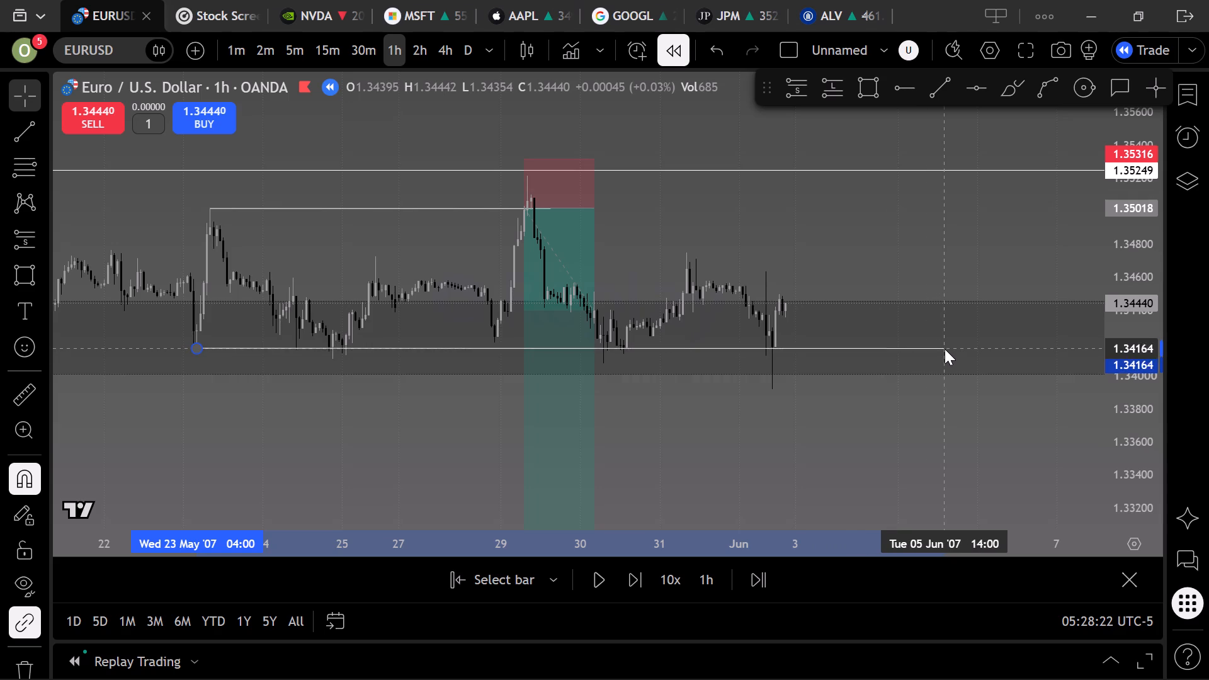
left_click_drag(945, 349, 943, 348)
left_click(859, 239)
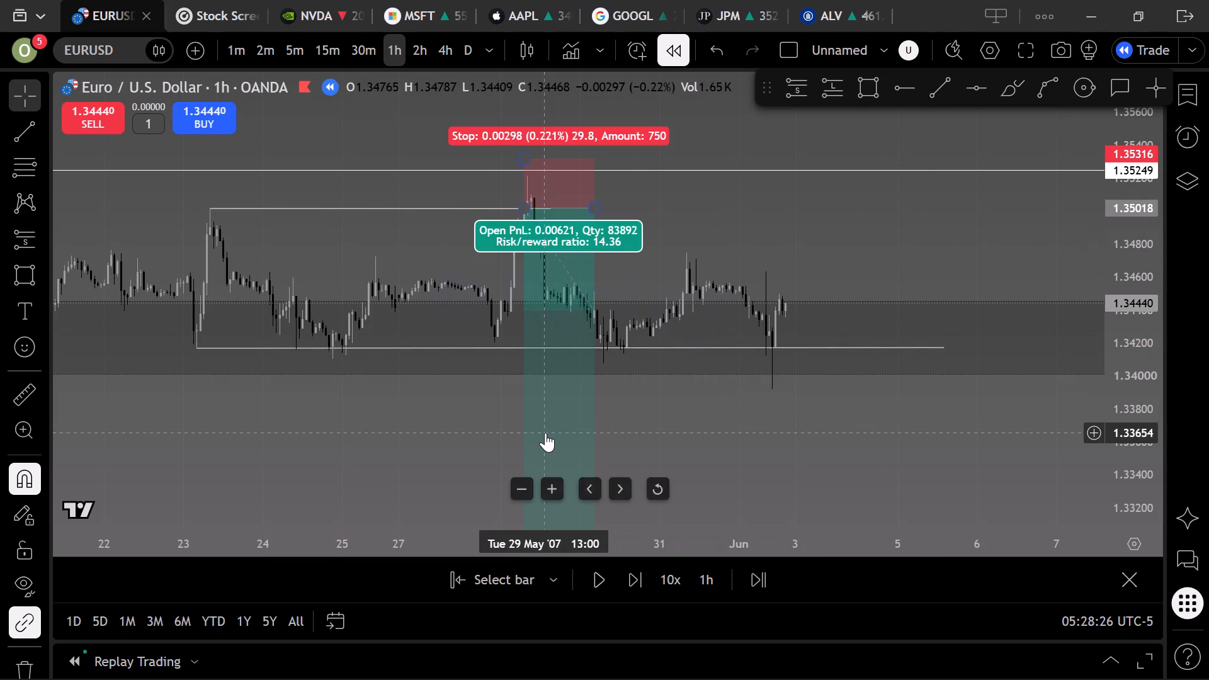
Play the replay forward from 1 June to early 4 June and pause it.
left_click_drag(698, 451, 667, 427)
left_click_drag(739, 438, 690, 440)
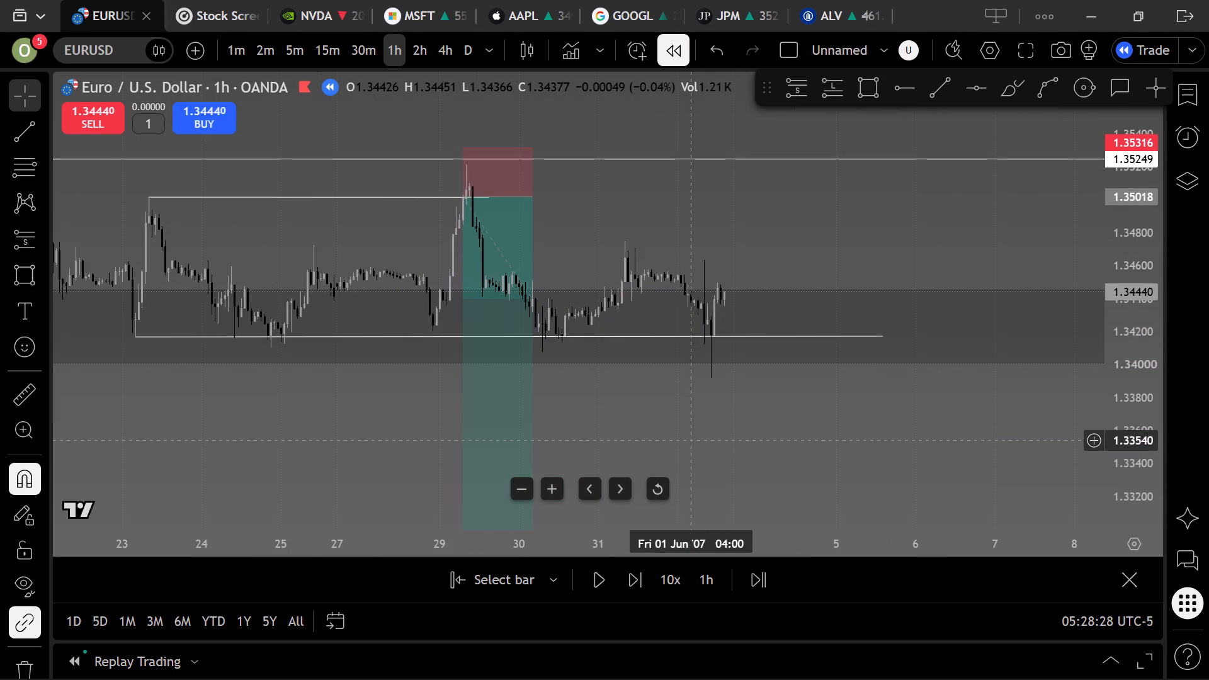
left_click_drag(715, 434, 612, 413)
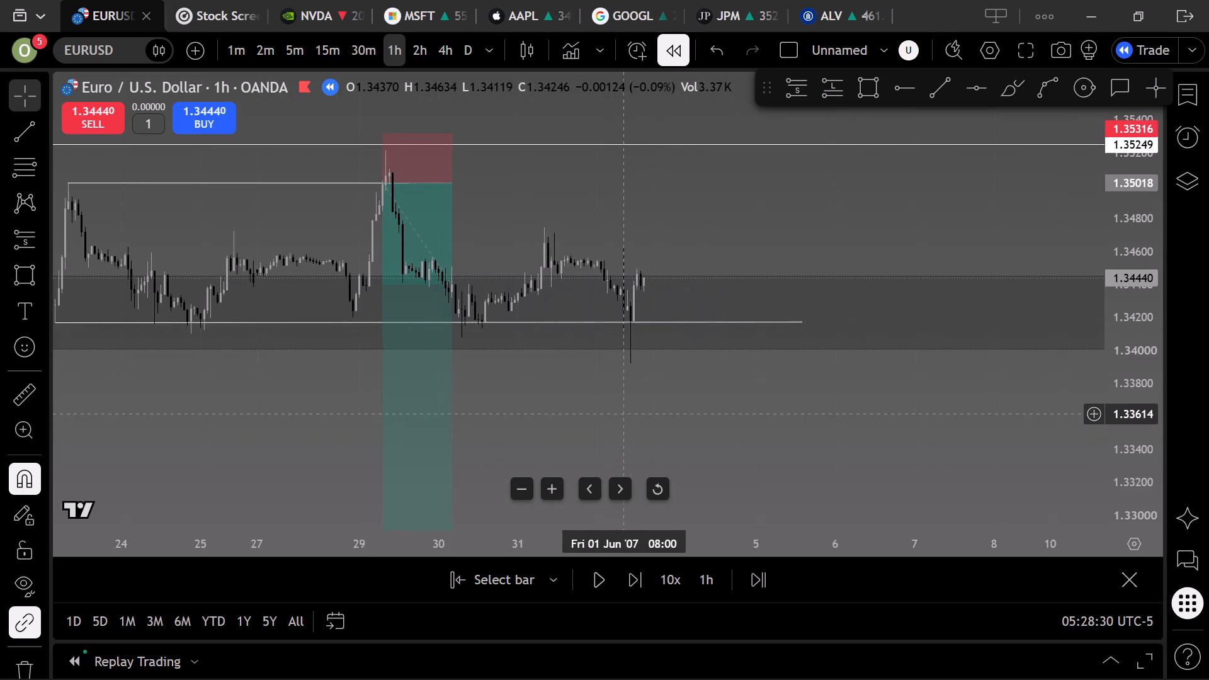
left_click_drag(612, 413, 555, 413)
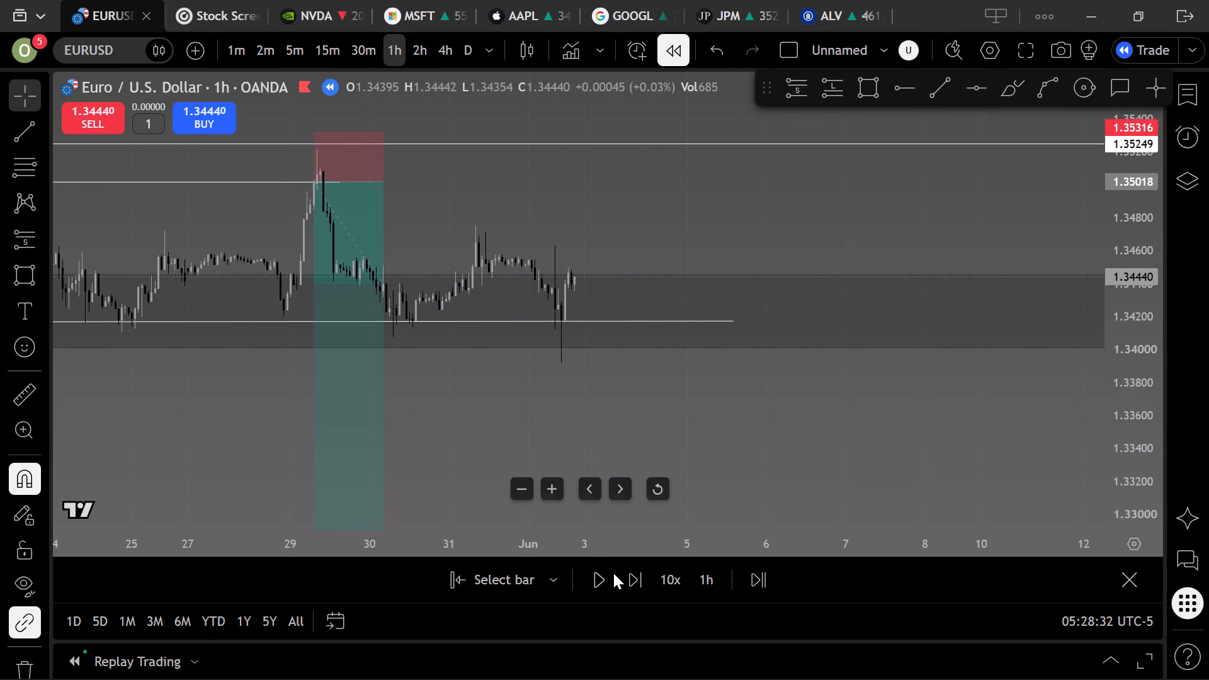
left_click(595, 578)
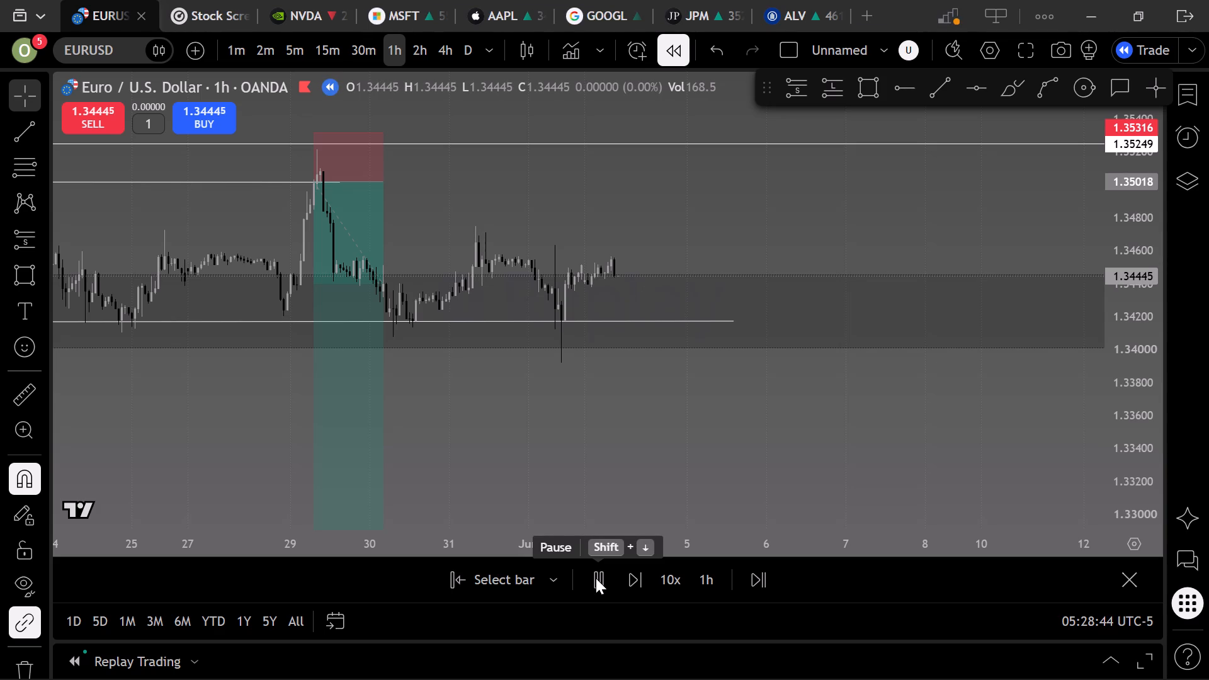
left_click(596, 578)
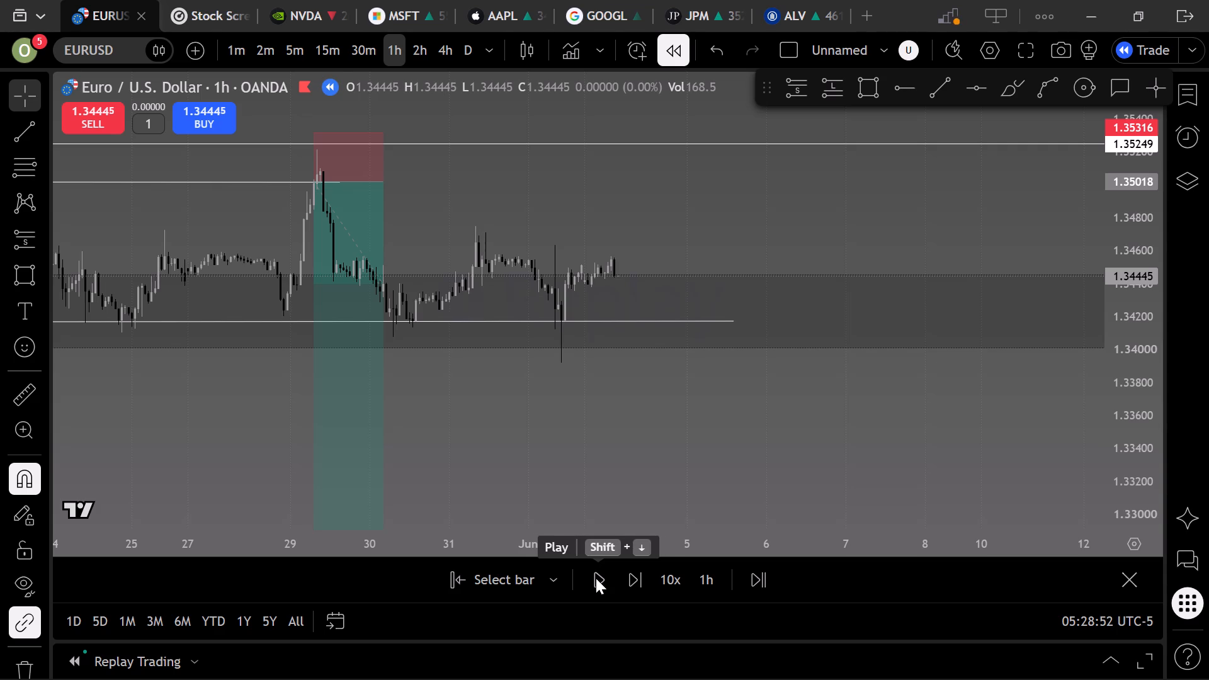
Advance the replay bar by bar from early 4 June.
left_click(632, 579)
triple_click(632, 579)
left_click(632, 579)
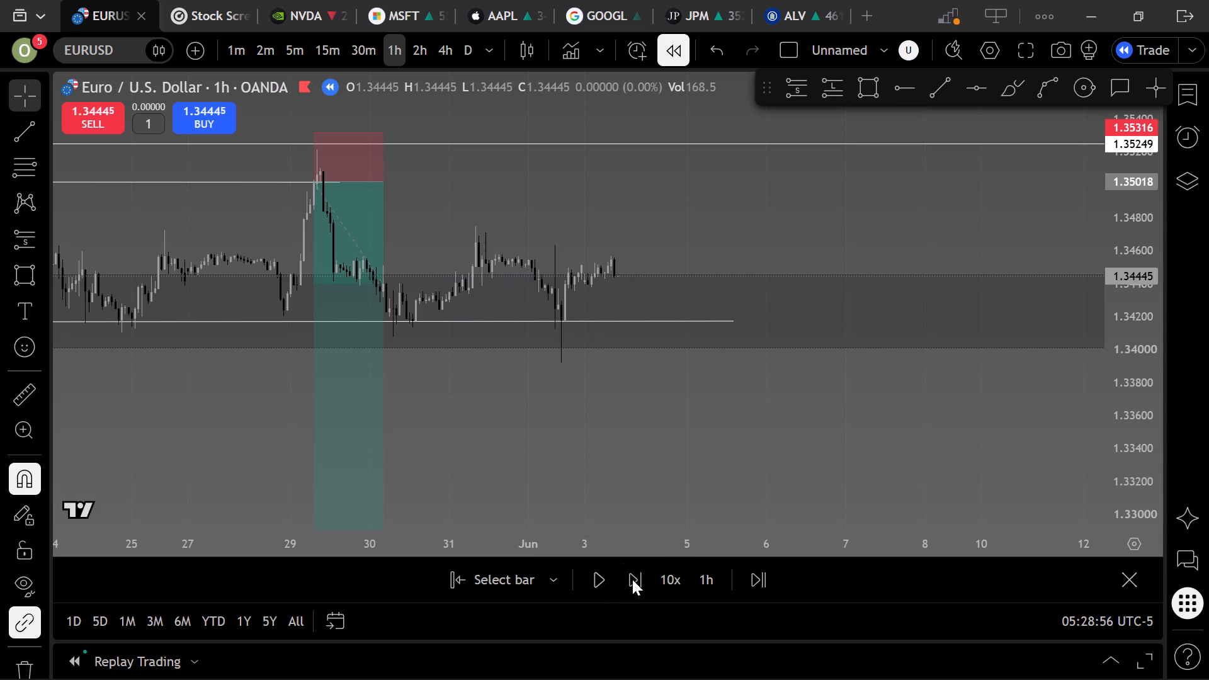
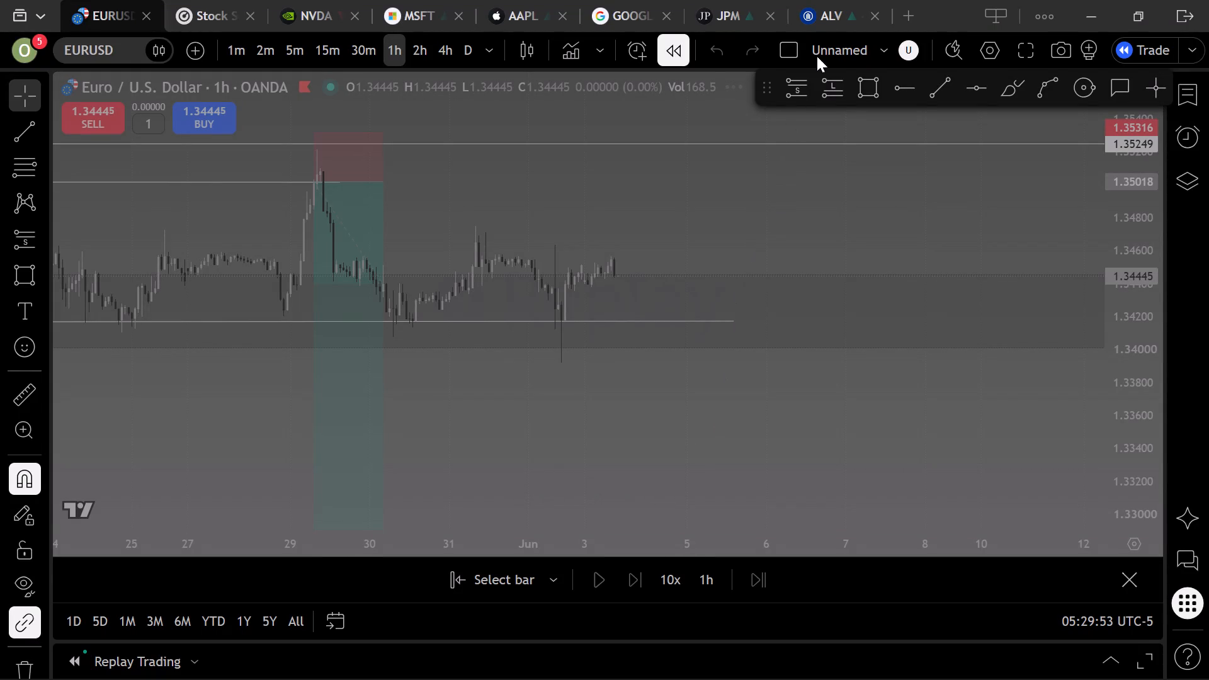
Switch to the Allianz (ALV) chart and examine its 1-hour price action from late October to 5 November.
left_click(826, 18)
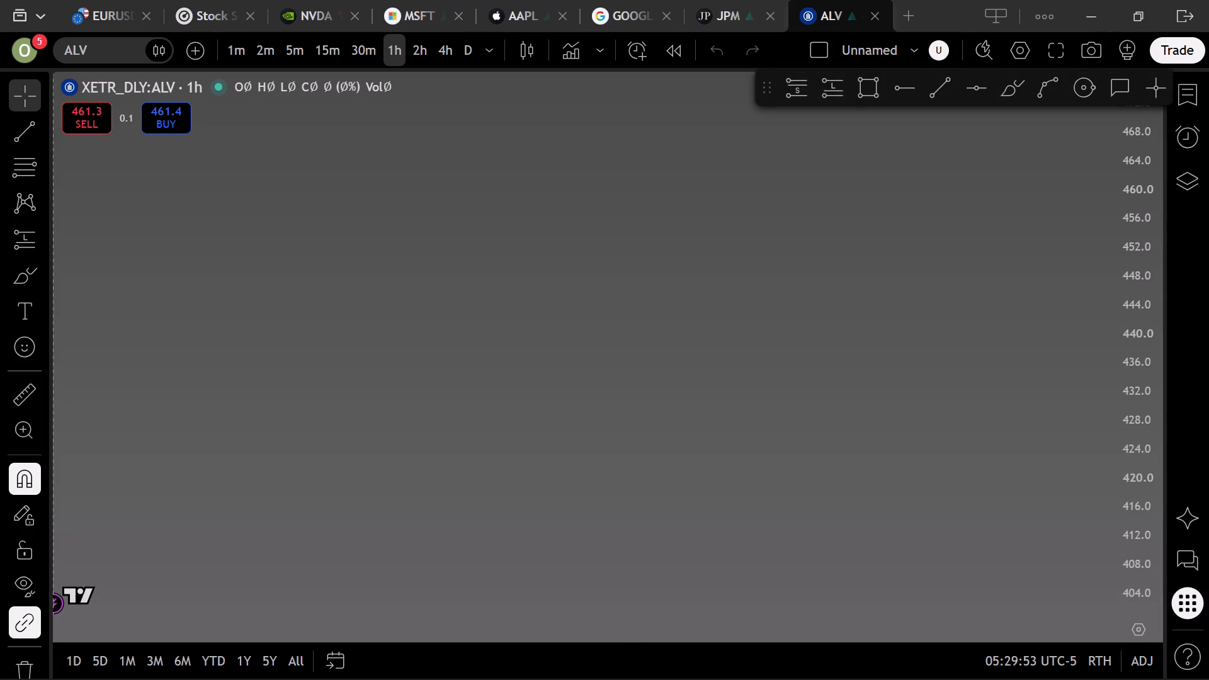
left_click(654, 572)
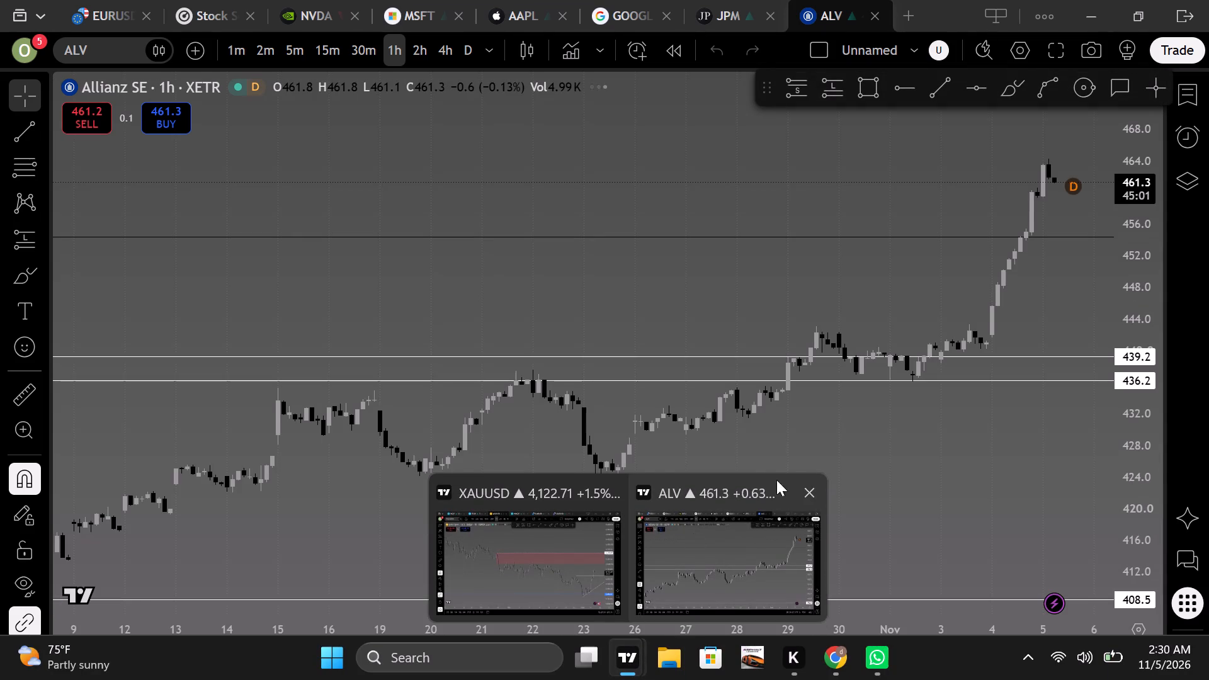
left_click_drag(827, 290, 735, 285)
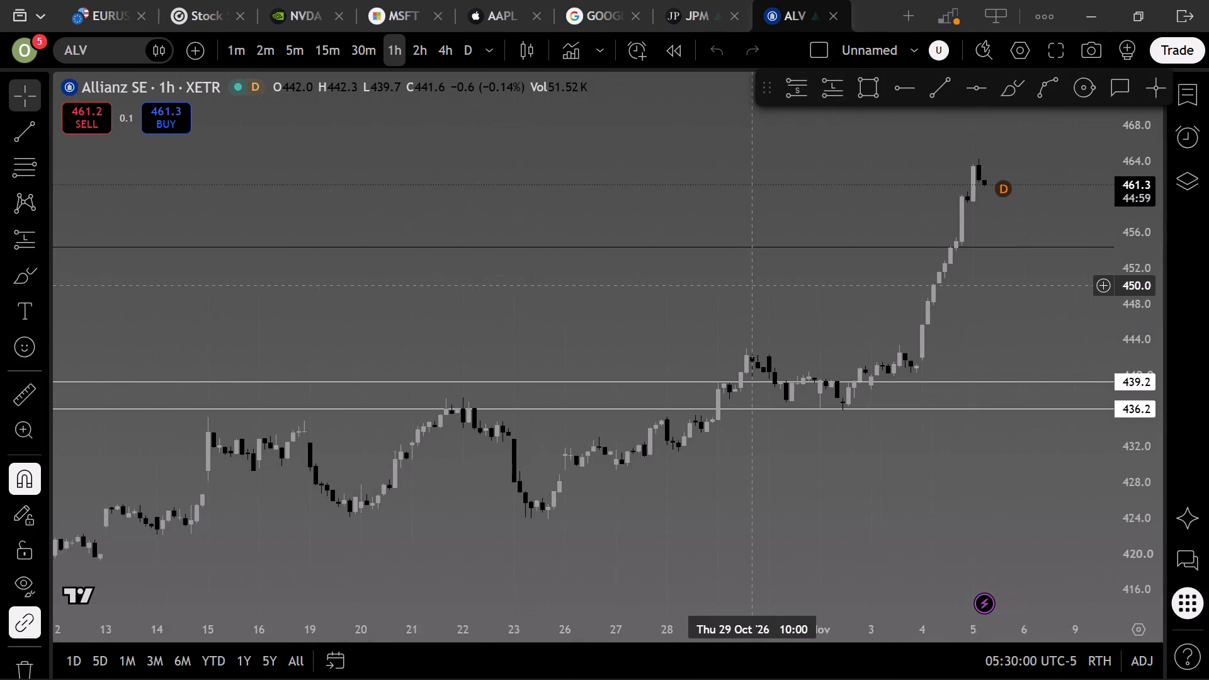
left_click_drag(735, 285, 732, 285)
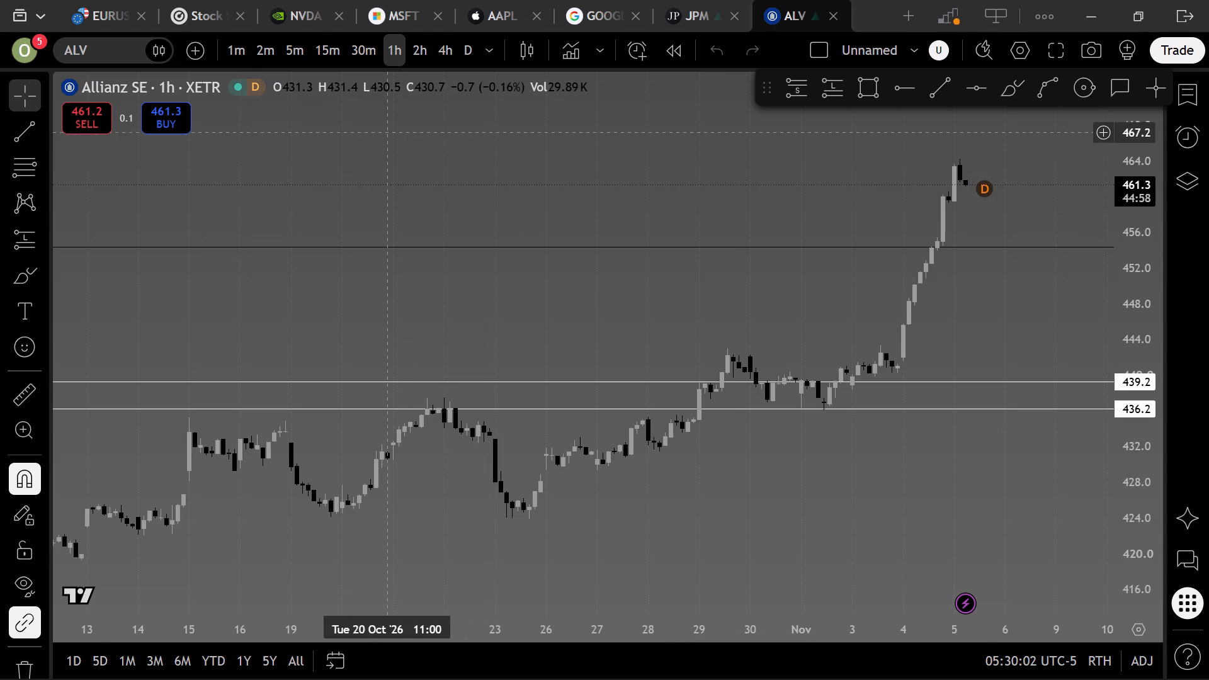
scroll(684, 191, "up", 5)
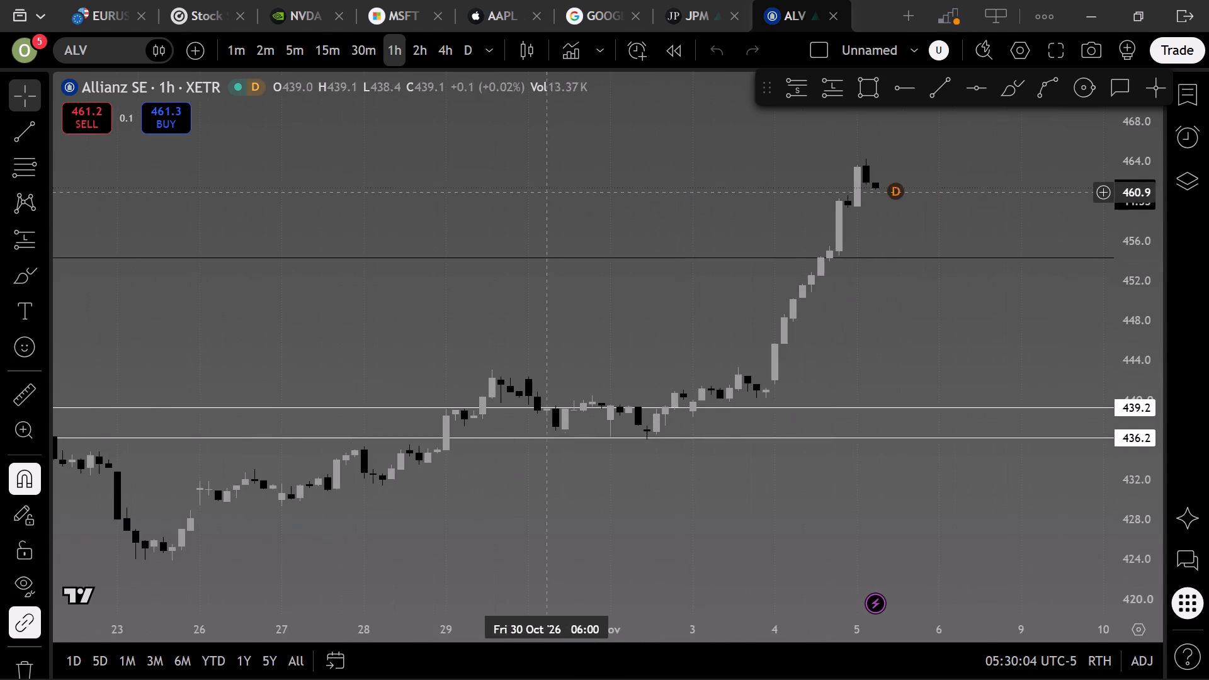
left_click_drag(548, 192, 661, 212)
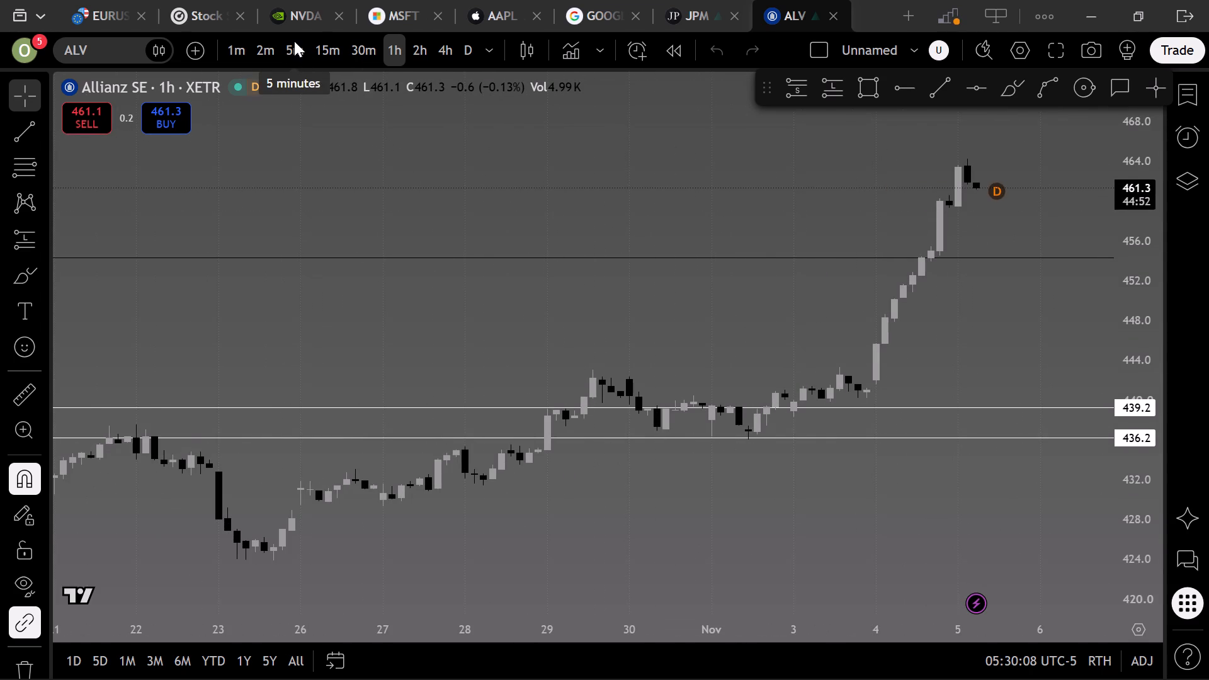
Step the Allianz chart down through the 15-minute and 5-minute timeframes to 1 minute, checking the latest rally and pullback.
left_click(320, 51)
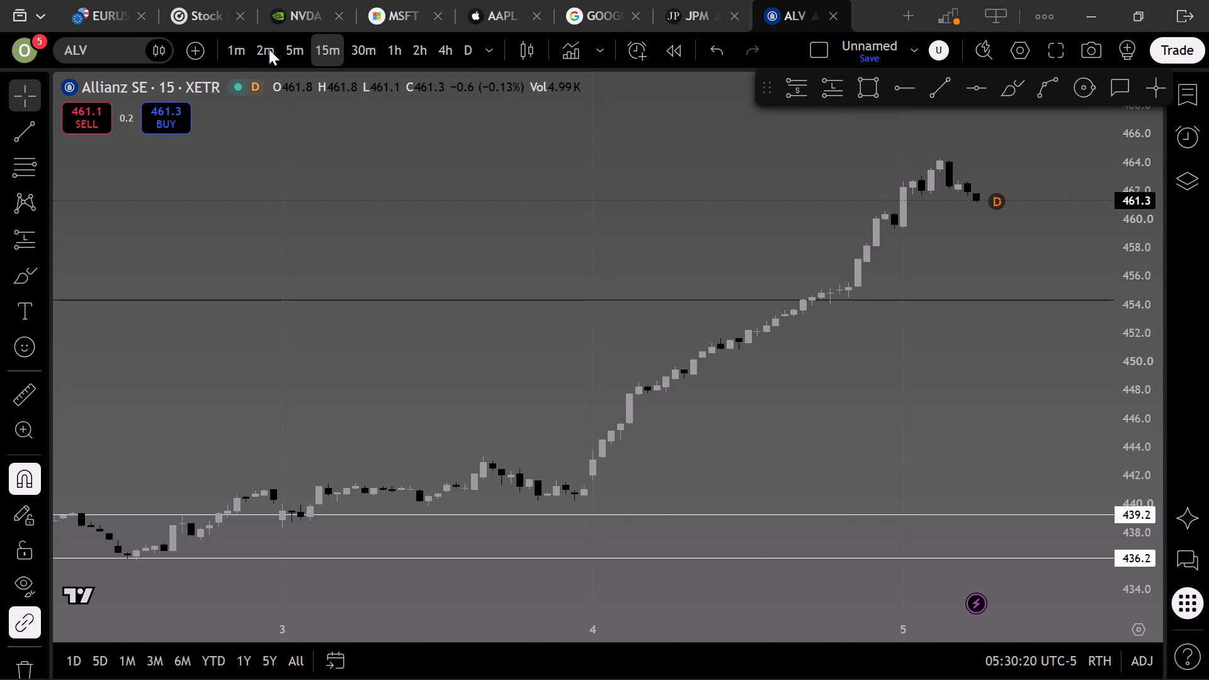
left_click(292, 45)
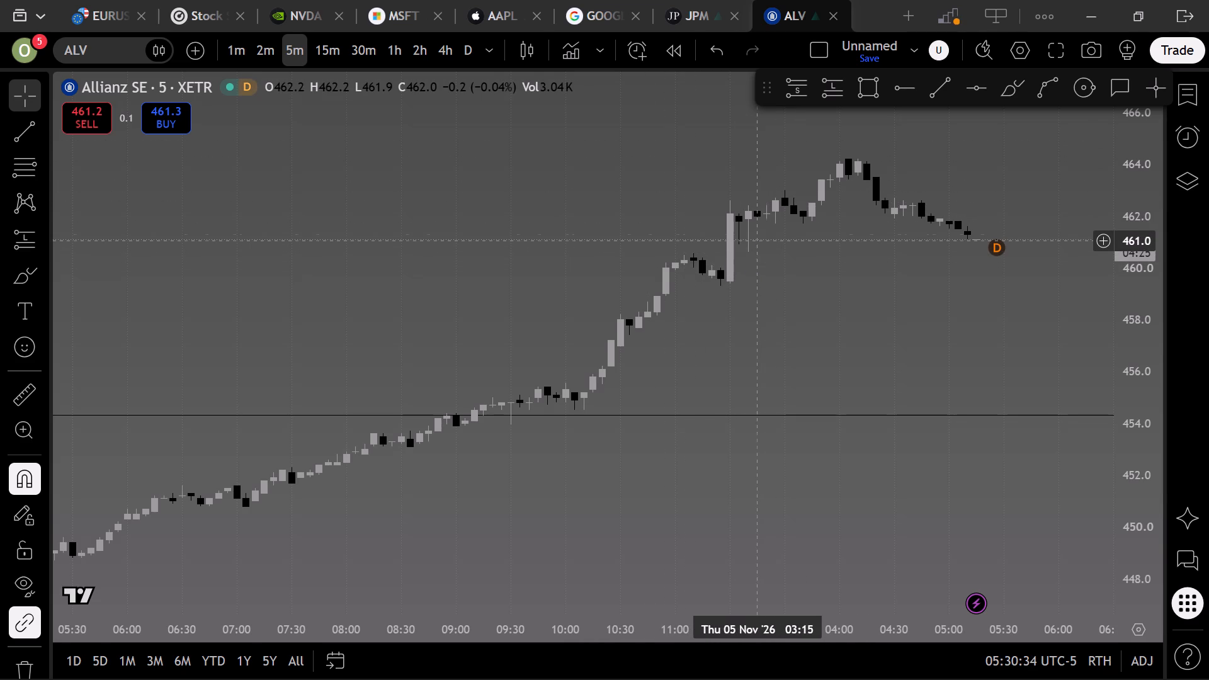
scroll(795, 200, "down", 4)
left_click_drag(873, 273, 781, 286)
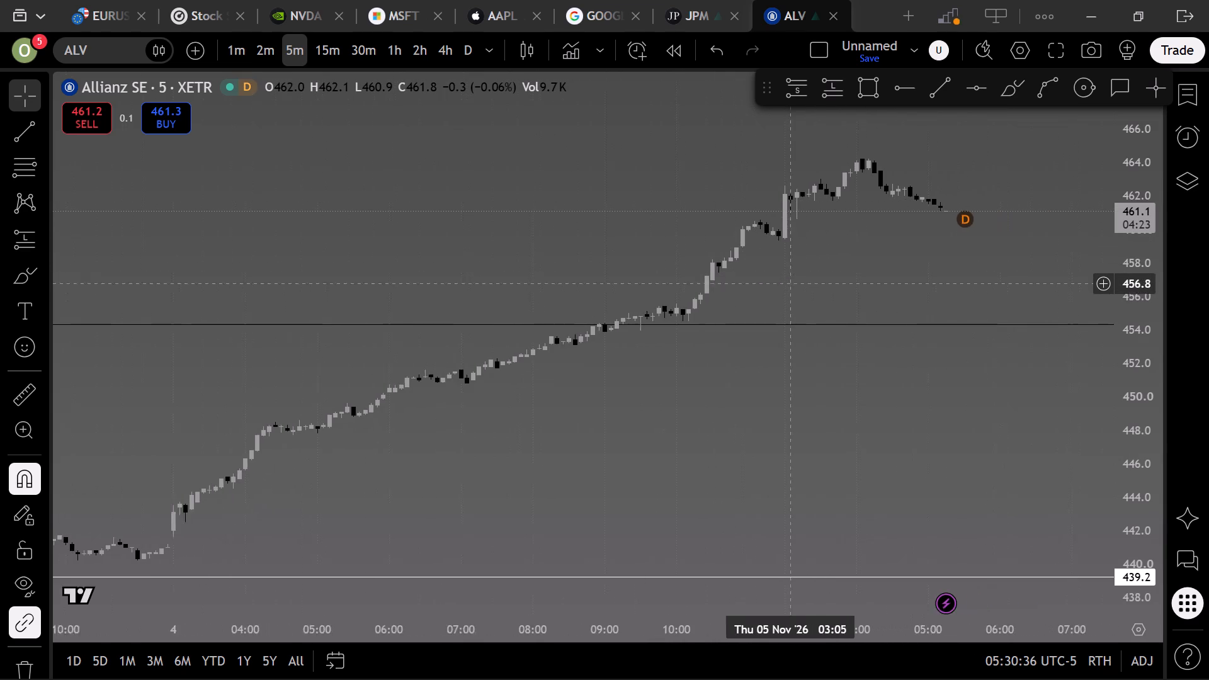
left_click_drag(781, 286, 756, 293)
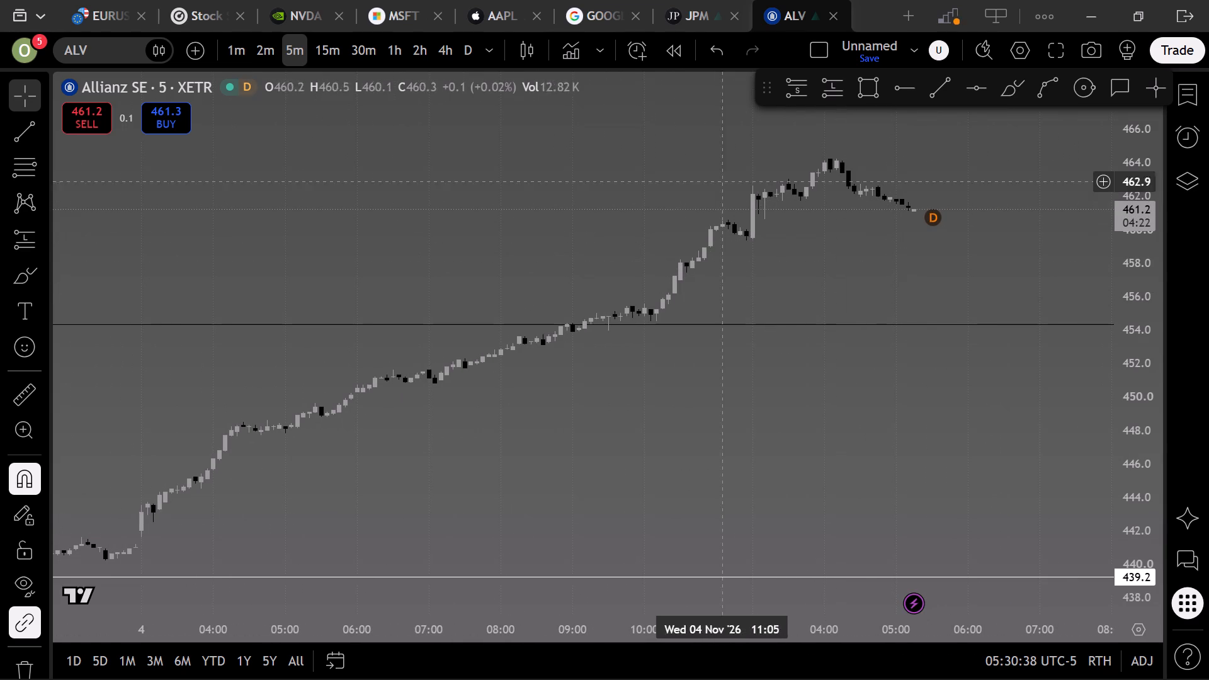
left_click(229, 51)
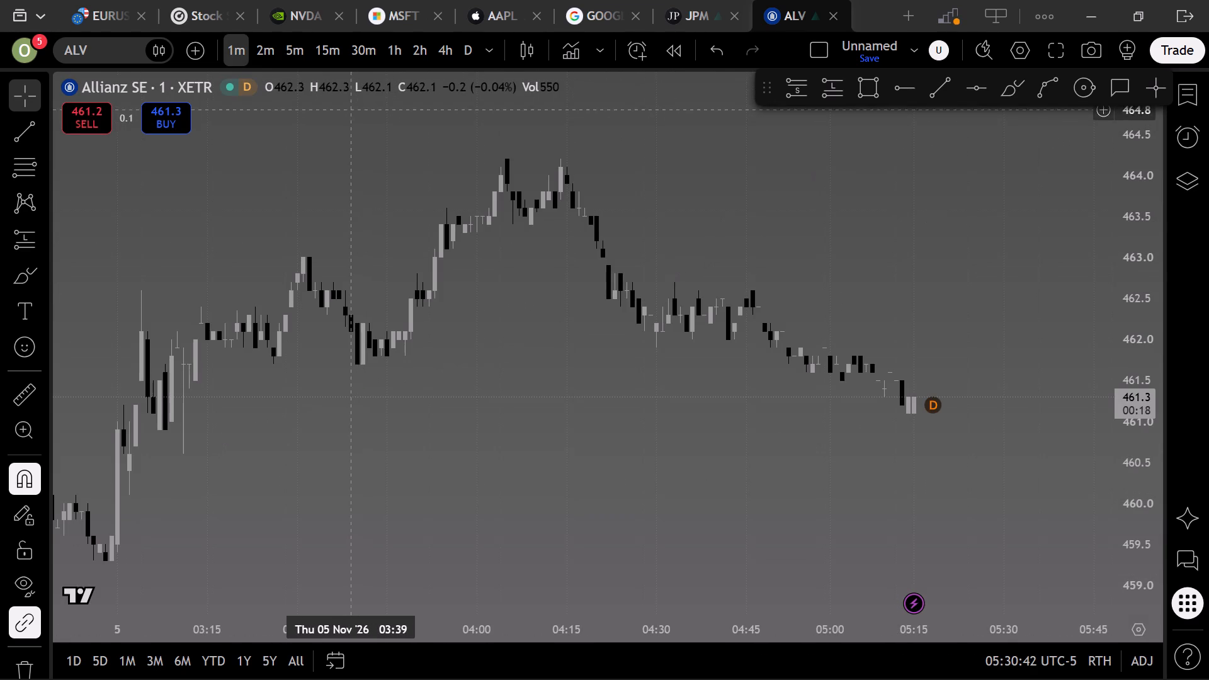
Draw a level trend line from the 04:05 high at 464.2 forward to about 06:19 on 5 November.
scroll(367, 263, "down", 3)
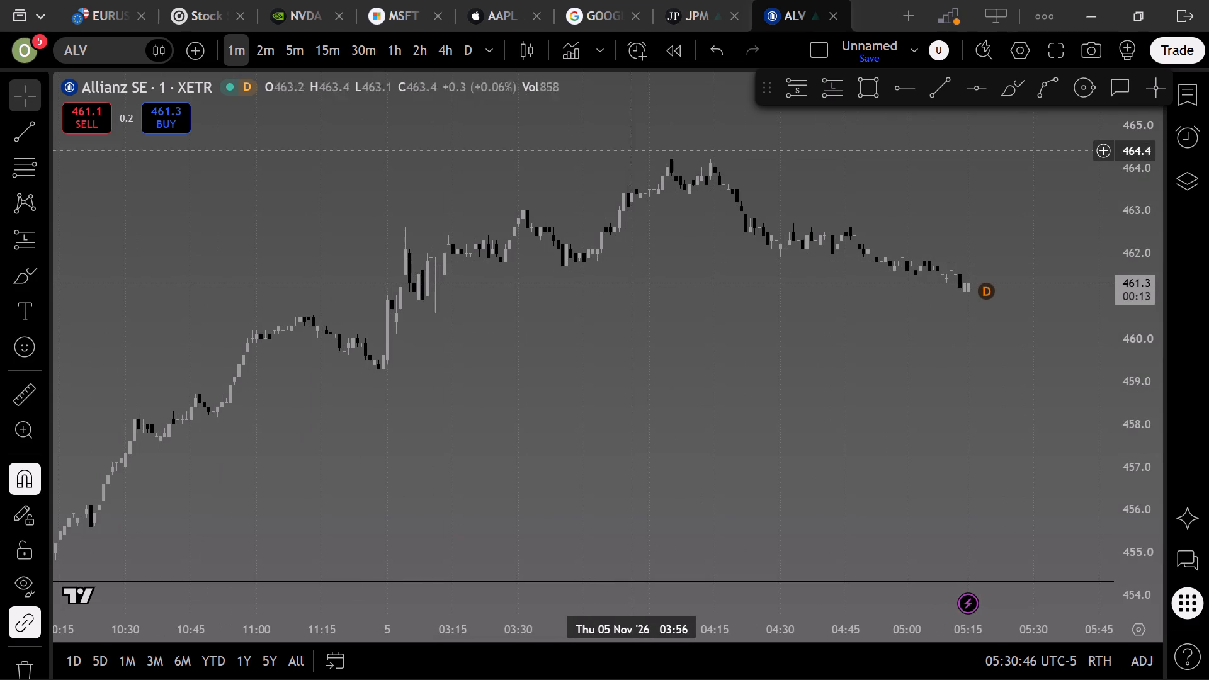
left_click_drag(888, 150, 868, 157)
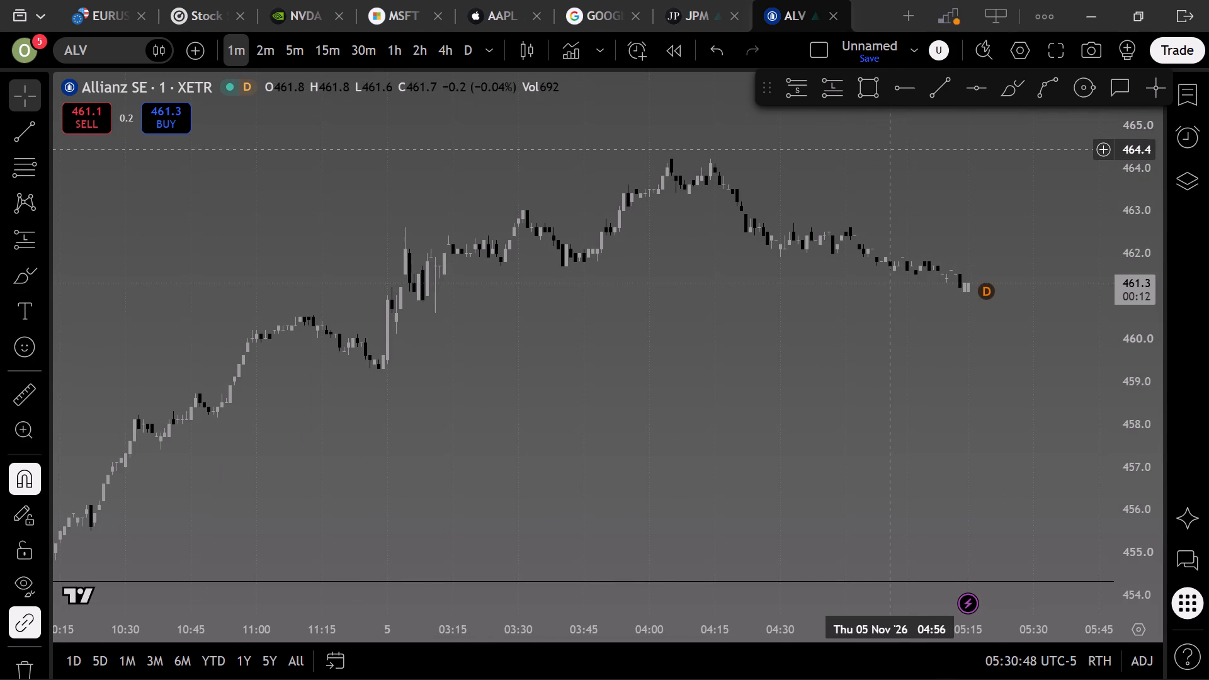
left_click_drag(868, 157, 686, 170)
left_click(929, 96)
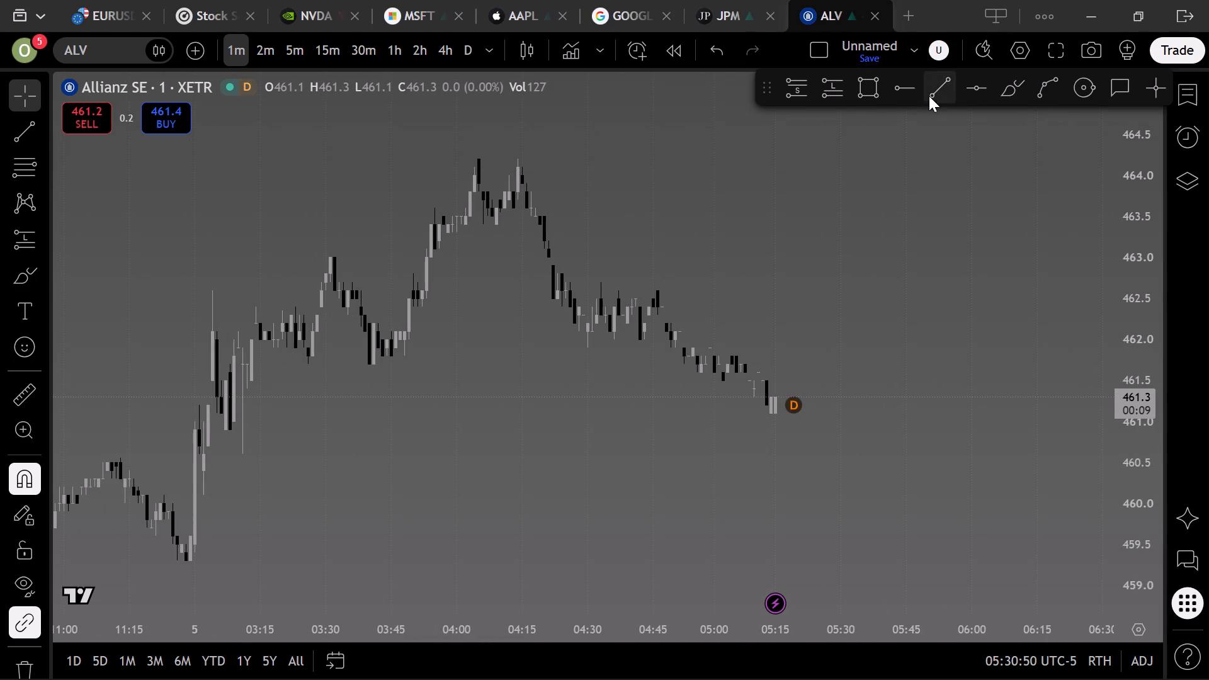
left_click(478, 142)
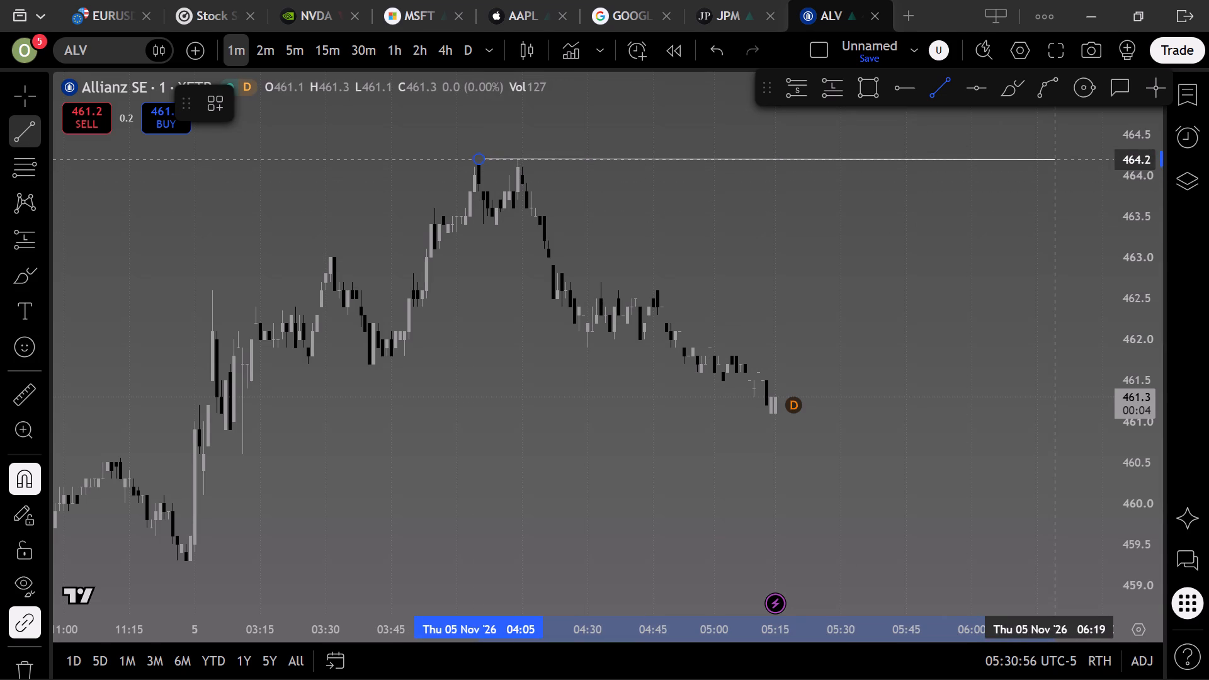
left_click(1056, 158)
left_click(987, 239)
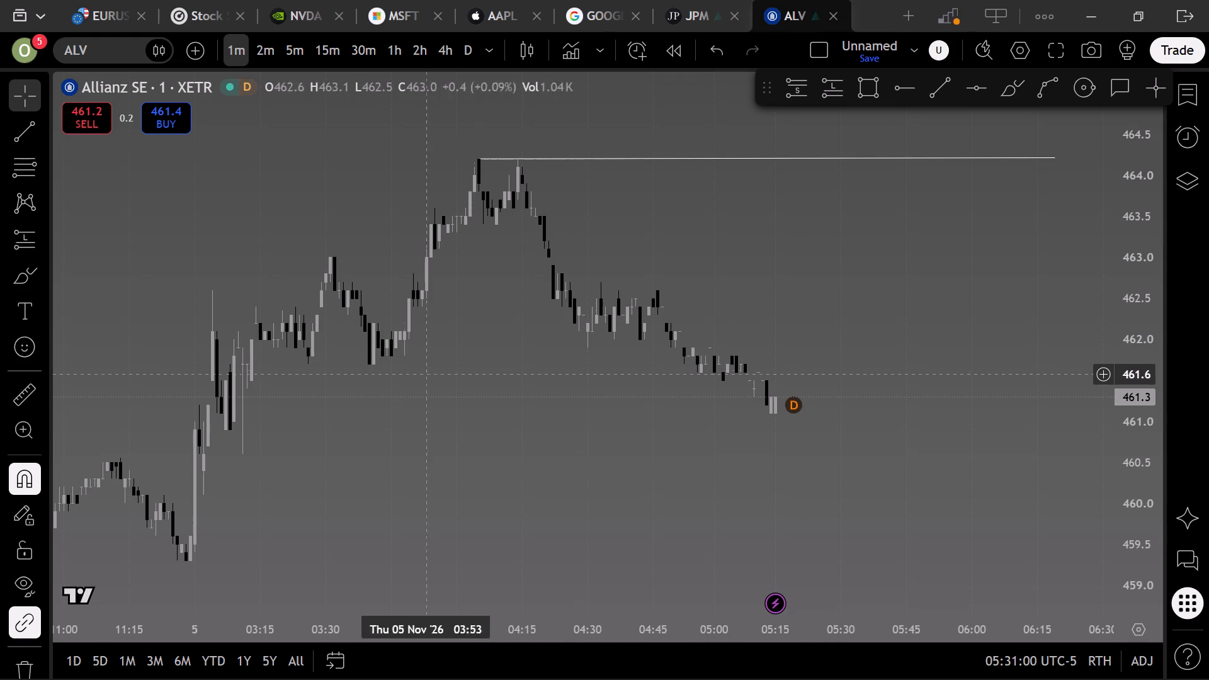
Draw a level trend line from the 03:07 candle low at 460.9 forward to about 06:24.
left_click(940, 88)
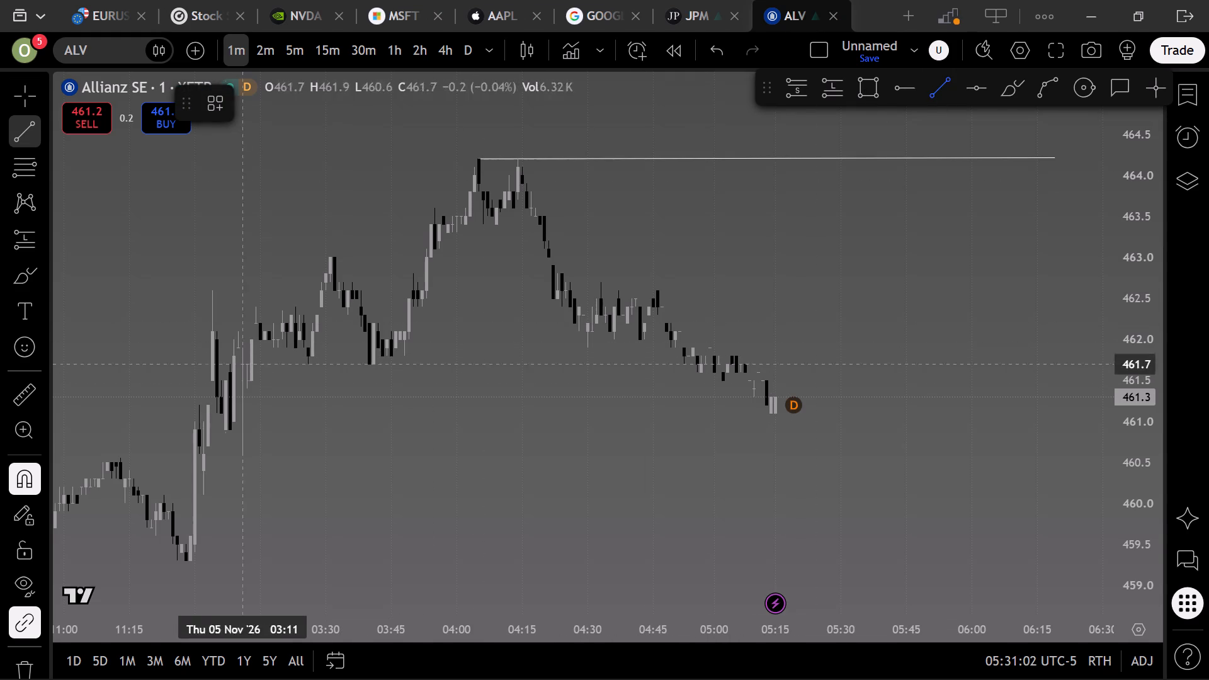
left_click(224, 436)
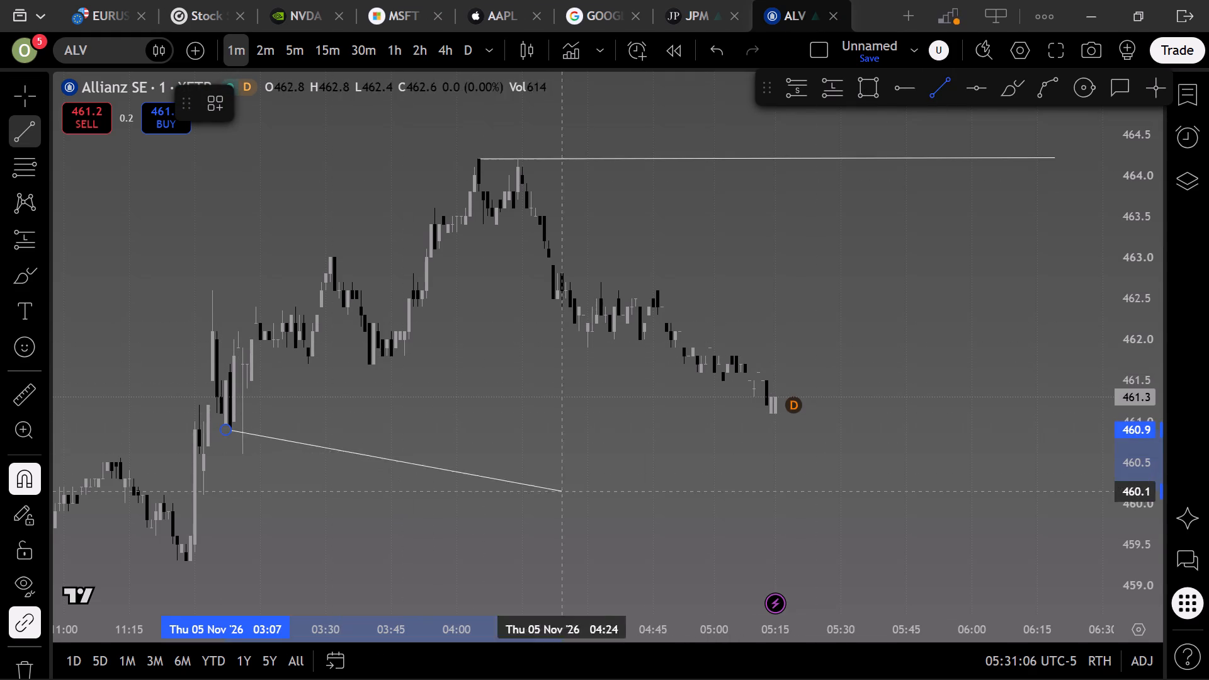
left_click(1075, 429)
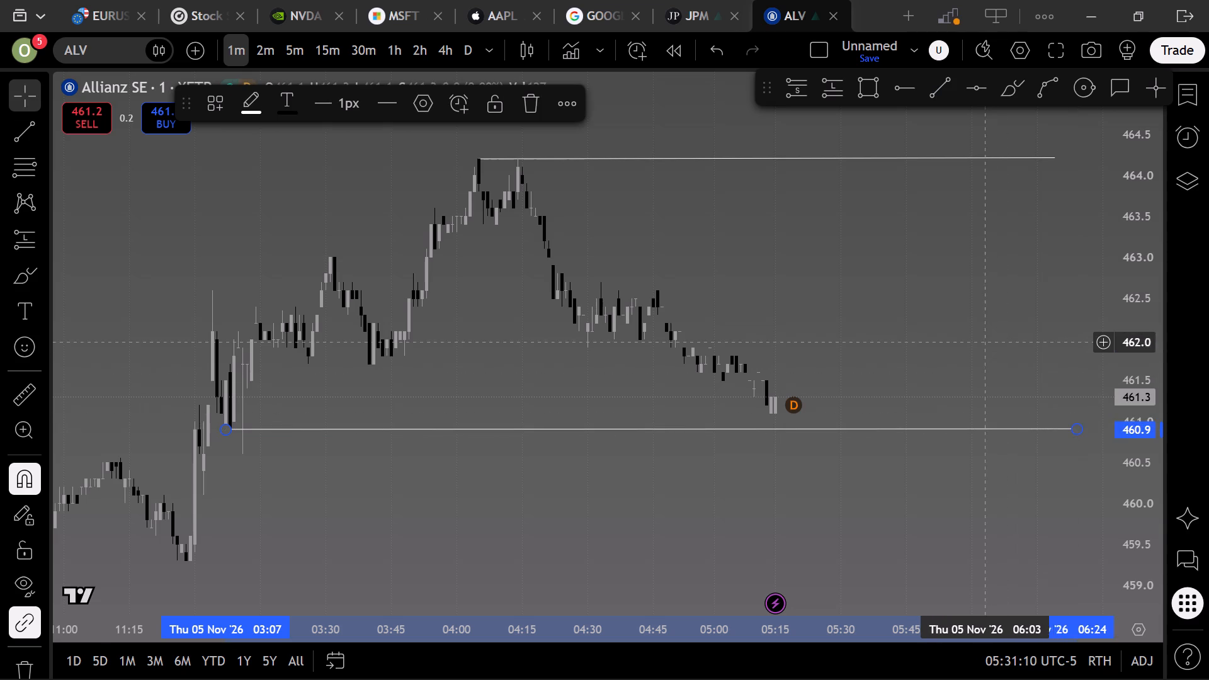
left_click(983, 328)
left_click_drag(970, 319, 855, 281)
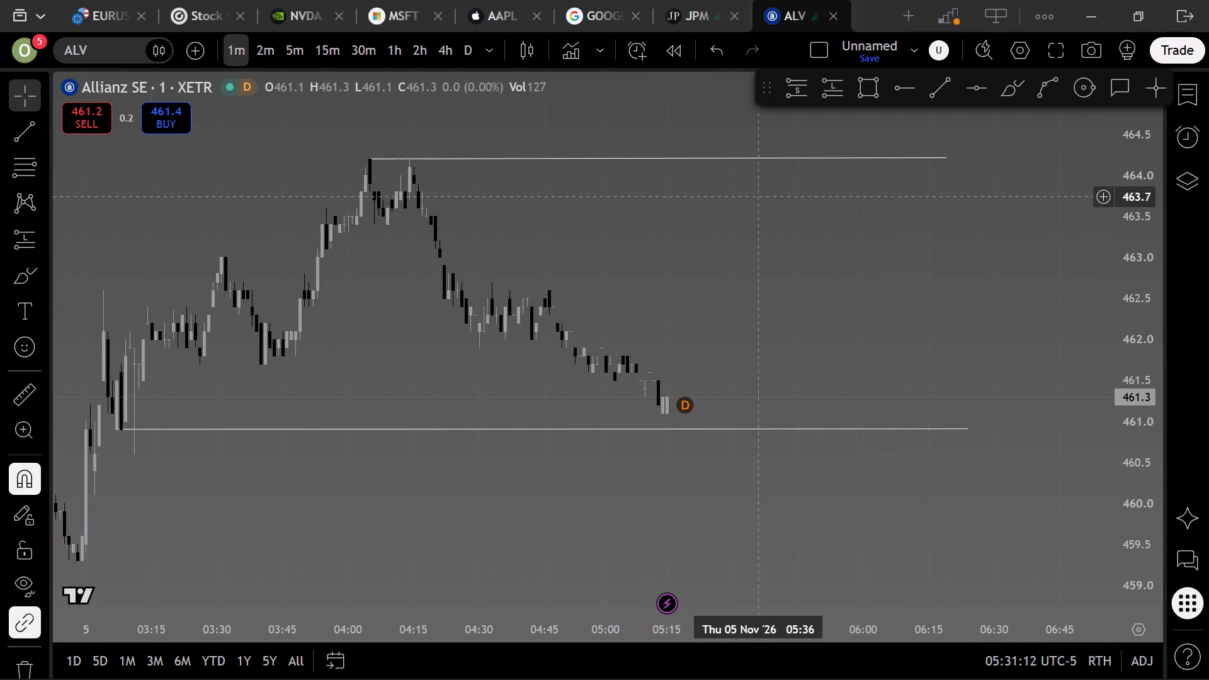
left_click(839, 251)
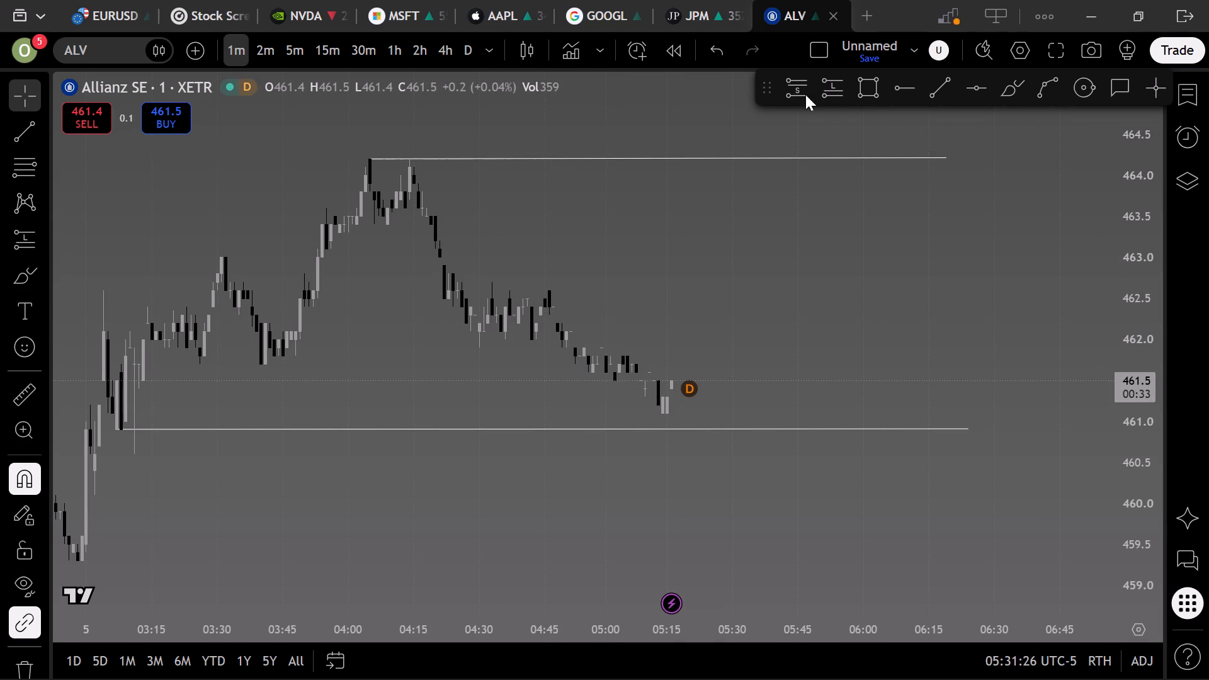
Place a long position with entry at 461.3, target on the upper line at 464.2 and stop at 460.5.
left_click(827, 89)
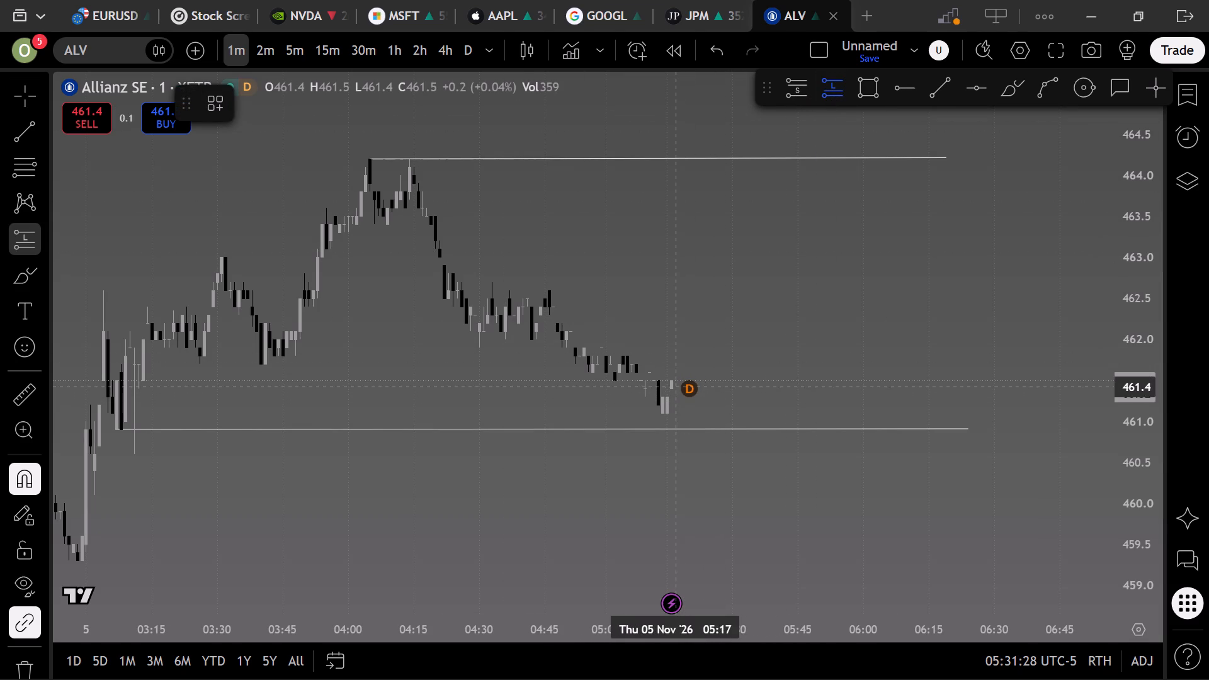
left_click(761, 395)
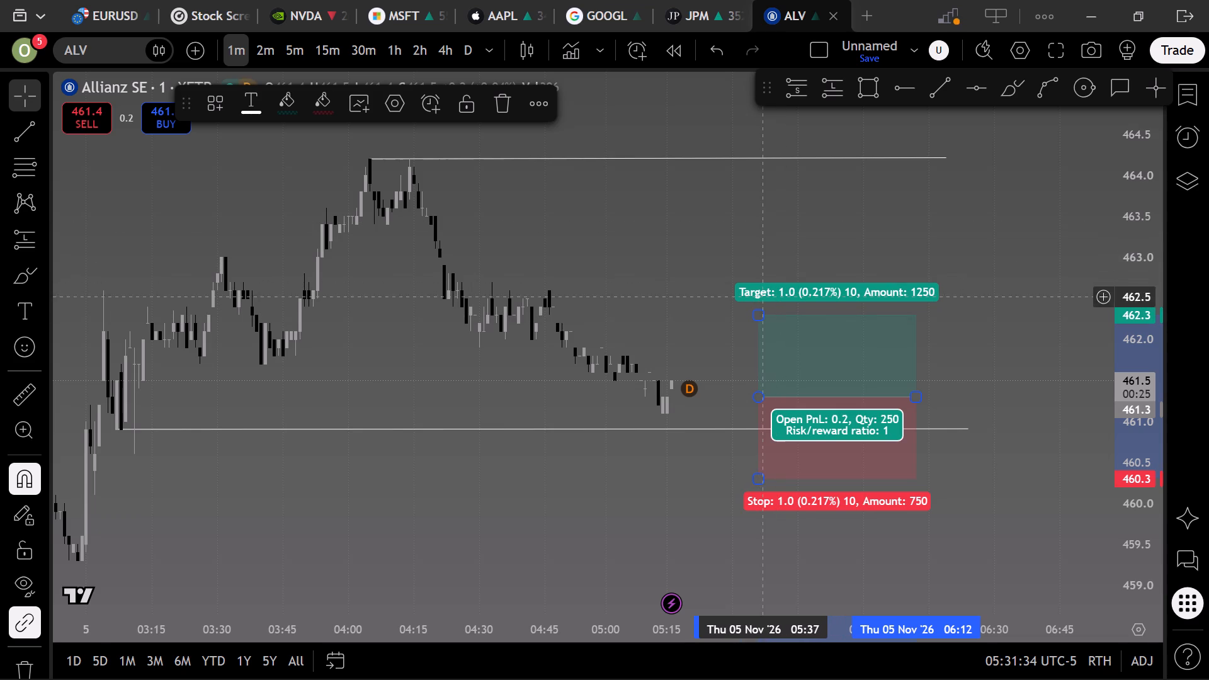
left_click_drag(760, 314, 775, 171)
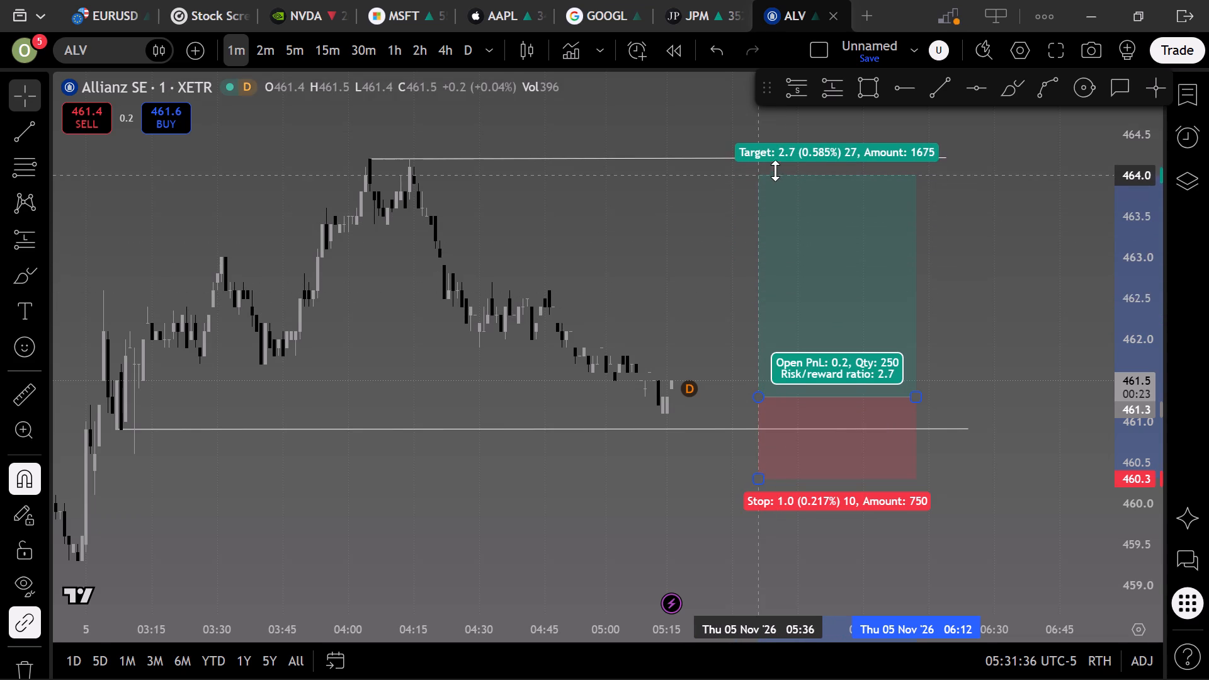
left_click_drag(775, 171, 767, 164)
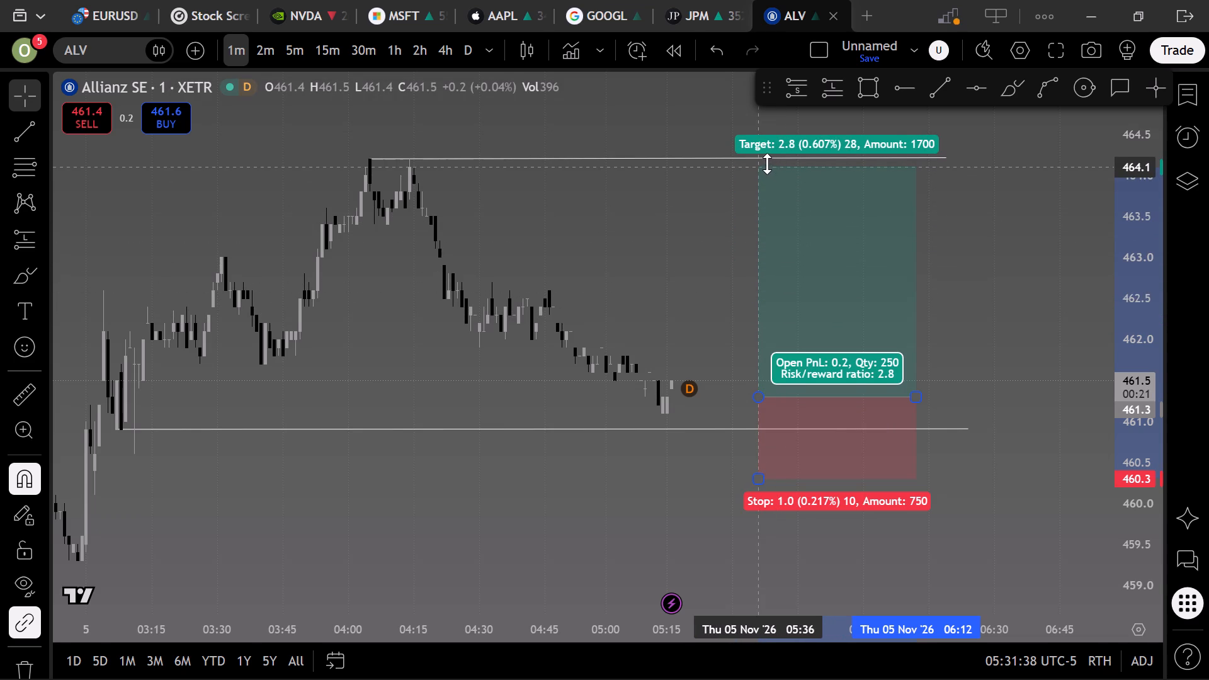
left_click_drag(767, 164, 766, 161)
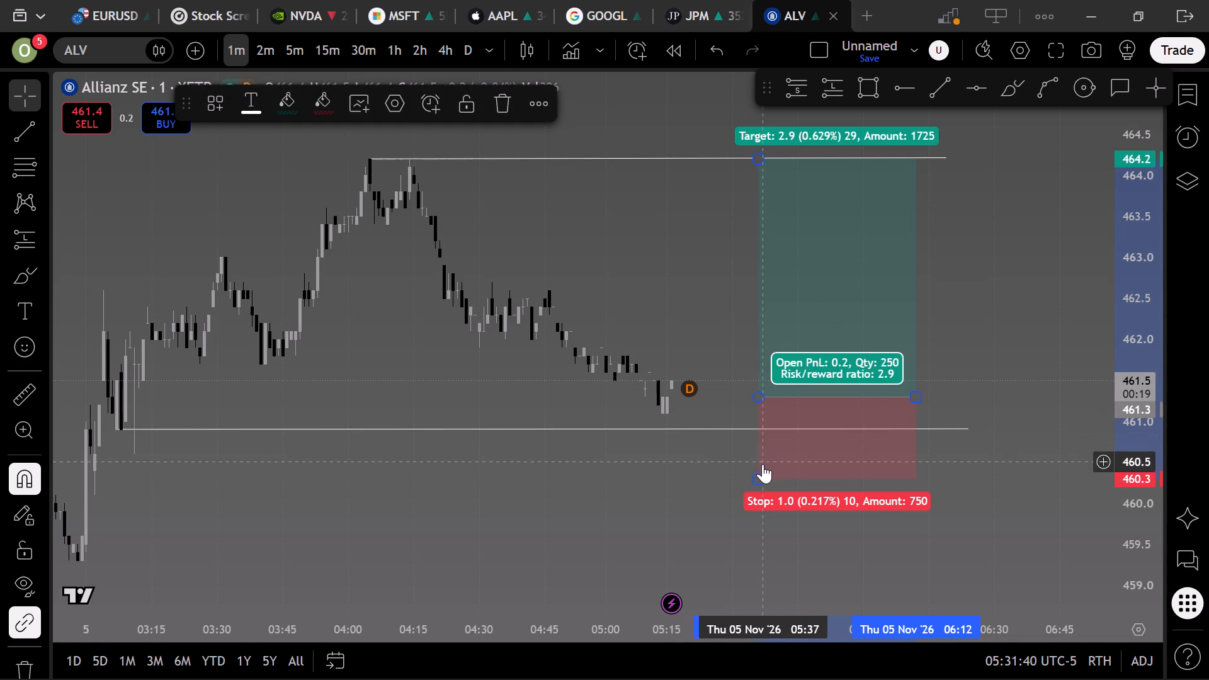
left_click_drag(757, 475, 757, 456)
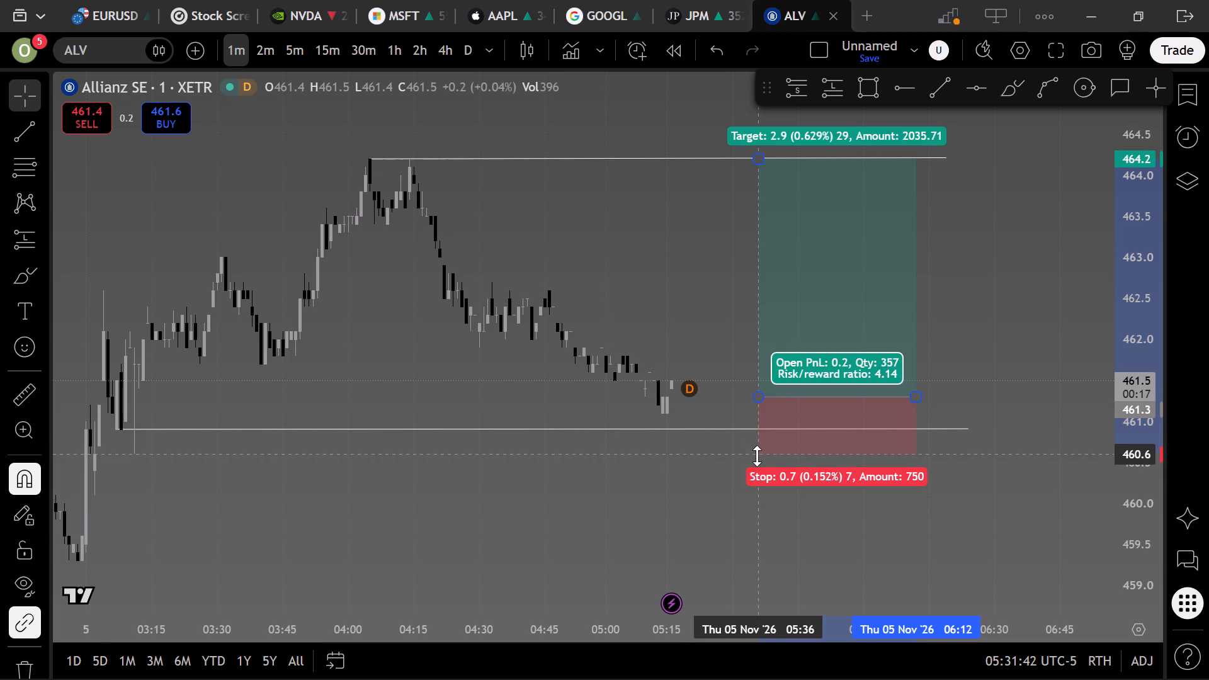
left_click_drag(757, 456, 761, 459)
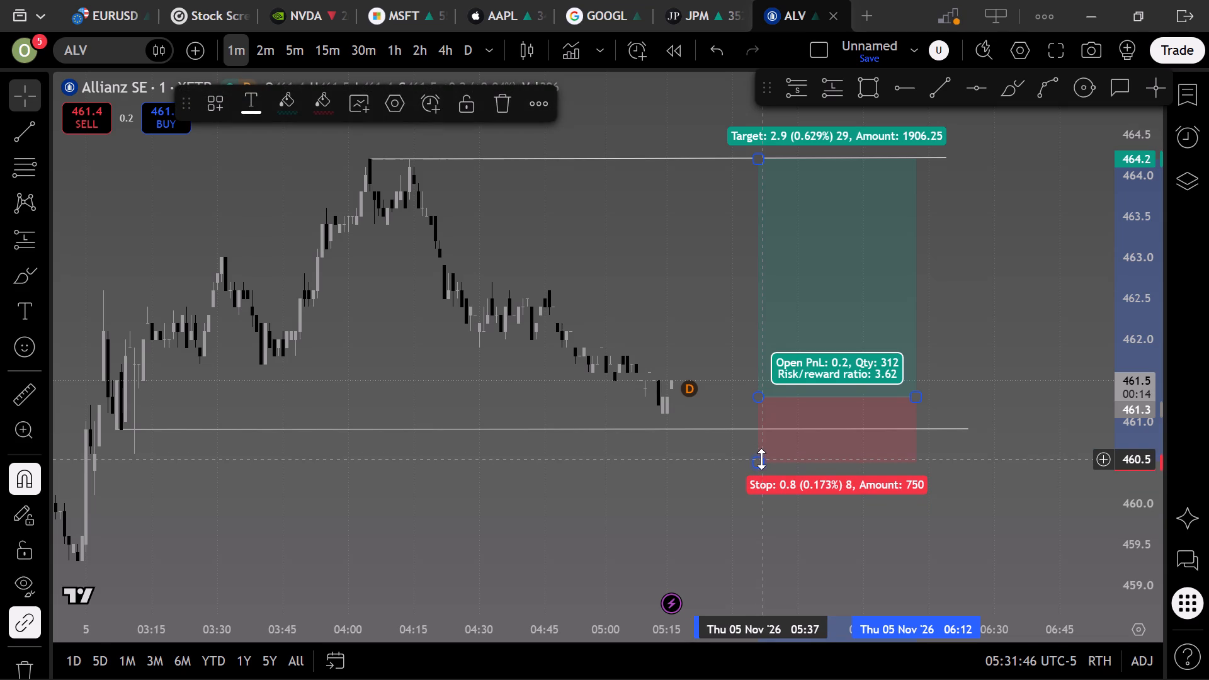
left_click(690, 307)
Shift the long position back in time so it starts at the latest candles, spanning about 05:15 to 05:51.
left_click(783, 334)
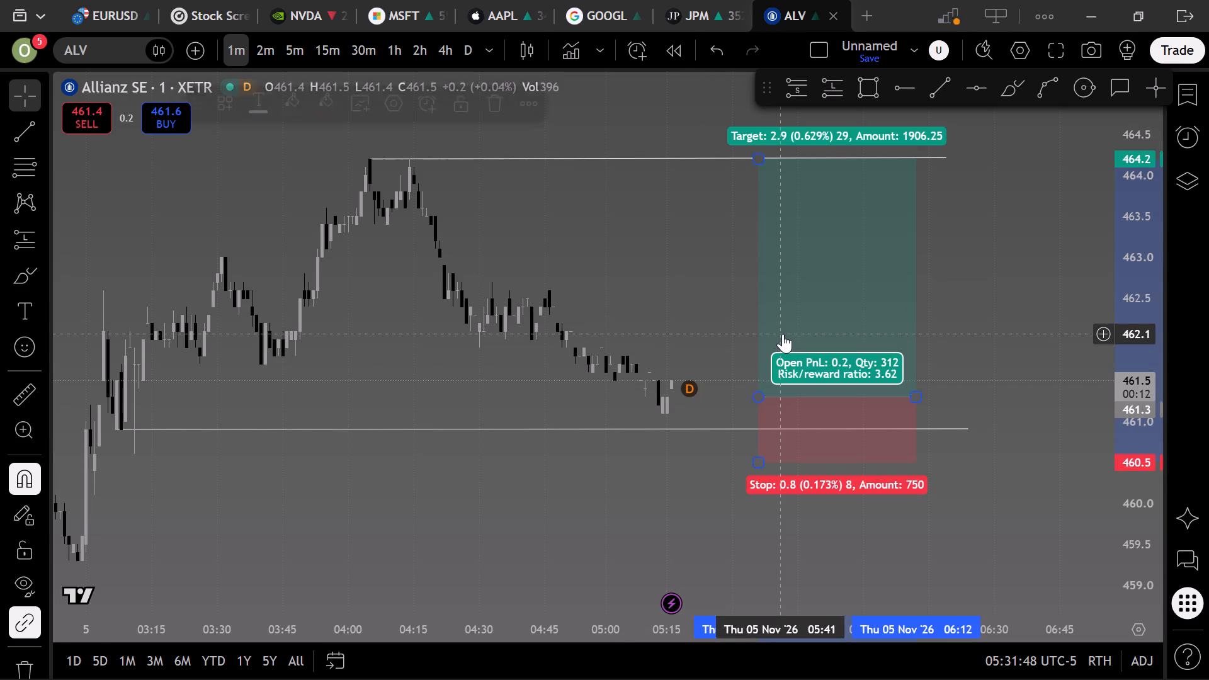
key("Left")
key("Left")
key("Left")
key("Left")
key("Left")
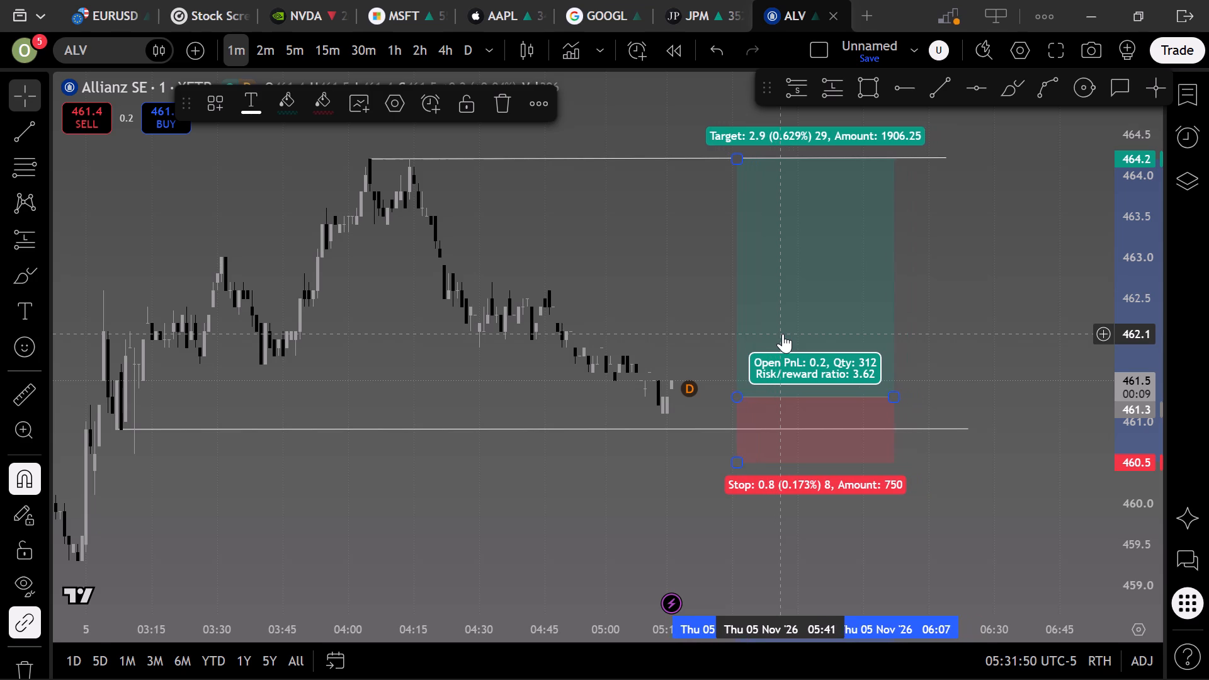
key("Left")
key("Left")
key("Left")
key("Left")
key("Left")
key("Left")
key("Left")
key("Left")
key("Left")
key("Left")
key("Left")
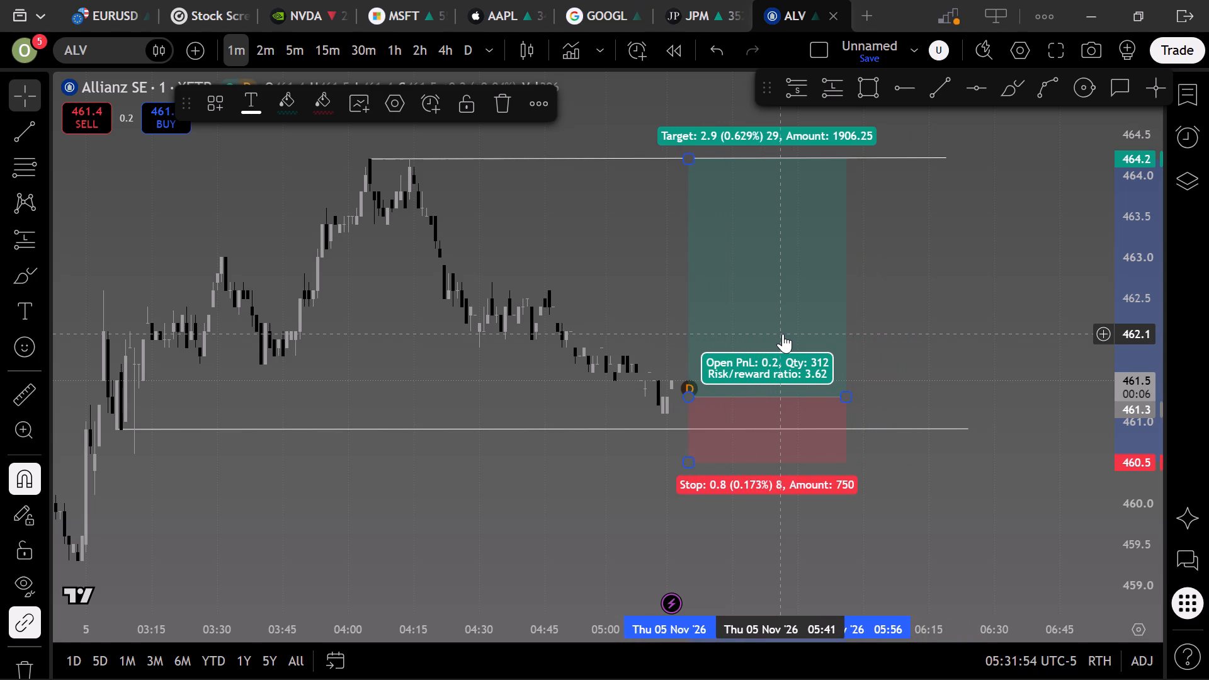
key("Left")
key("Left")
key("Left")
key("Left")
key("Left")
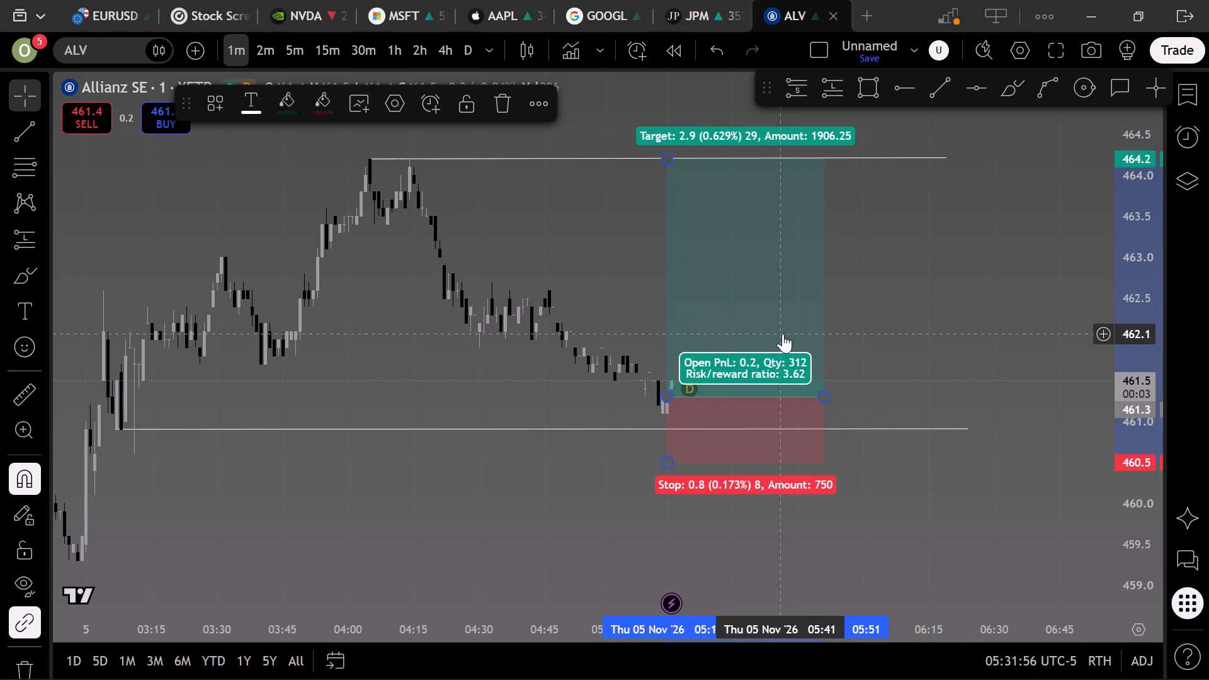
left_click(997, 263)
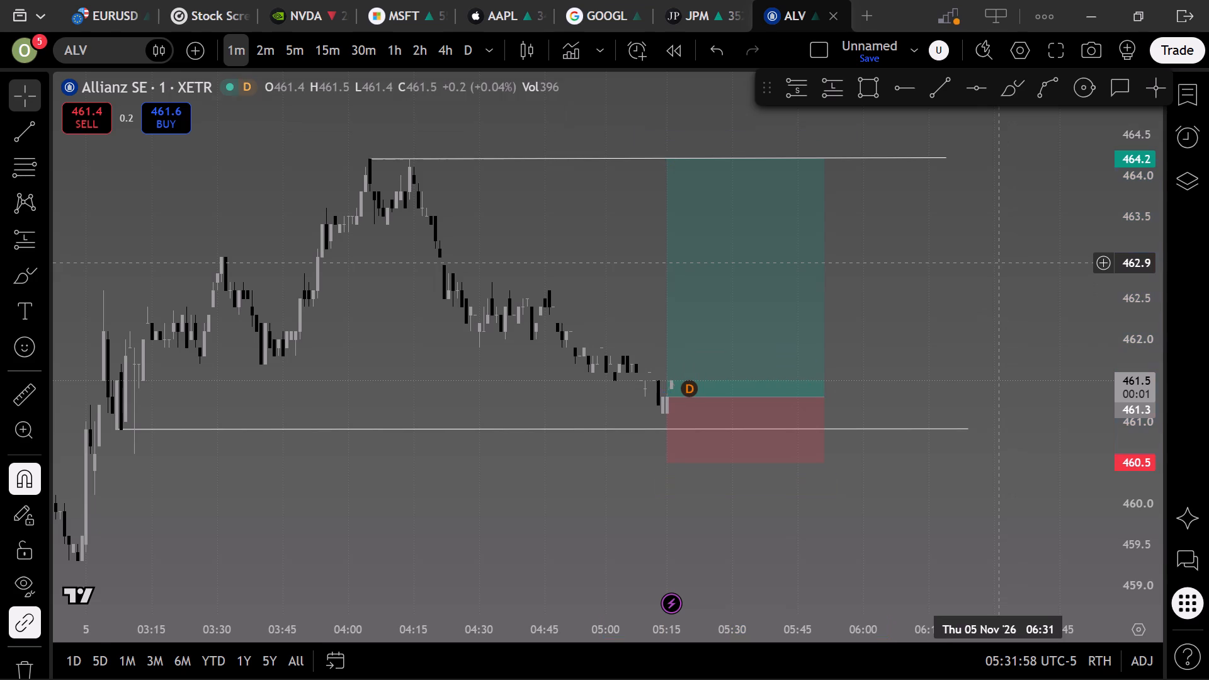
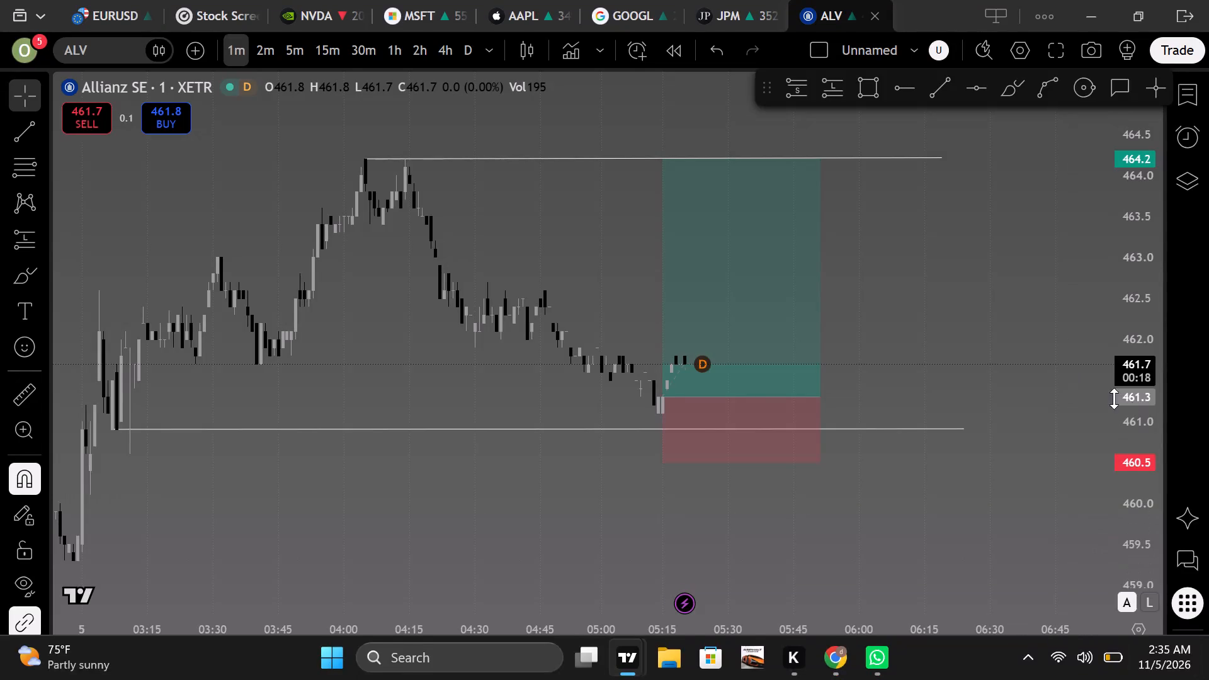
Examine the long position and its two level lines against the wider 4–5 November price action and the latest candles.
scroll(931, 332, "down", 20)
scroll(931, 332, "down", 2)
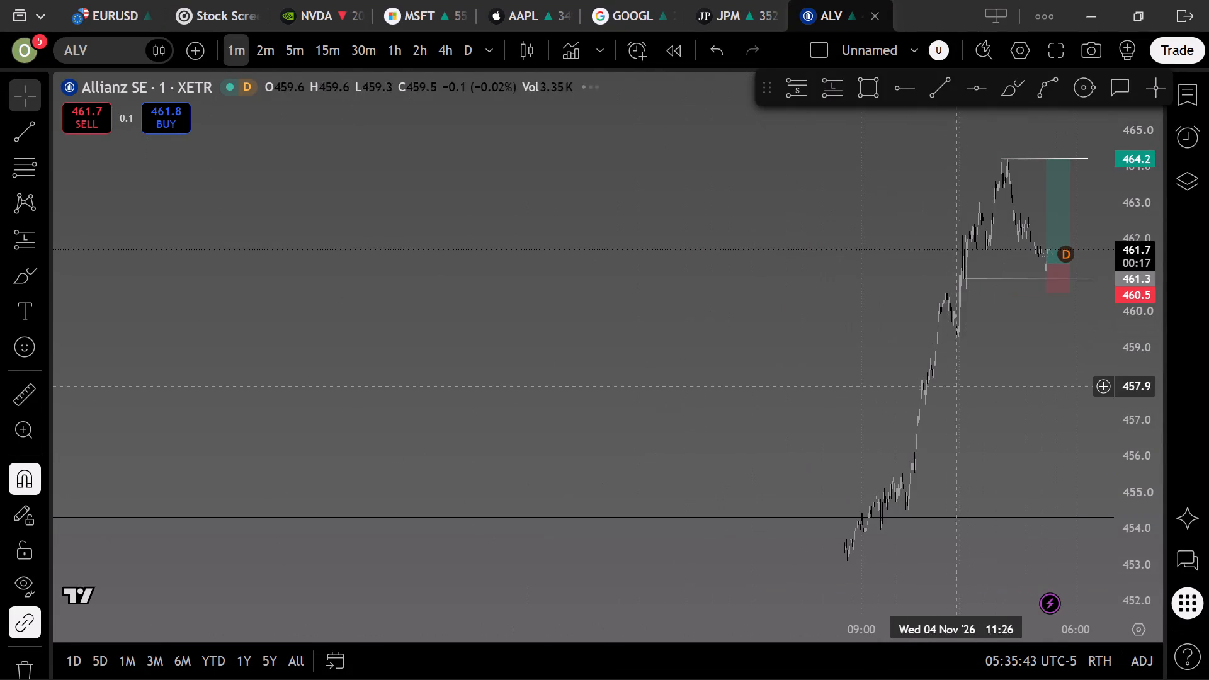
left_click_drag(997, 389, 822, 290)
scroll(883, 345, "up", 7)
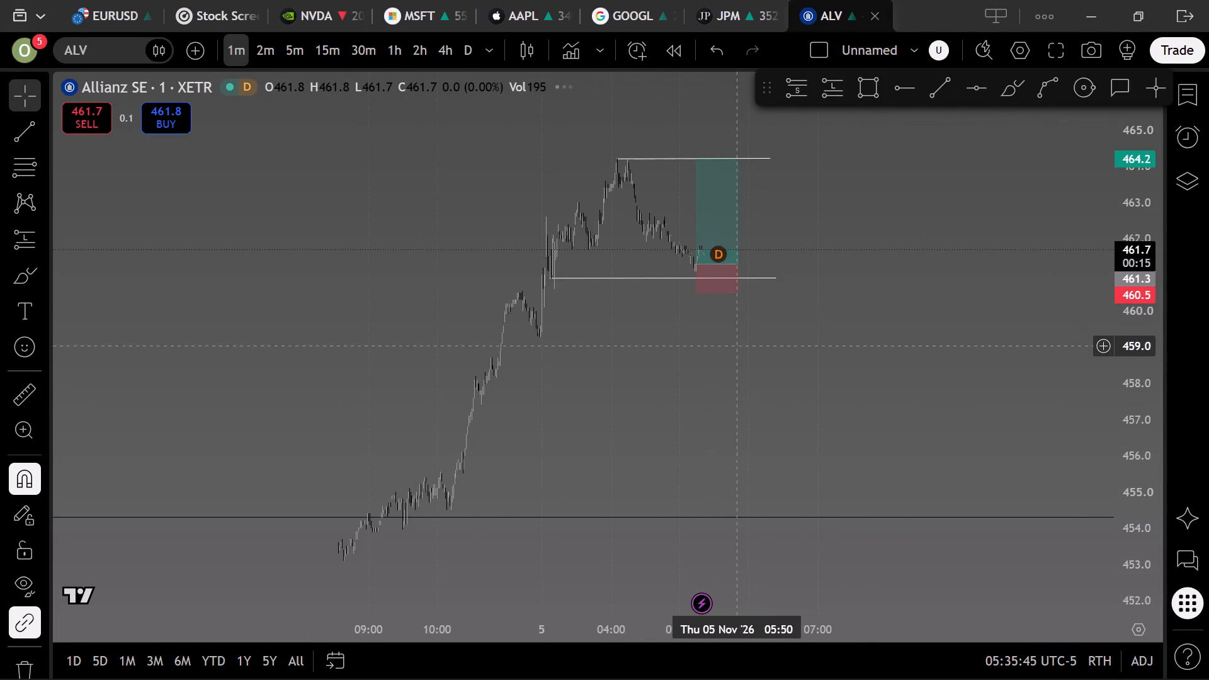
left_click_drag(738, 380, 781, 373)
scroll(781, 373, "up", 10)
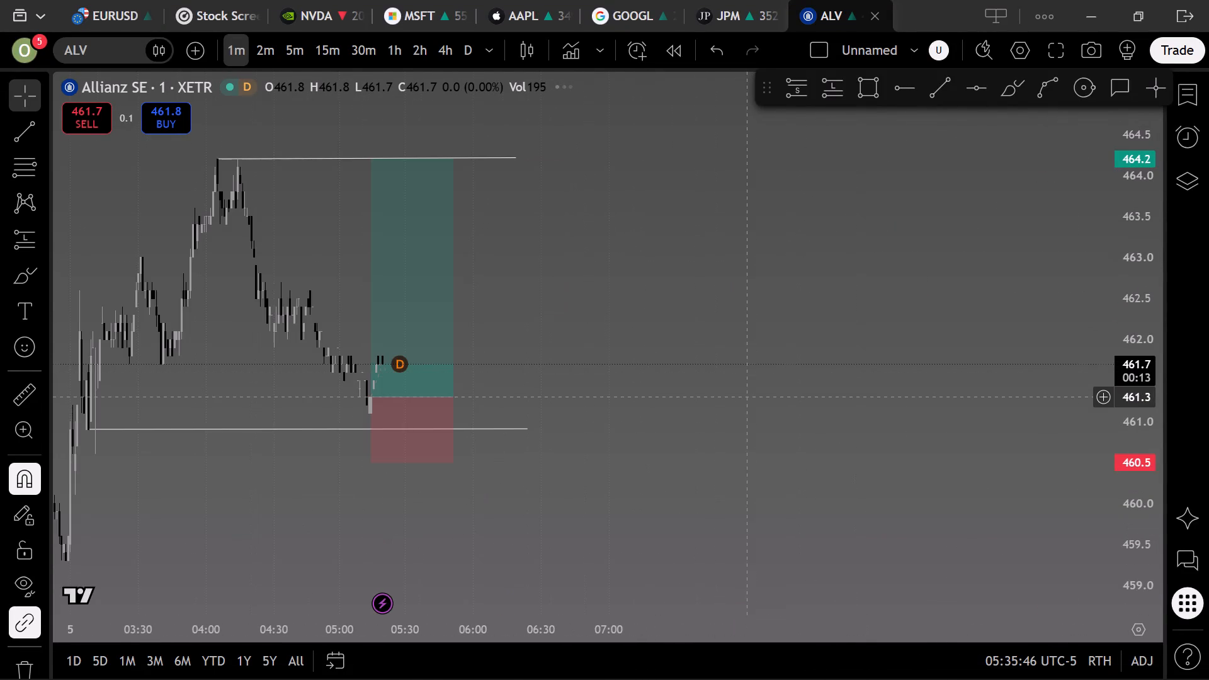
left_click_drag(707, 405, 935, 384)
left_click_drag(848, 408, 1048, 348)
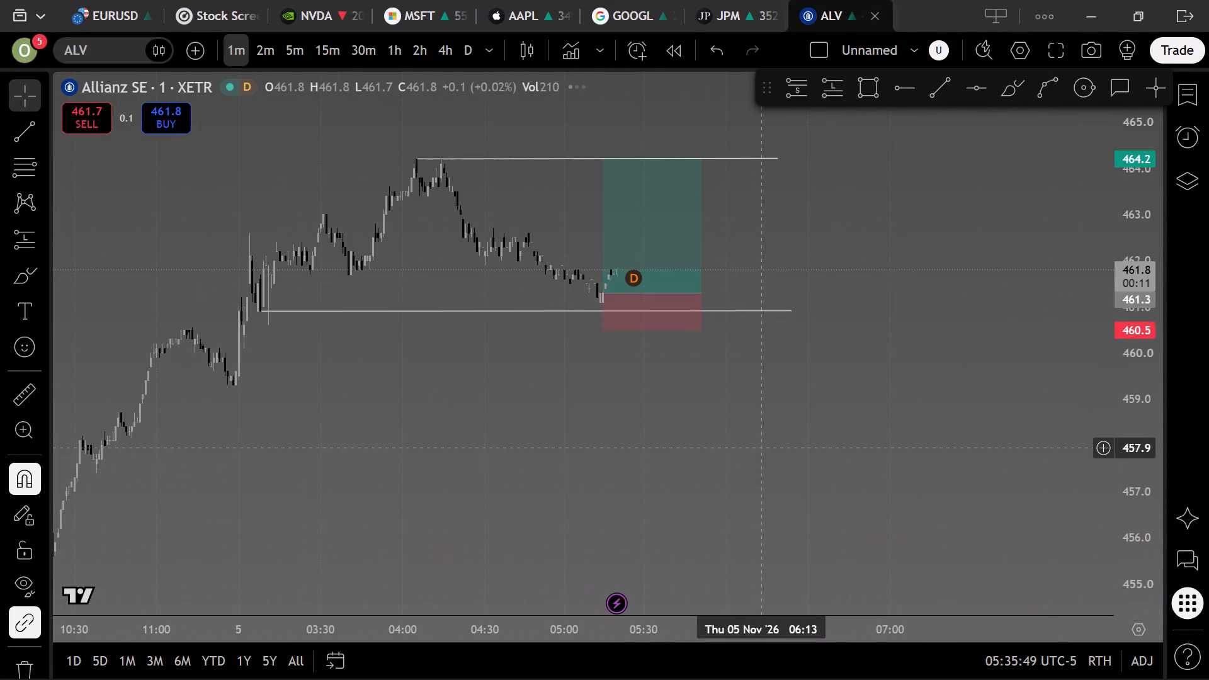
scroll(764, 445, "up", 5)
left_click_drag(633, 477, 956, 456)
left_click_drag(899, 457, 1035, 448)
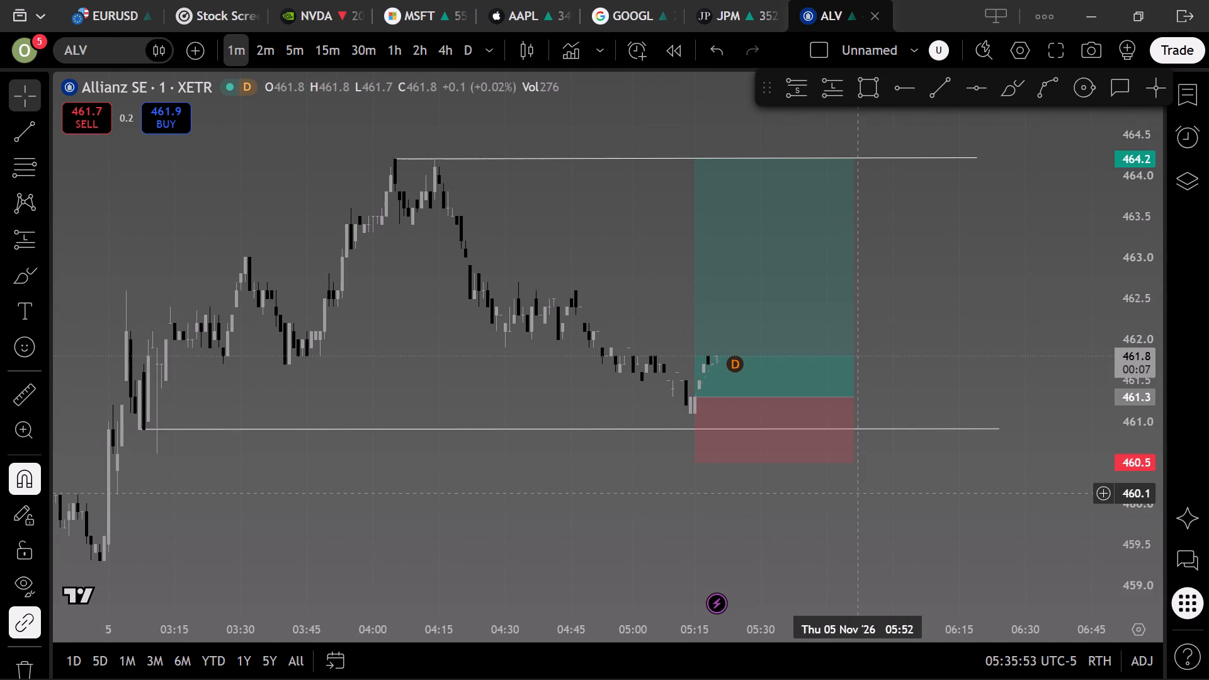
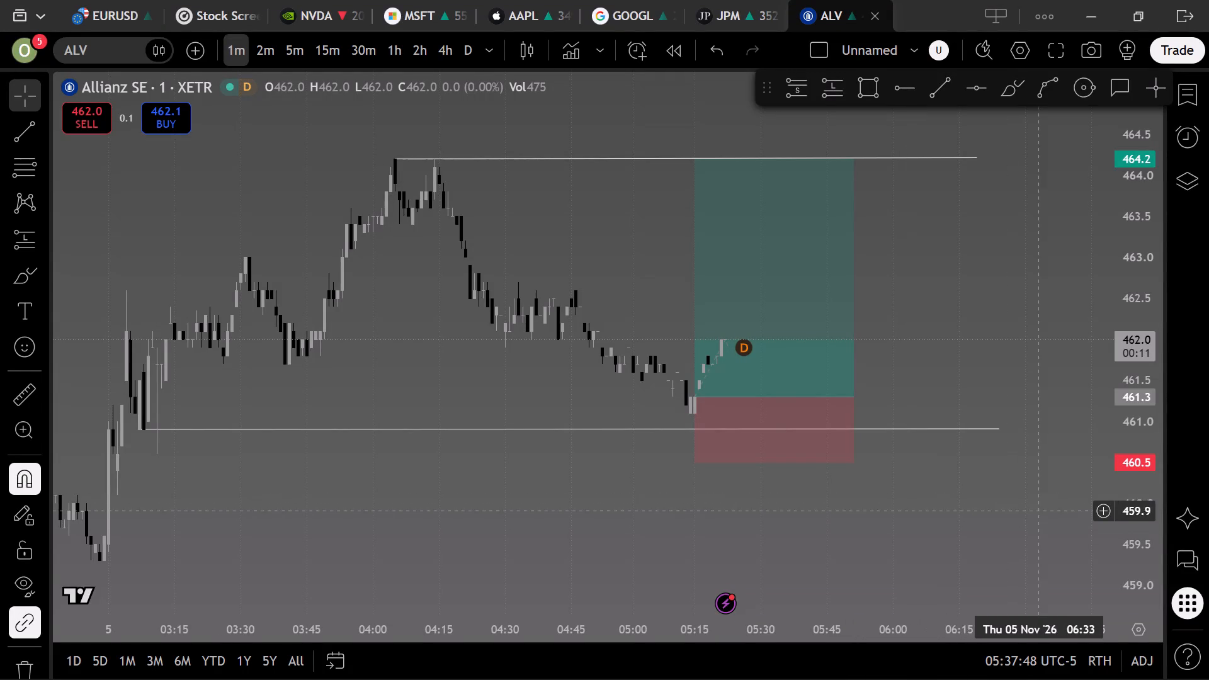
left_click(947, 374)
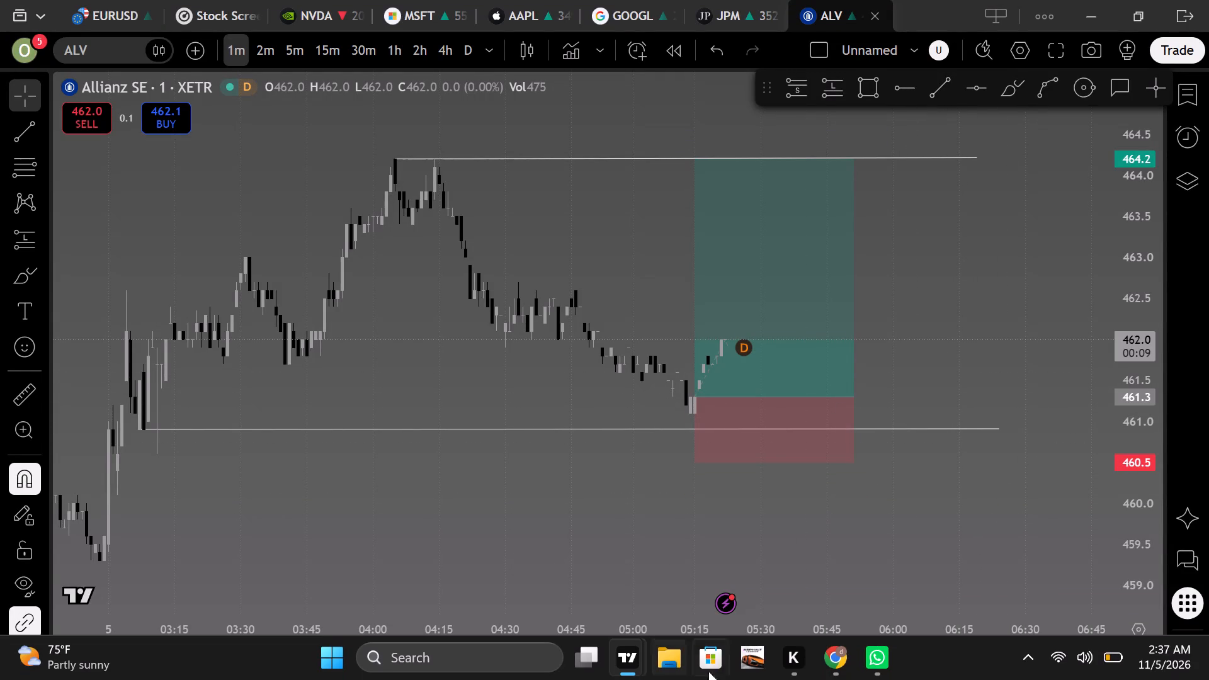